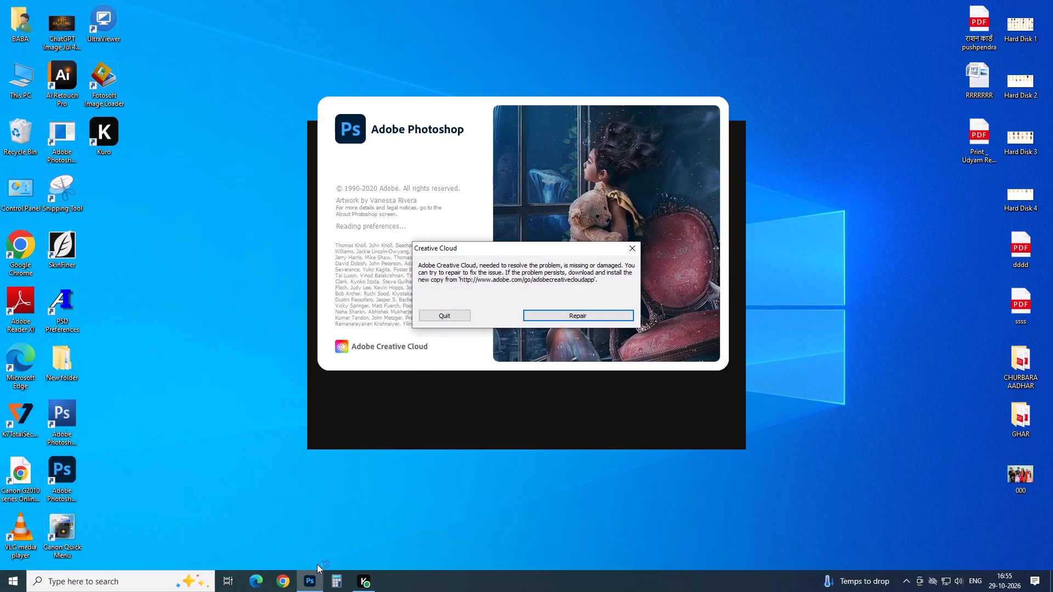
Quit the Creative Cloud error dialog without repairing the installation.
{"action": "left_click", "coordinate": [448, 312]}
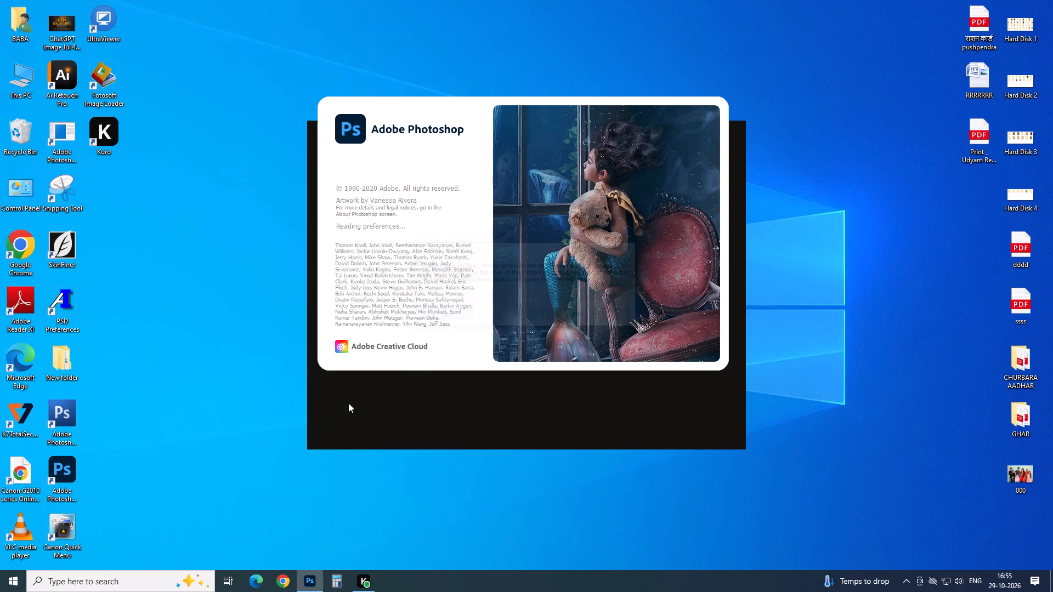
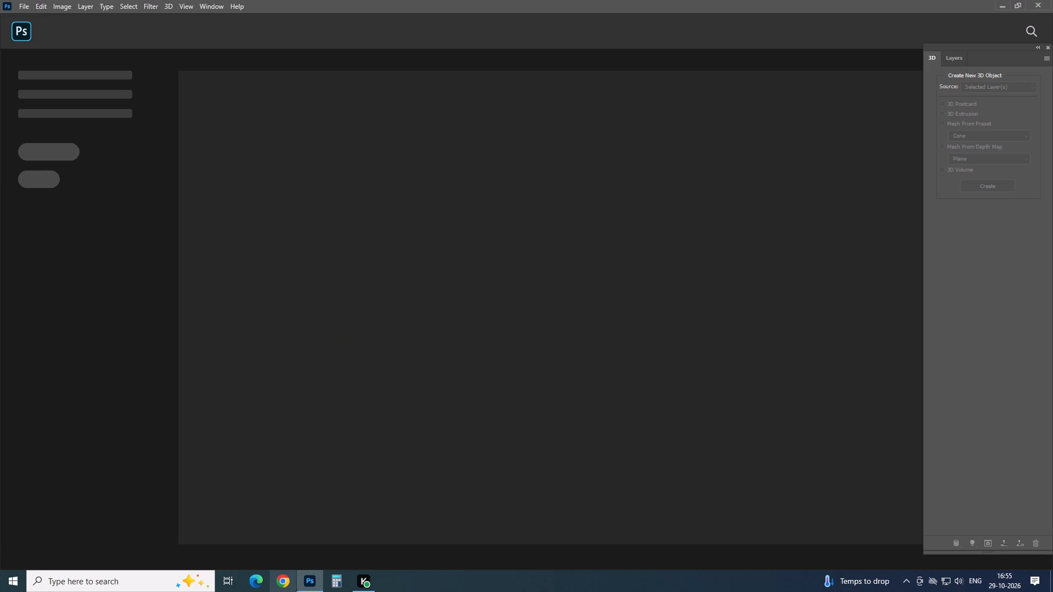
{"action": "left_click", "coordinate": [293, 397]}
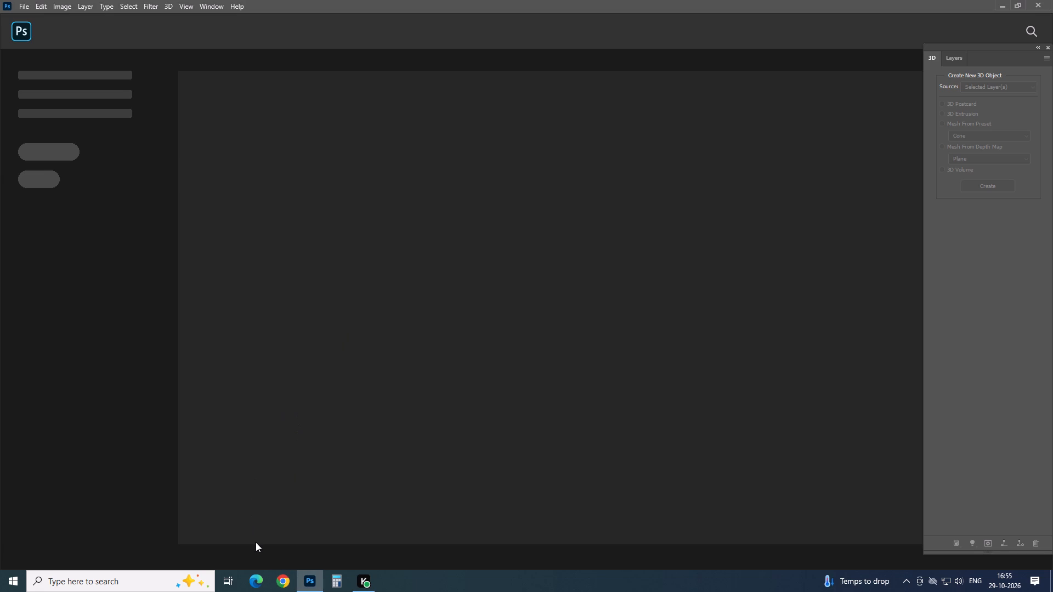
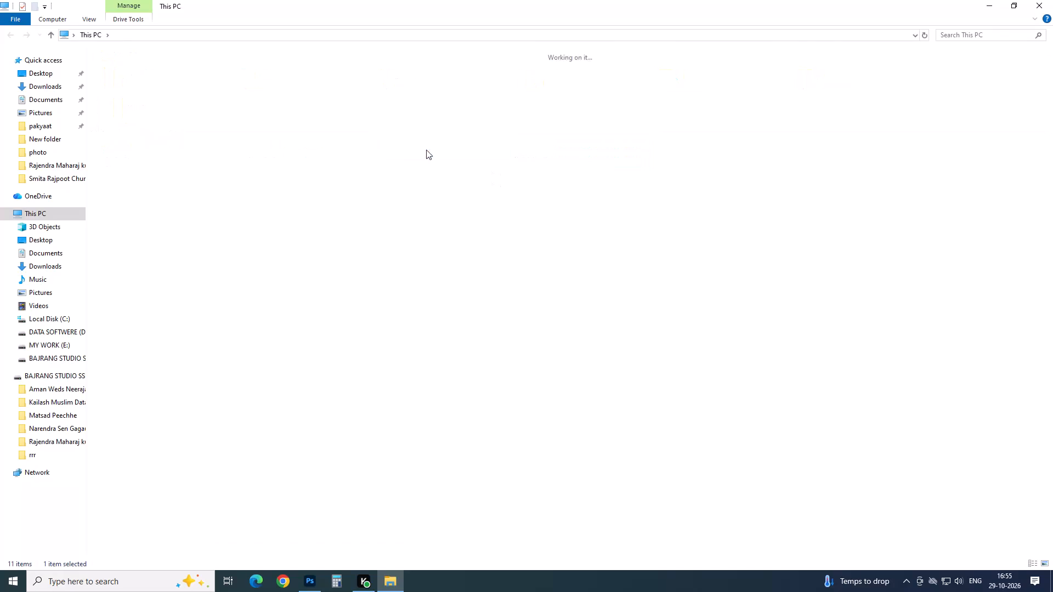
Open the 101D7500 subfolder of the Shadi photo folder on the MY WORK (E:) drive.
{"action": "double_click", "coordinate": [202, 150]}
{"action": "double_click", "coordinate": [326, 89]}
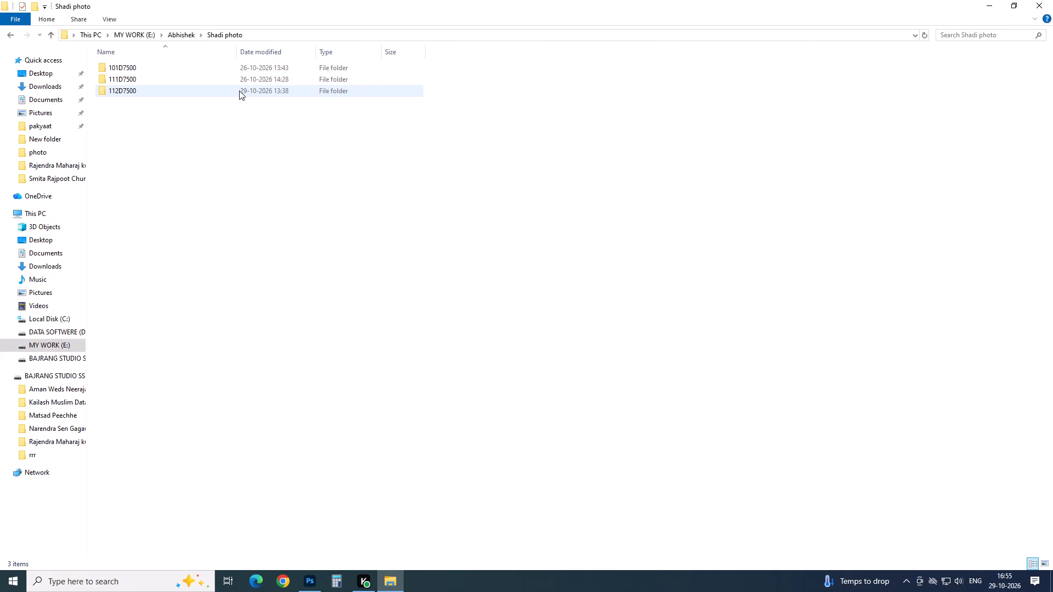
{"action": "double_click", "coordinate": [121, 72]}
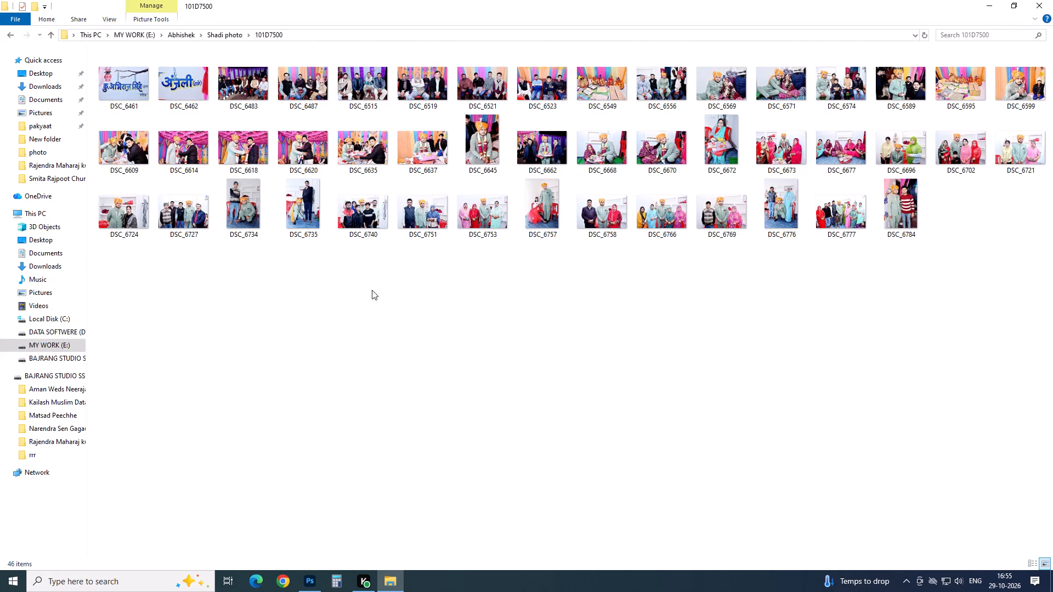
View photo DSC_6751 up close and as a whole, and close the photo viewer.
{"action": "double_click", "coordinate": [441, 212]}
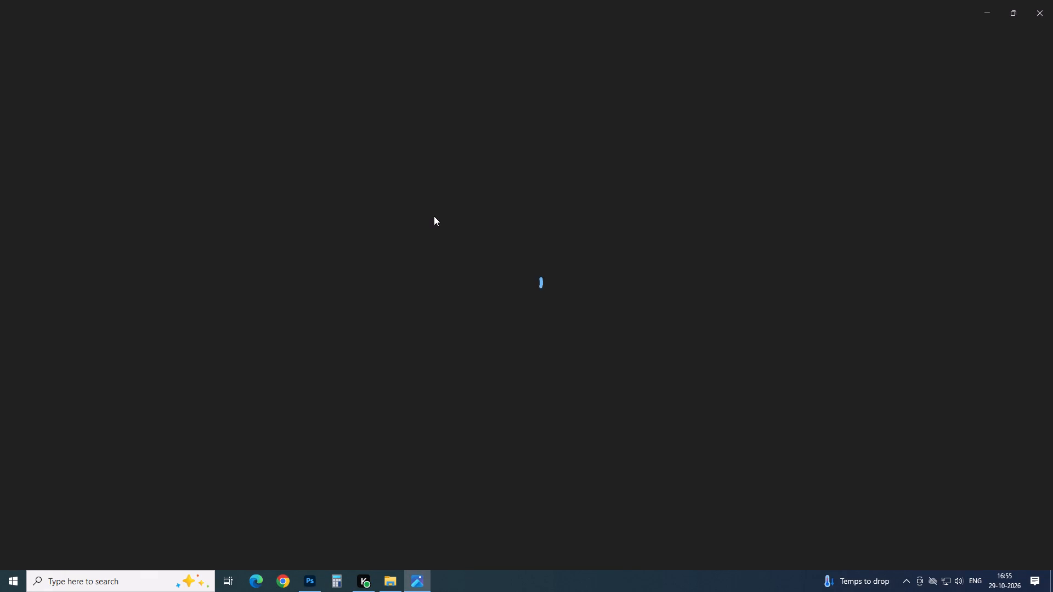
{"action": "scroll", "coordinate": [598, 193], "scroll_direction": "up", "scroll_amount": 6}
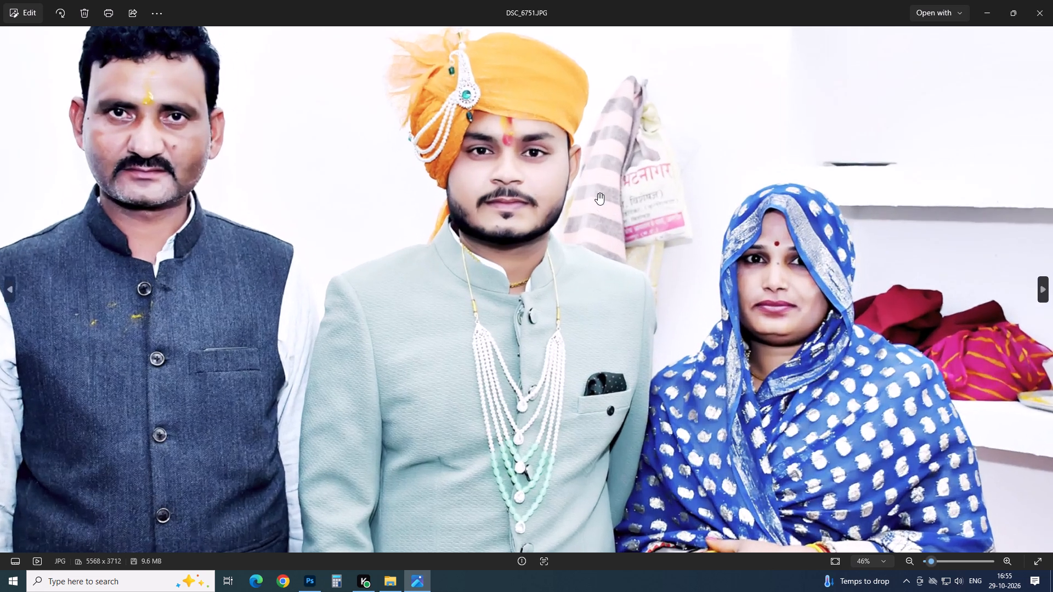
{"action": "scroll", "coordinate": [598, 193], "scroll_direction": "up", "scroll_amount": 6}
{"action": "scroll", "coordinate": [592, 186], "scroll_direction": "down", "scroll_amount": 14}
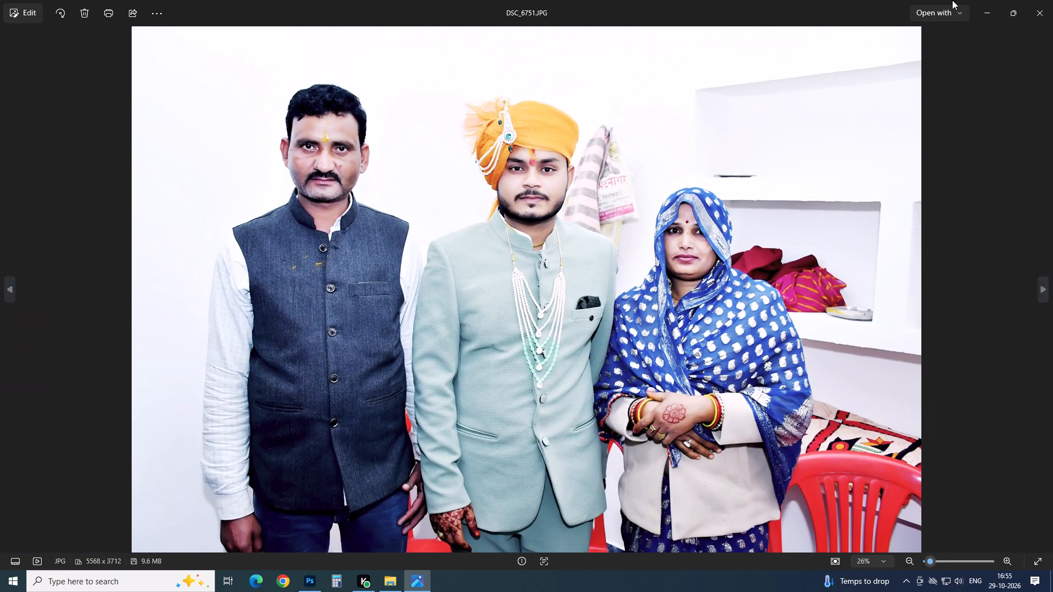
{"action": "left_click", "coordinate": [1041, 7]}
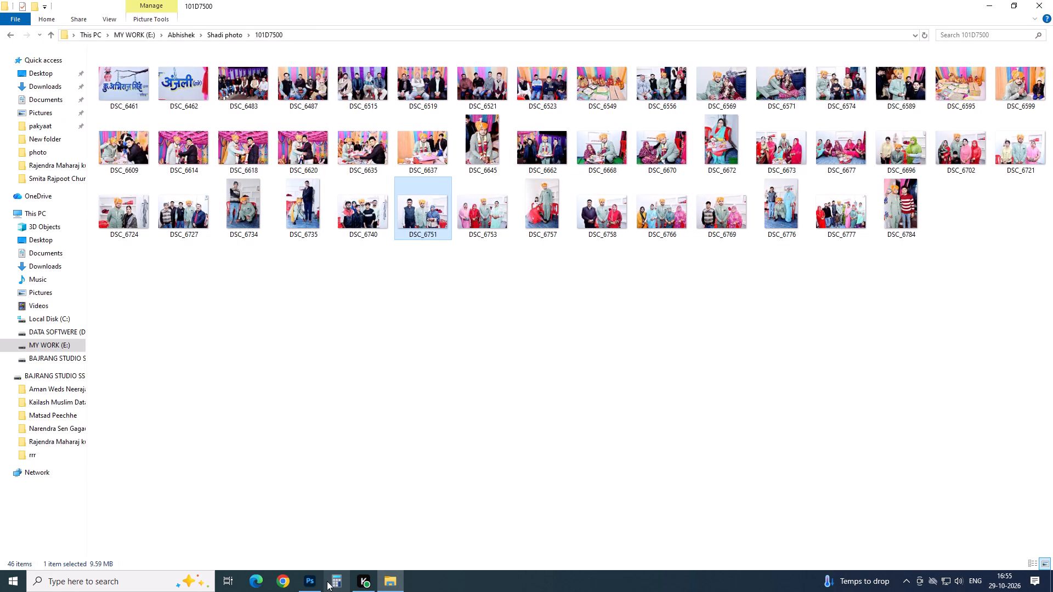
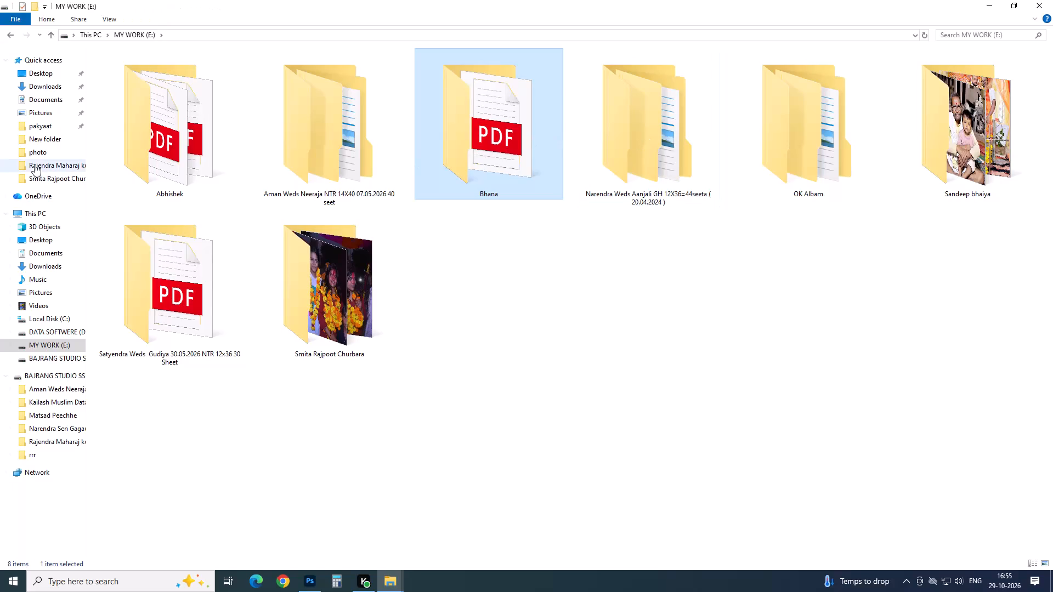
Open the NEW 2026 ALBUM PSD 4 folder inside 1 PSD NEW > 01 PSD on the DATA SOFTWERE (D:) drive.
{"action": "left_click", "coordinate": [13, 30]}
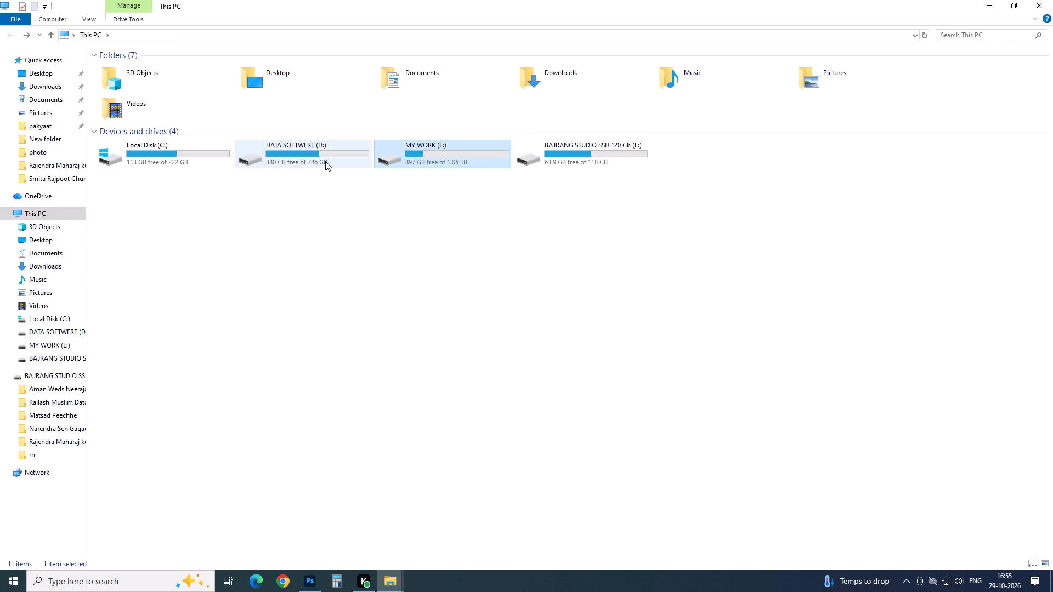
{"action": "double_click", "coordinate": [325, 161]}
{"action": "double_click", "coordinate": [106, 64]}
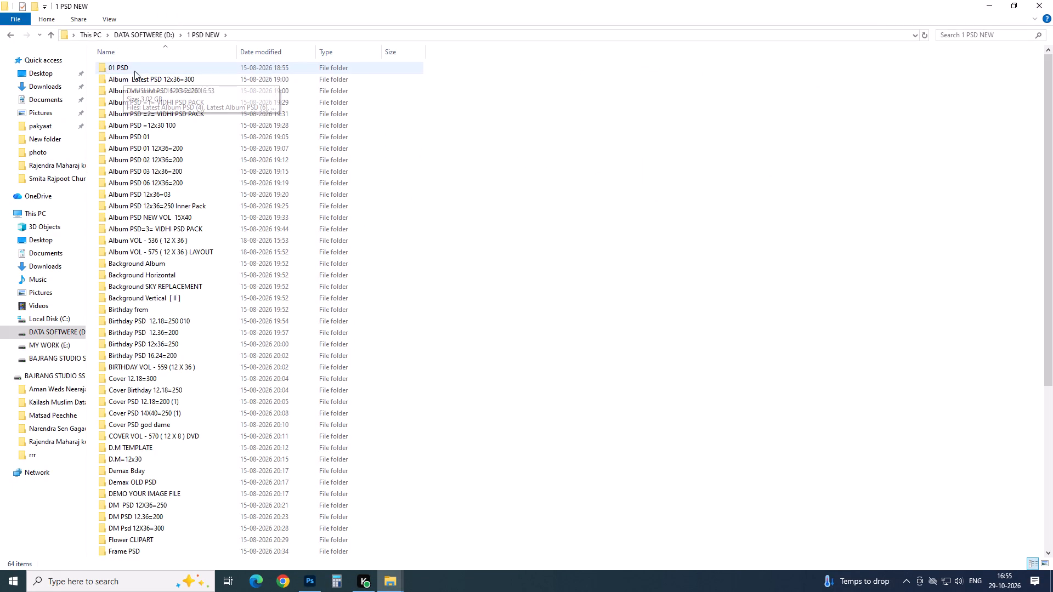
{"action": "double_click", "coordinate": [135, 70]}
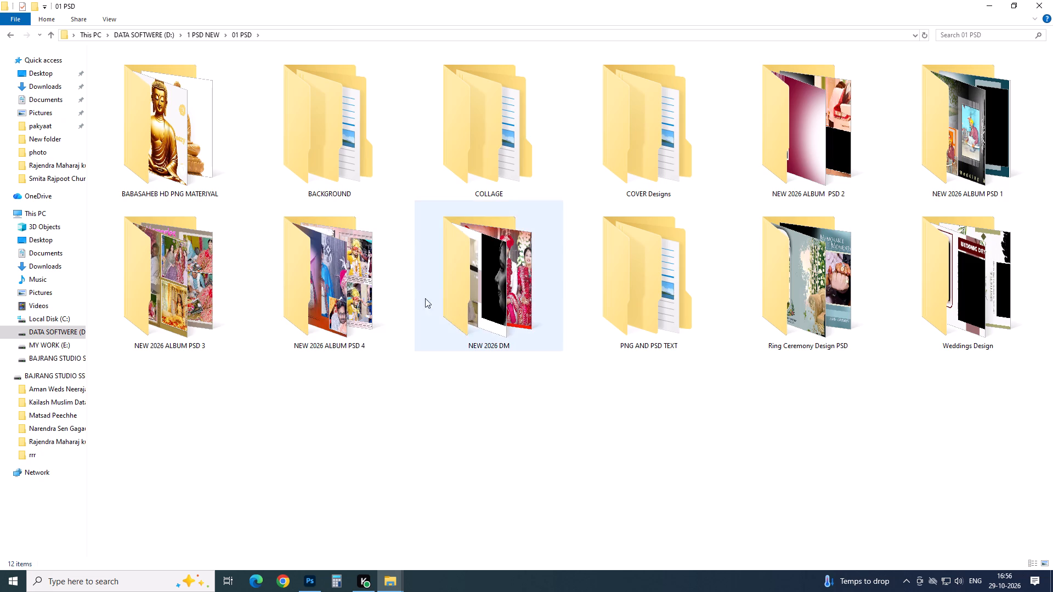
{"action": "double_click", "coordinate": [347, 299]}
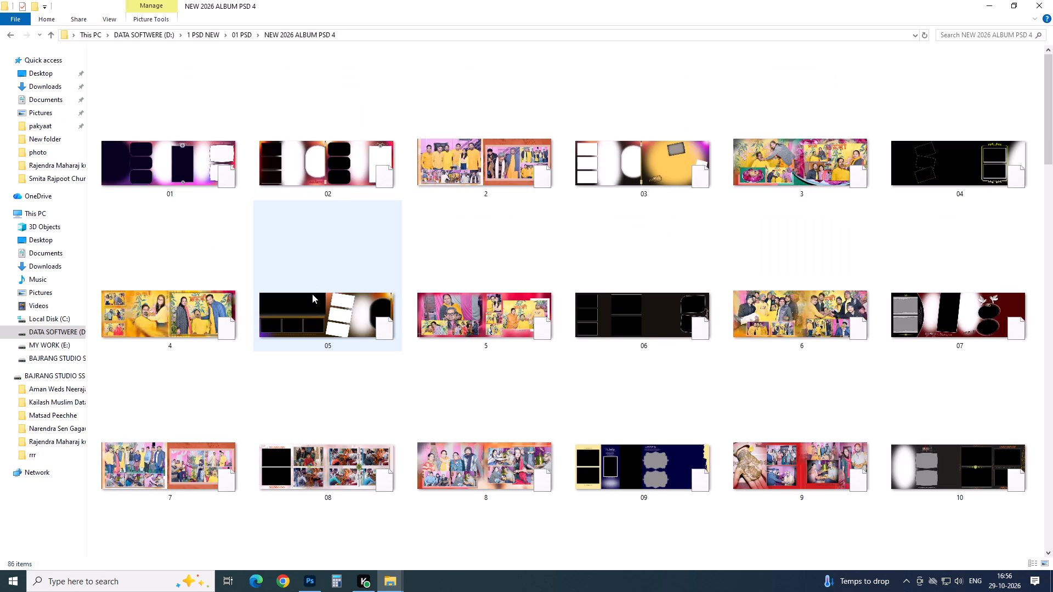
Open the eight photos DSC_6461 through DSC_6523 from the 101D7500 folder in Photoshop and look over the first few.
{"action": "left_click", "coordinate": [394, 578]}
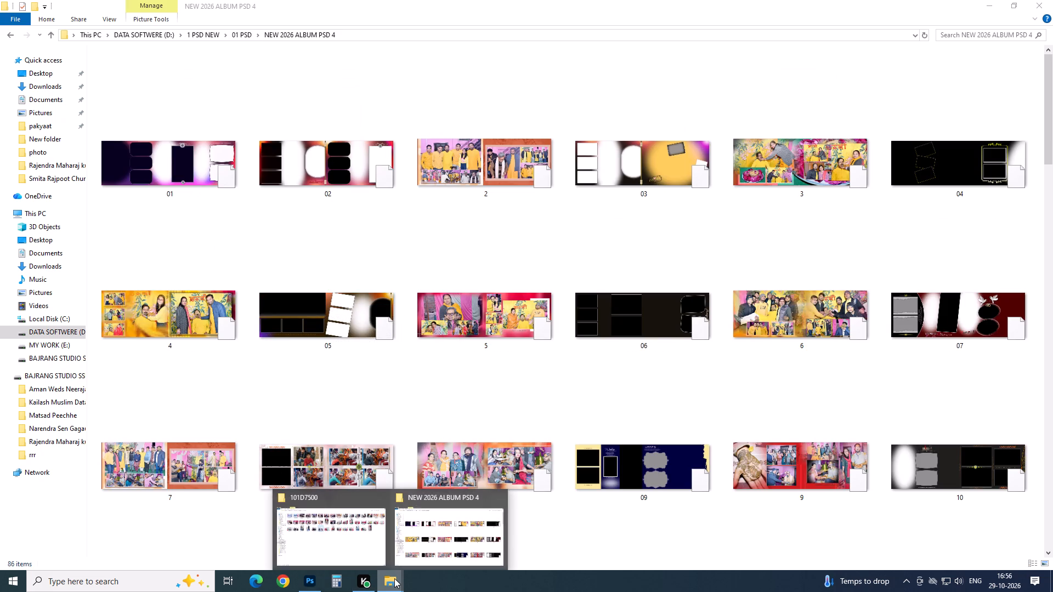
{"action": "left_click", "coordinate": [363, 542]}
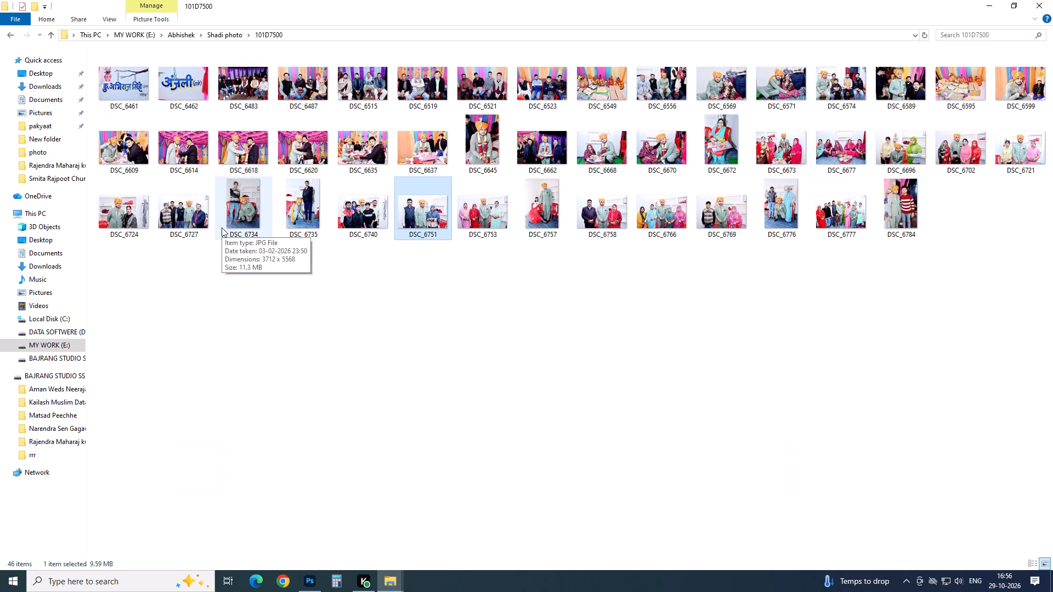
{"action": "left_click", "coordinate": [387, 403]}
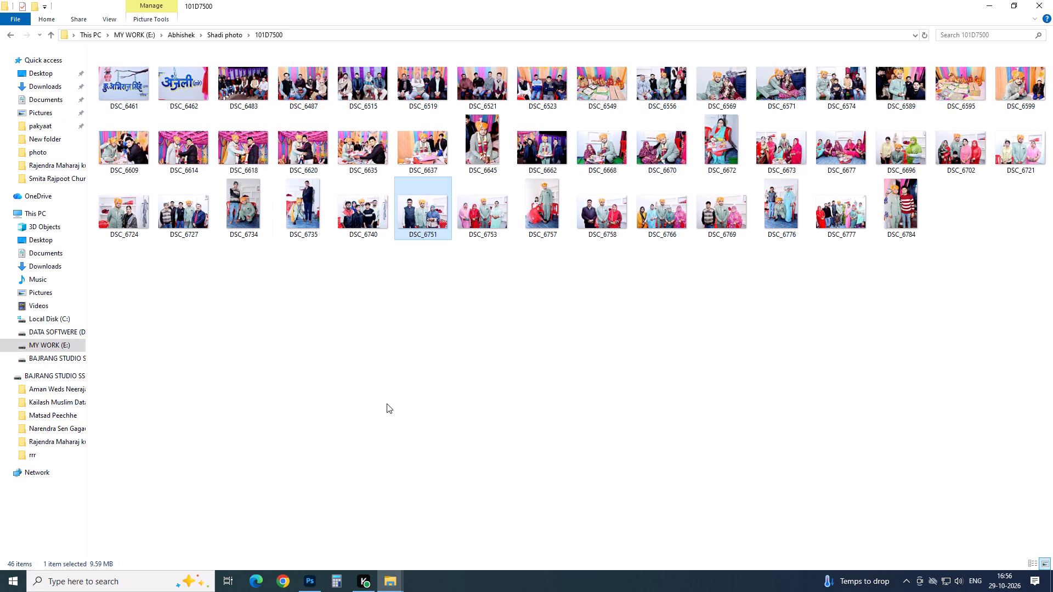
{"action": "left_click", "coordinate": [134, 94], "text": "ctrl"}
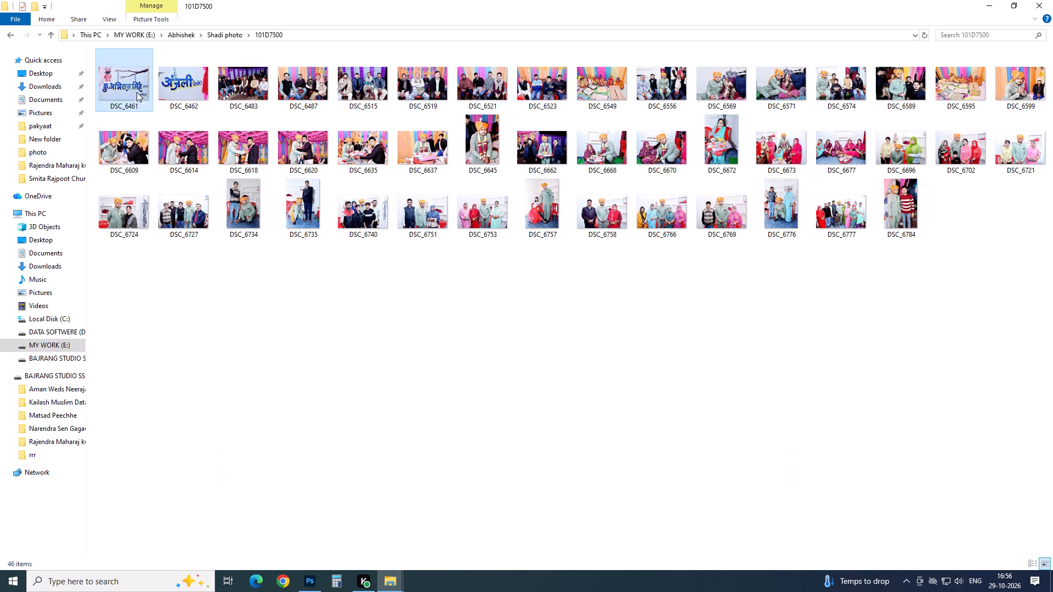
{"action": "left_click", "coordinate": [665, 88], "text": "shift"}
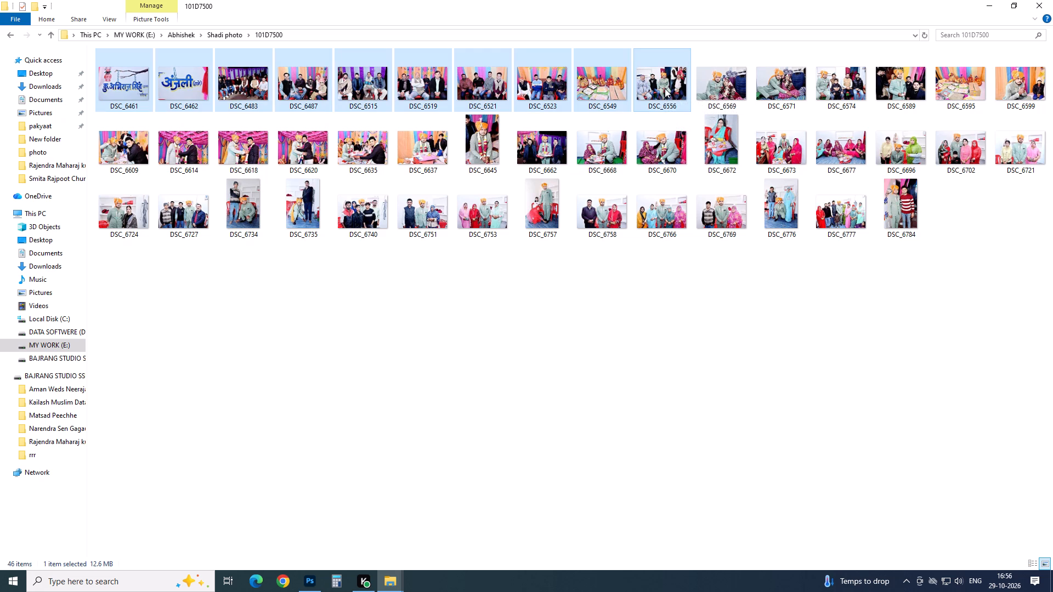
{"action": "left_click", "coordinate": [664, 84], "text": "ctrl"}
{"action": "left_click", "coordinate": [607, 87], "text": "ctrl"}
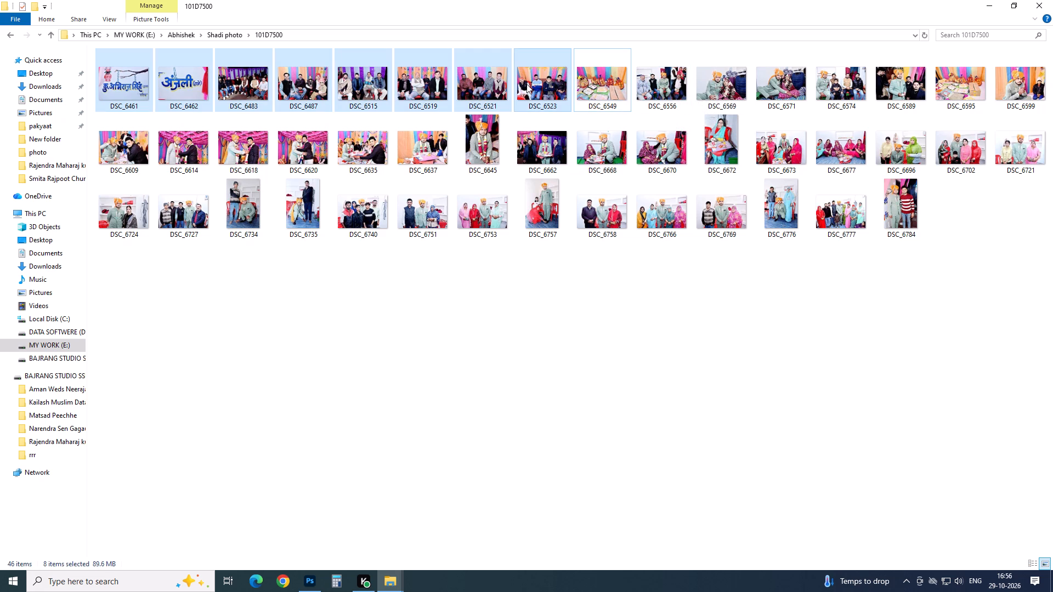
{"action": "left_click_drag", "start_coordinate": [534, 80], "coordinate": [311, 526]}
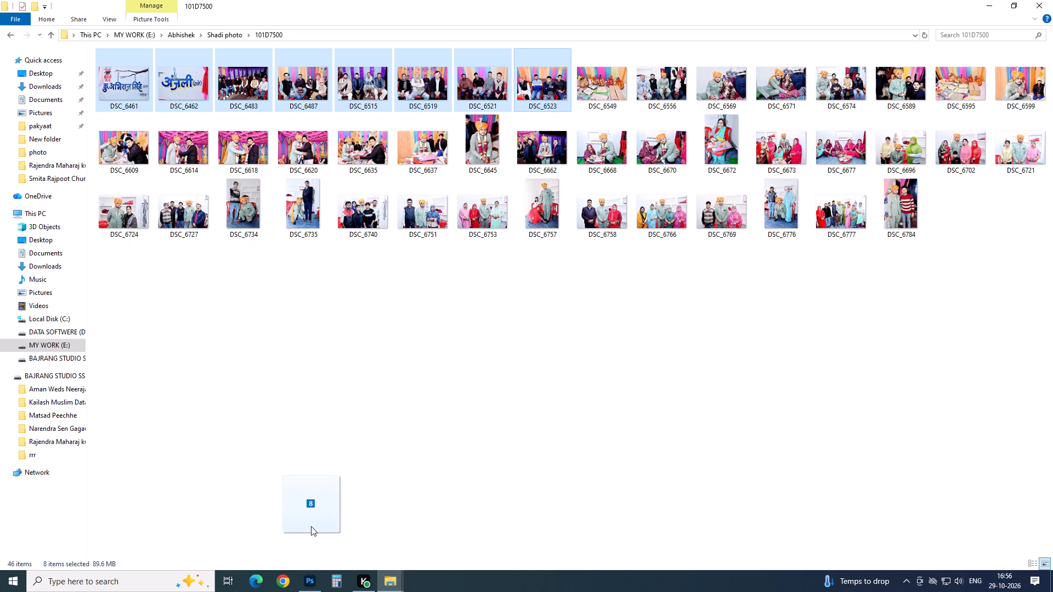
{"action": "left_click_drag", "start_coordinate": [311, 526], "coordinate": [315, 574]}
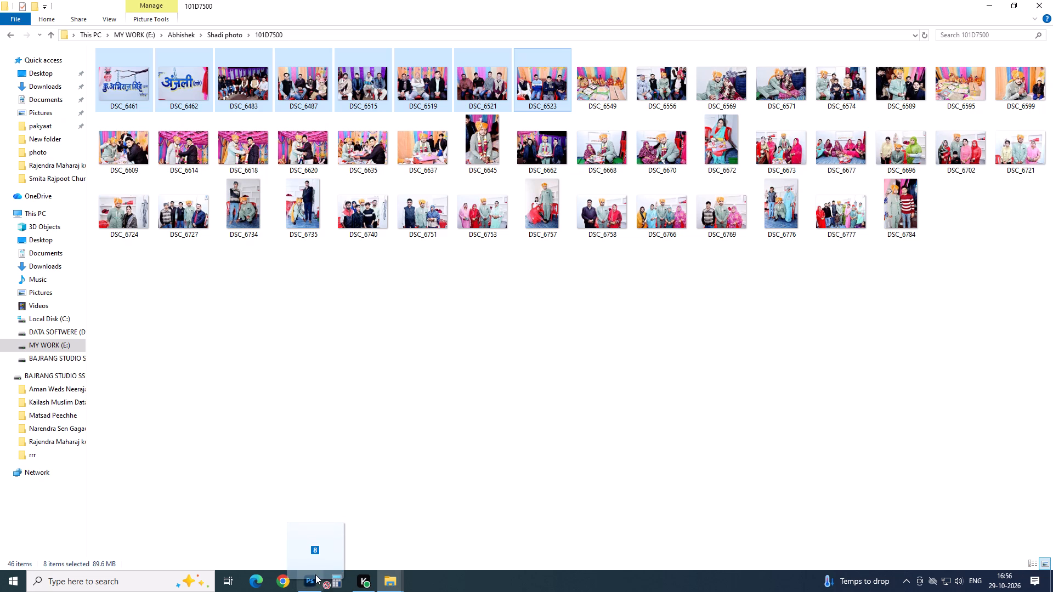
{"action": "left_click_drag", "start_coordinate": [315, 574], "coordinate": [468, 55]}
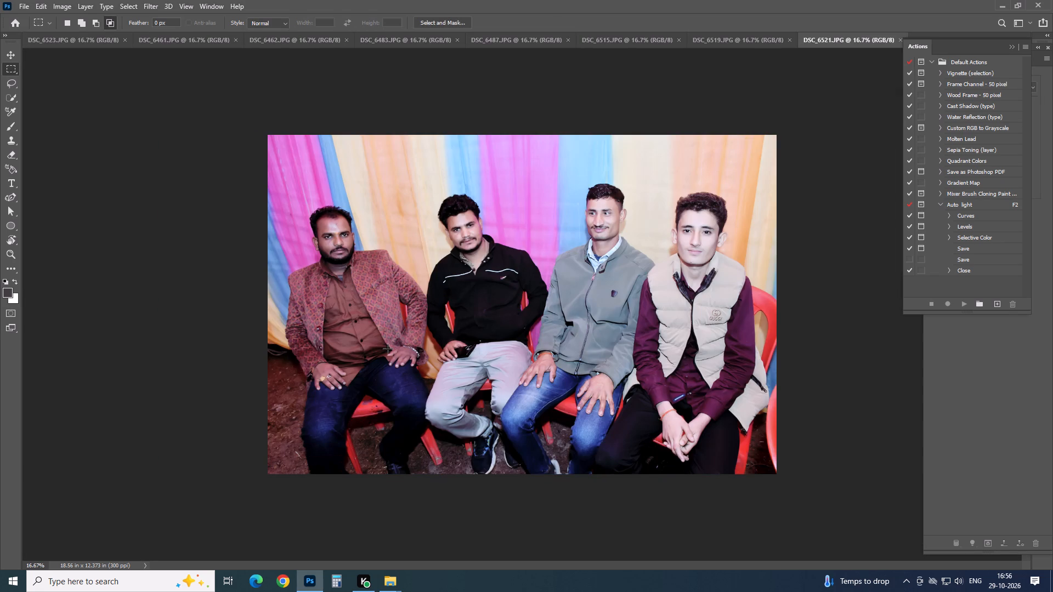
{"action": "left_click", "coordinate": [64, 35]}
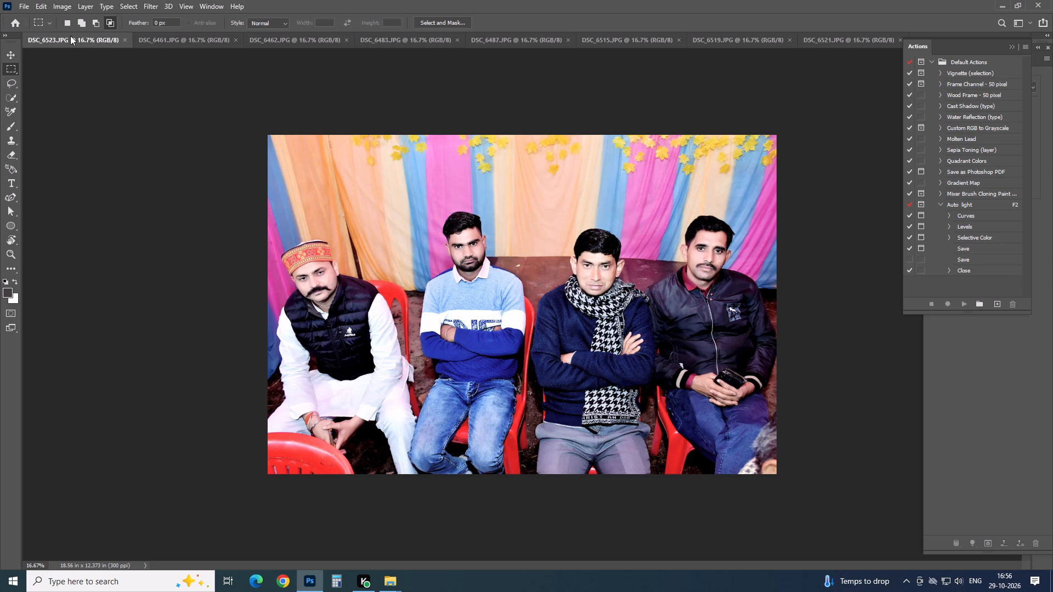
{"action": "left_click", "coordinate": [153, 40]}
{"action": "left_click", "coordinate": [289, 39]}
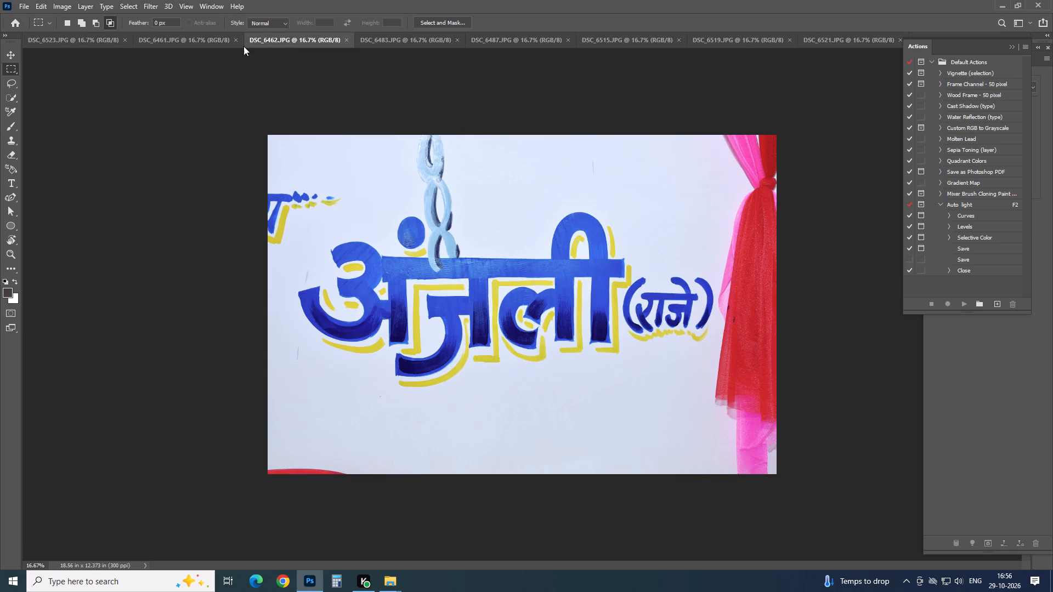
{"action": "left_click", "coordinate": [216, 38]}
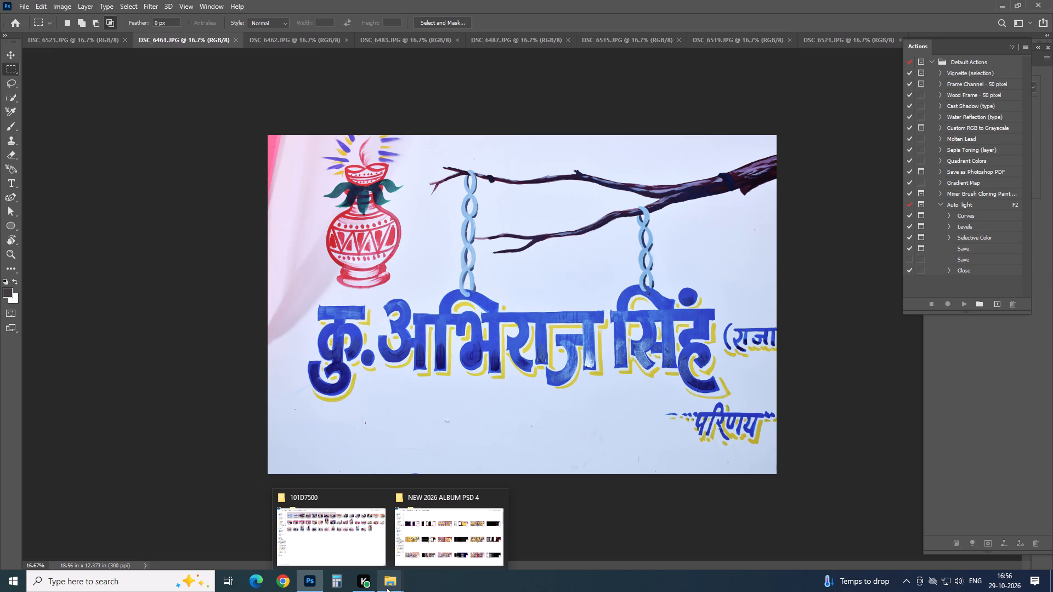
Open album template 12 from the NEW 2026 ALBUM PSD 4 folder as its own document in Photoshop.
{"action": "left_click", "coordinate": [411, 554]}
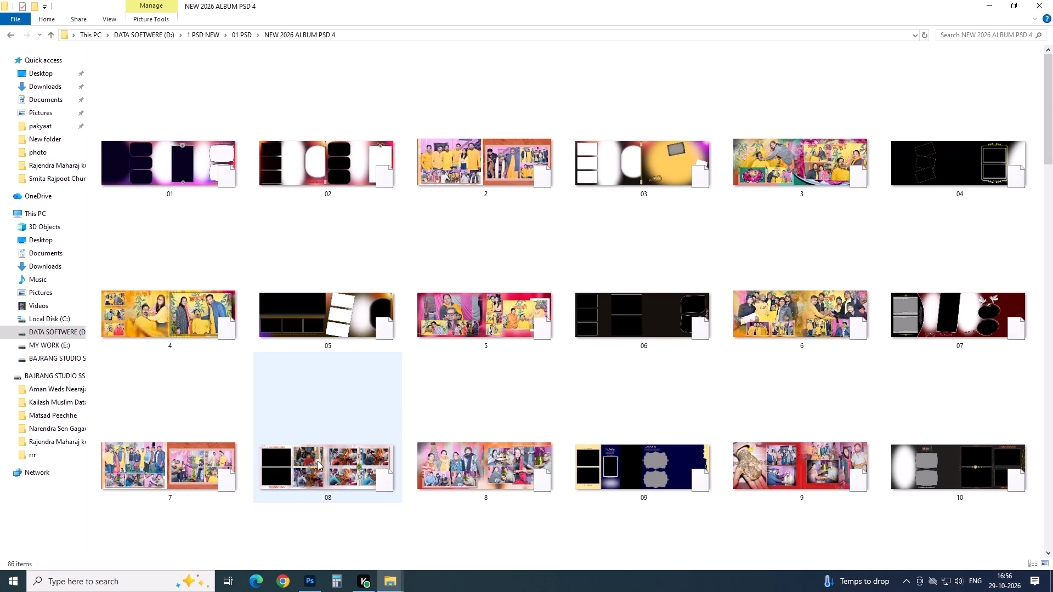
{"action": "scroll", "coordinate": [543, 436], "scroll_direction": "down", "scroll_amount": 1}
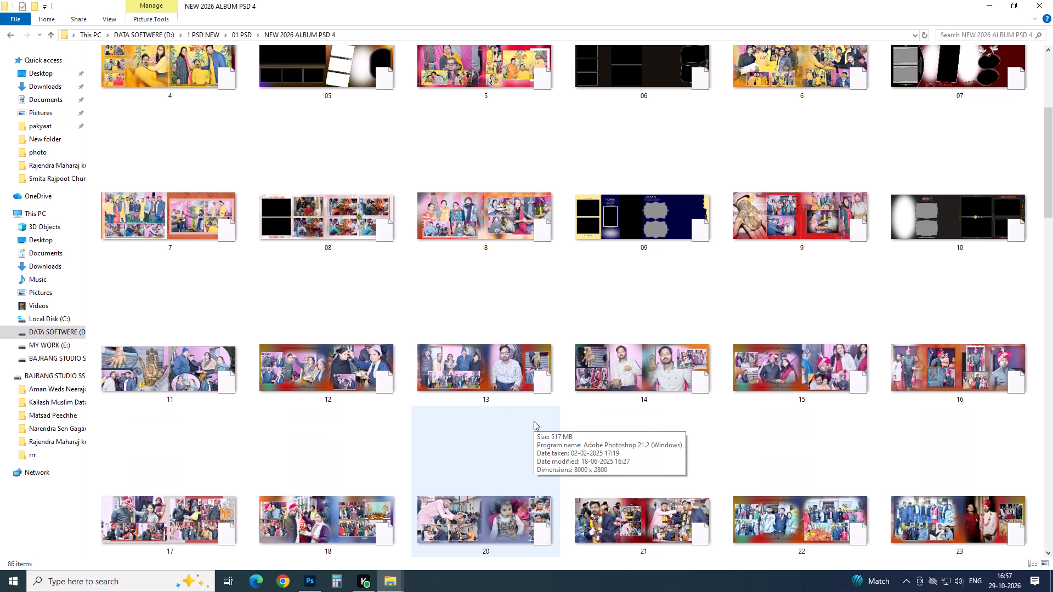
{"action": "left_click_drag", "start_coordinate": [314, 363], "coordinate": [349, 539]}
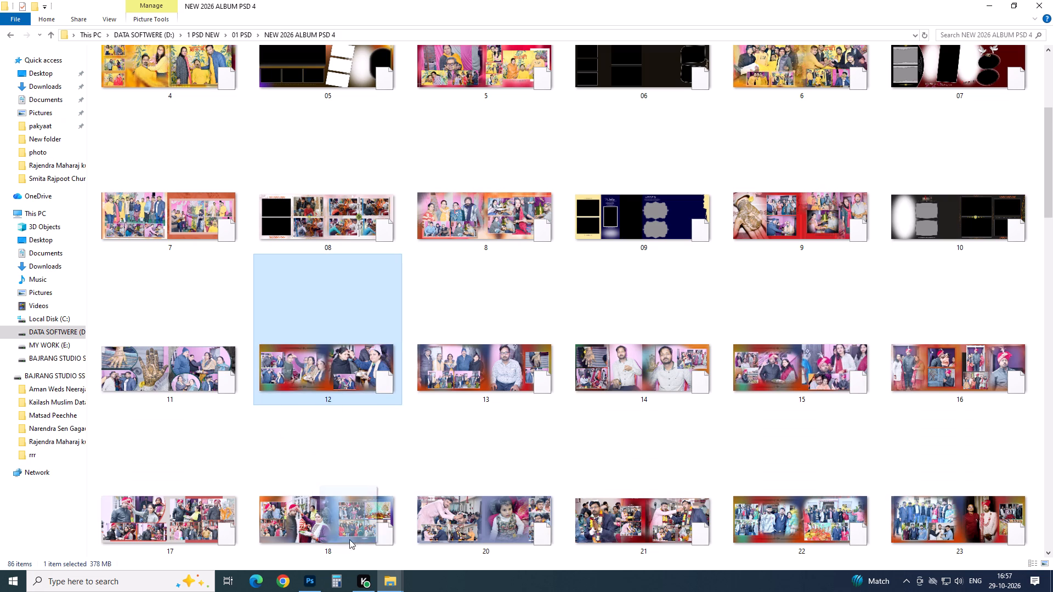
{"action": "left_click_drag", "start_coordinate": [349, 539], "coordinate": [846, 60]}
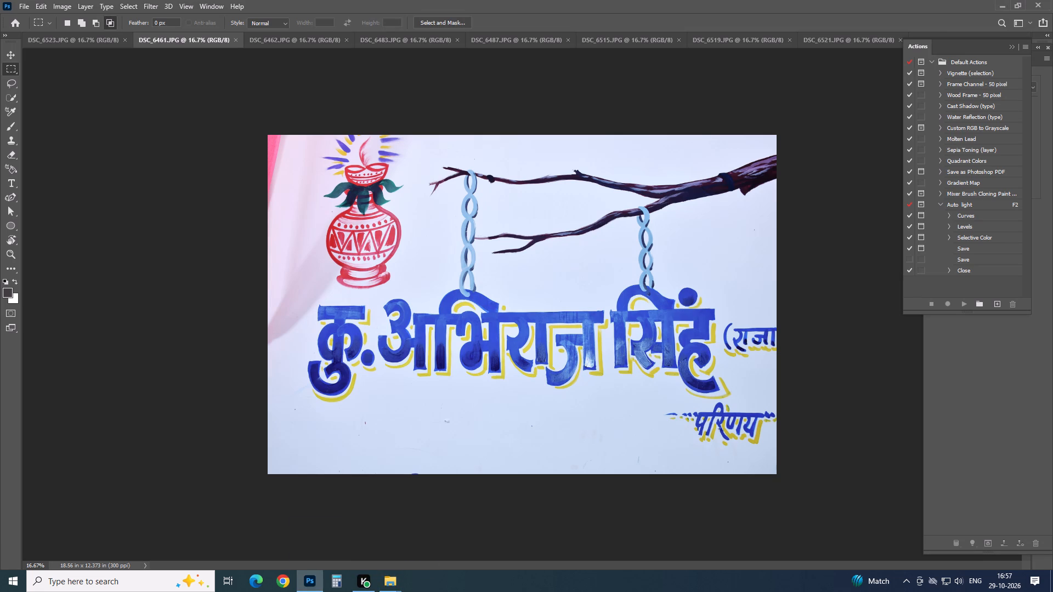
{"action": "left_click_drag", "start_coordinate": [846, 60], "coordinate": [941, 36]}
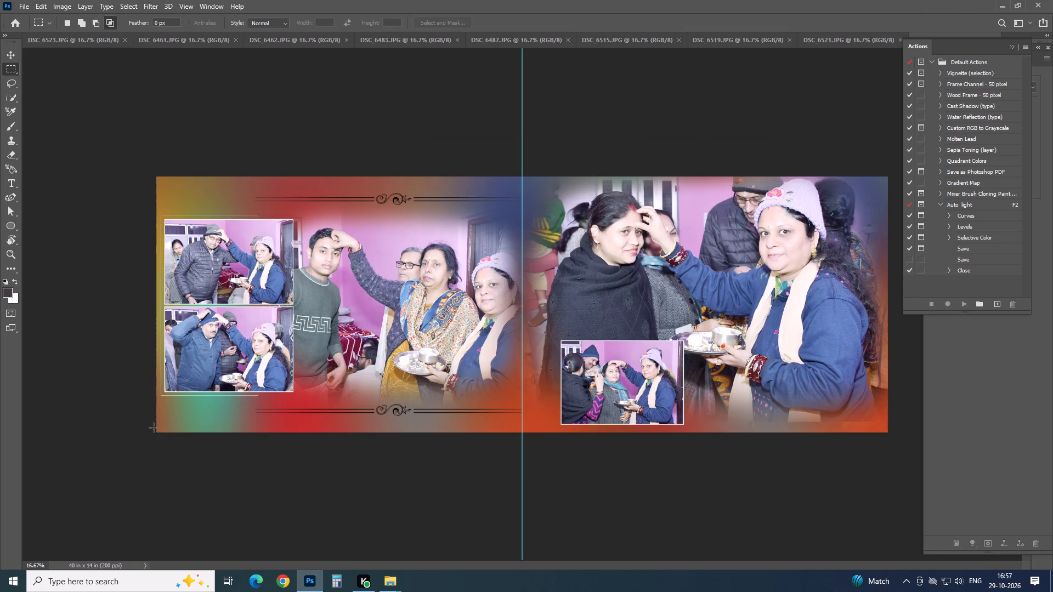
Set the Crop tool to 40 in wide by 14 in high at a resolution of 250 px/in.
{"action": "key", "text": "c"}
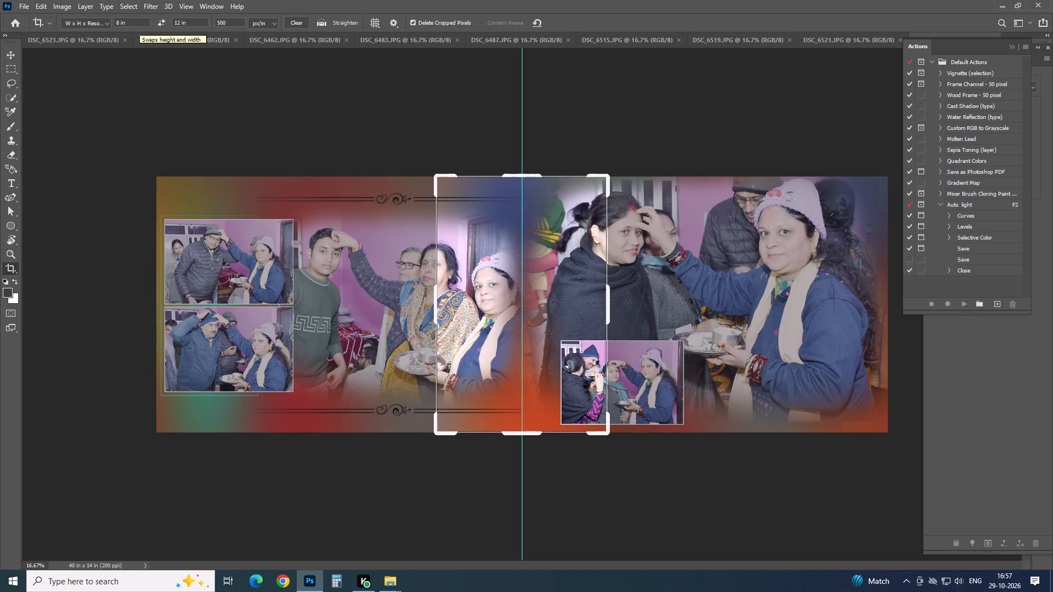
{"action": "left_click_drag", "start_coordinate": [137, 22], "coordinate": [99, 38]}
{"action": "left_click", "coordinate": [99, 38]}
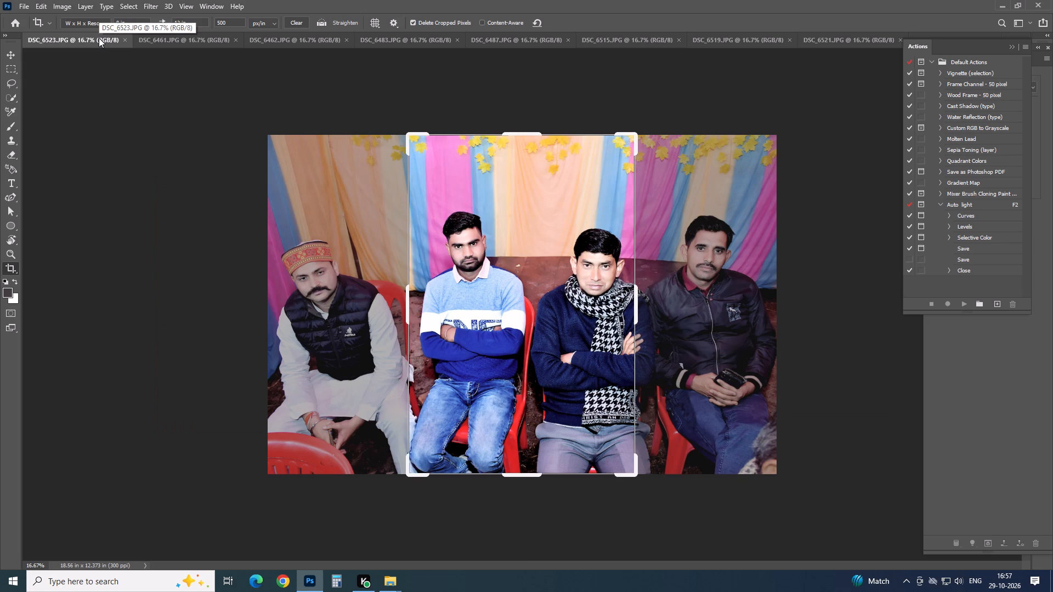
{"action": "left_click_drag", "start_coordinate": [129, 21], "coordinate": [121, 25]}
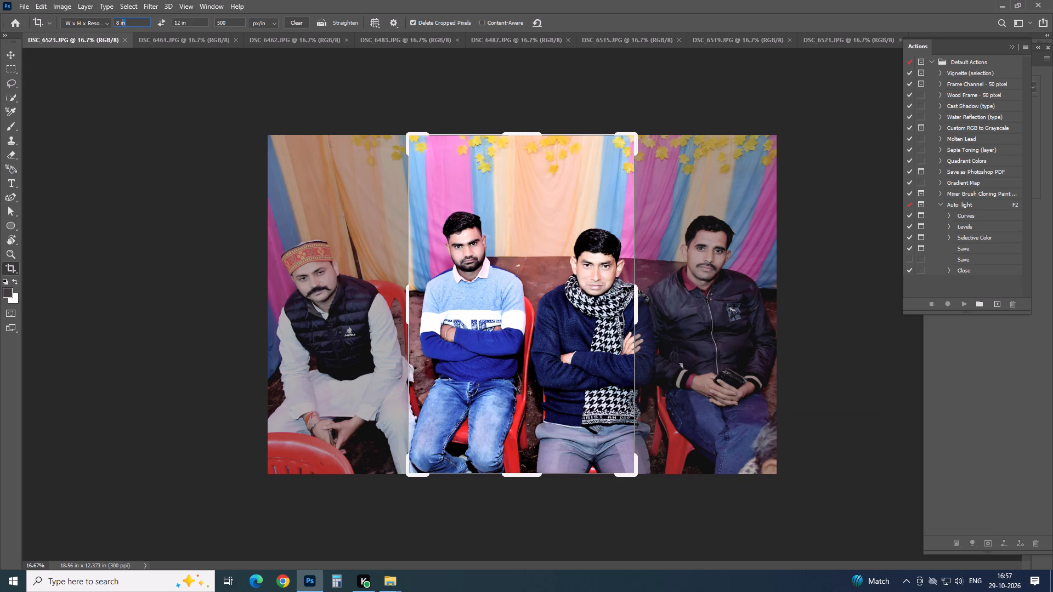
{"action": "left_click_drag", "start_coordinate": [121, 25], "coordinate": [113, 26]}
{"action": "type", "text": "40"}
{"action": "left_click_drag", "start_coordinate": [198, 22], "coordinate": [181, 22]}
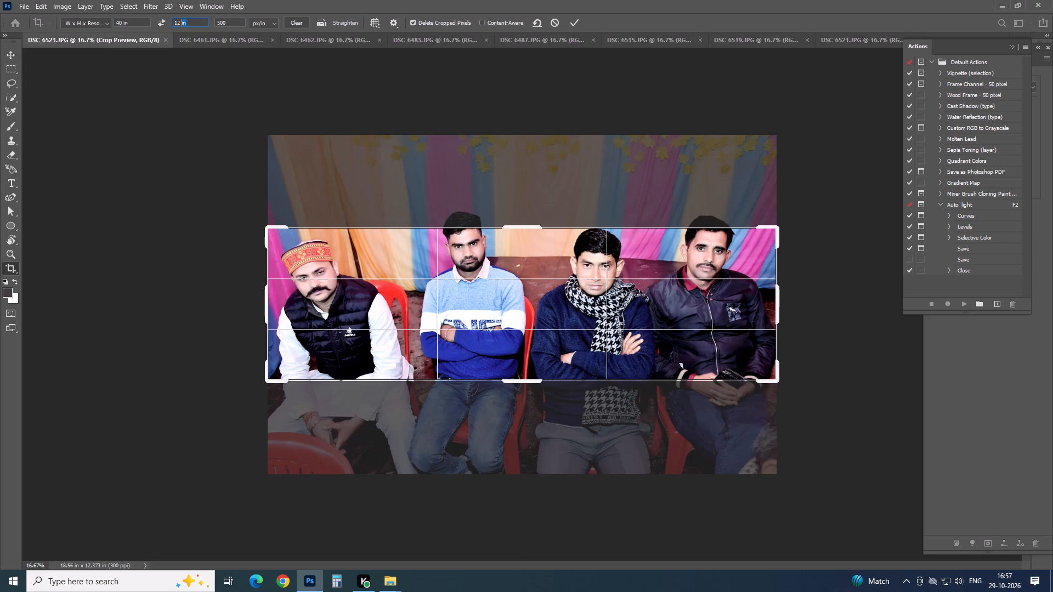
{"action": "left_click_drag", "start_coordinate": [181, 22], "coordinate": [172, 23]}
{"action": "type", "text": "14"}
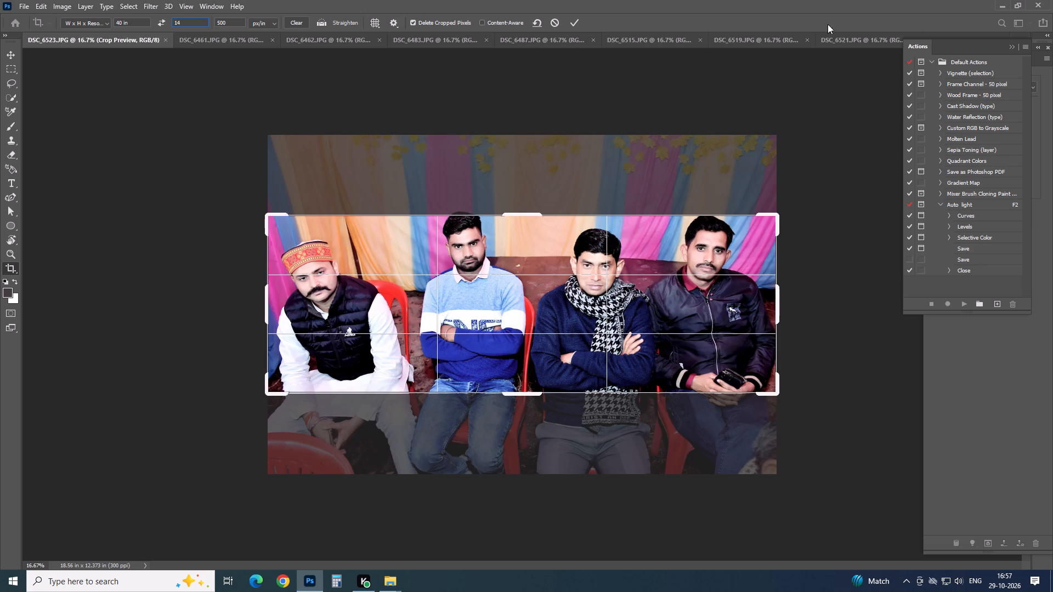
{"action": "left_click", "coordinate": [857, 38]}
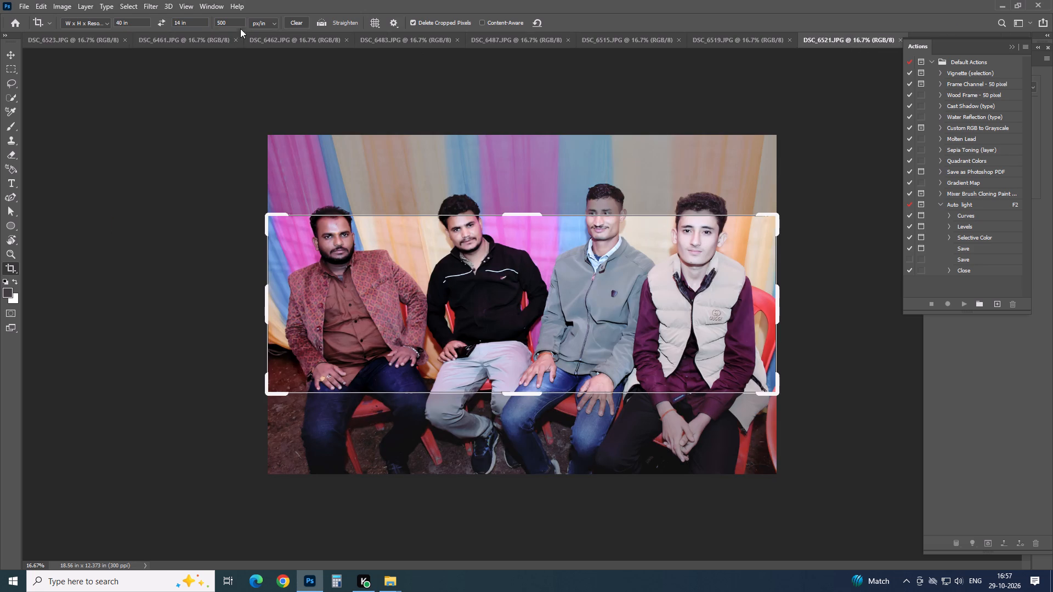
{"action": "left_click_drag", "start_coordinate": [237, 25], "coordinate": [216, 25]}
{"action": "type", "text": "250"}
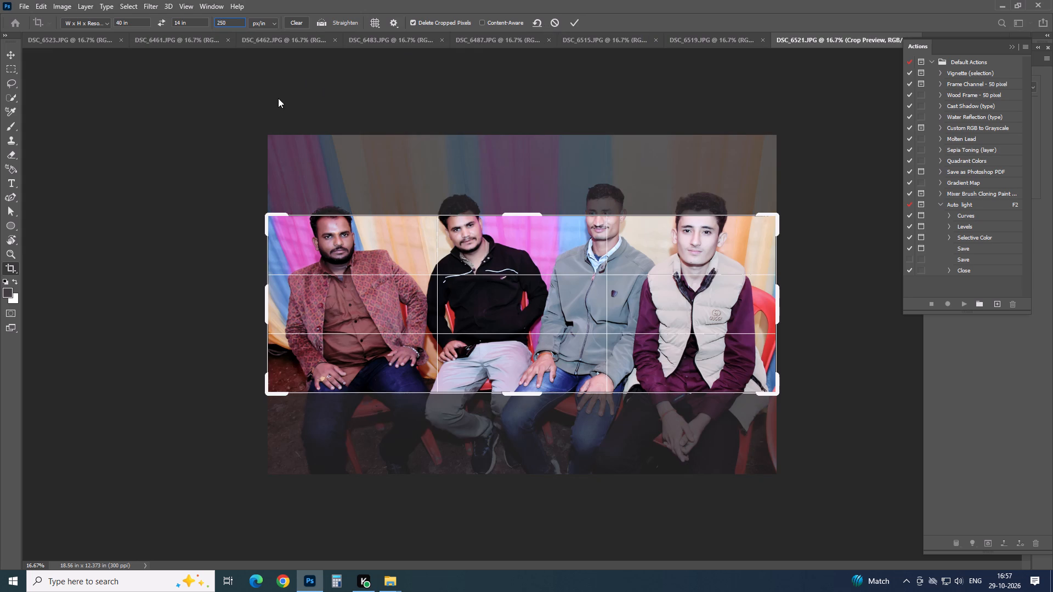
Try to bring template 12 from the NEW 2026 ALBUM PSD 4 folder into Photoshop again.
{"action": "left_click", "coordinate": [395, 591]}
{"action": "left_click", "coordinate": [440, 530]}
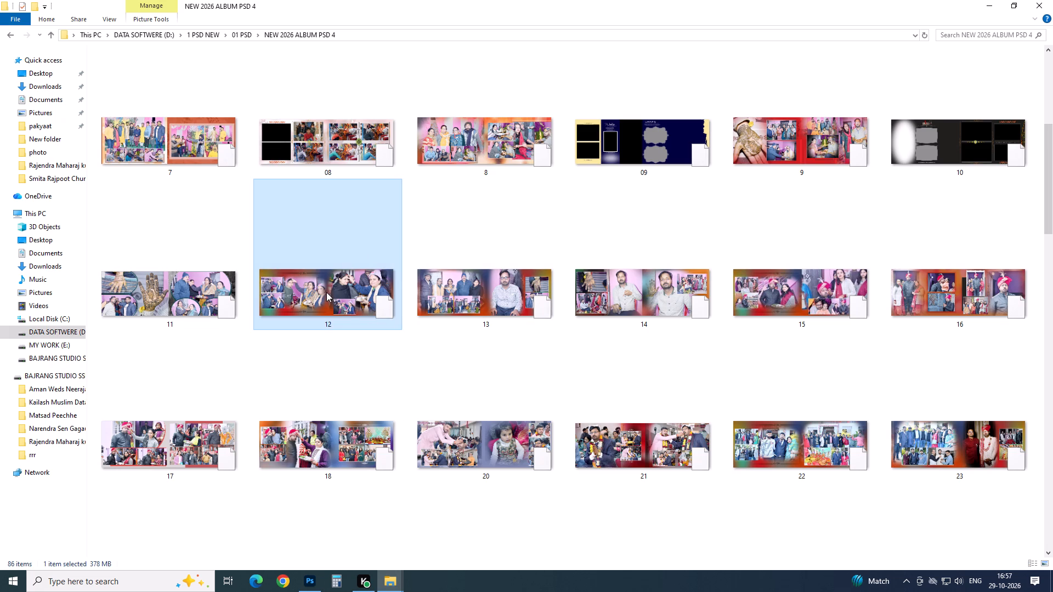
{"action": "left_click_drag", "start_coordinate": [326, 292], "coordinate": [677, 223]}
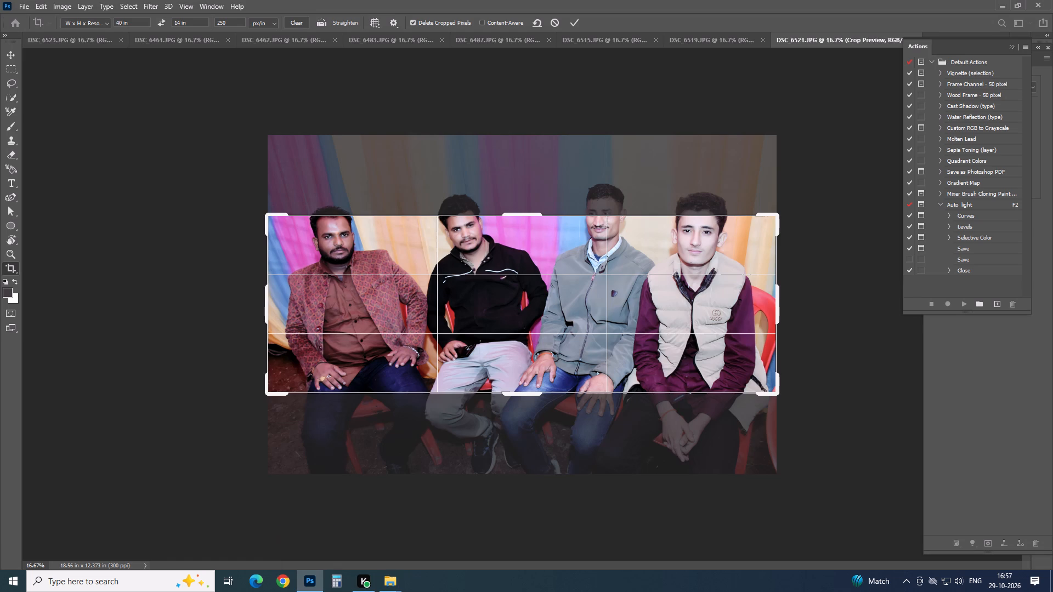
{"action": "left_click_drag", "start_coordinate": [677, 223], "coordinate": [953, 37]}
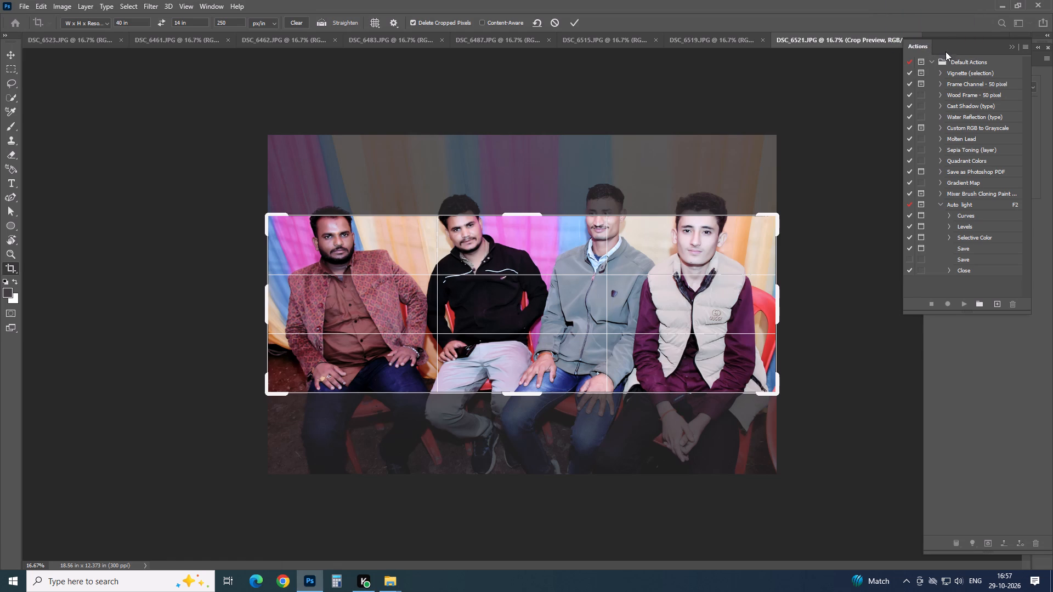
Move the Actions panel clear of the document titles and crop 12.psd to 40 x 14 in at 250 px/in.
{"action": "left_click_drag", "start_coordinate": [950, 45], "coordinate": [961, 88]}
{"action": "left_click", "coordinate": [943, 38]}
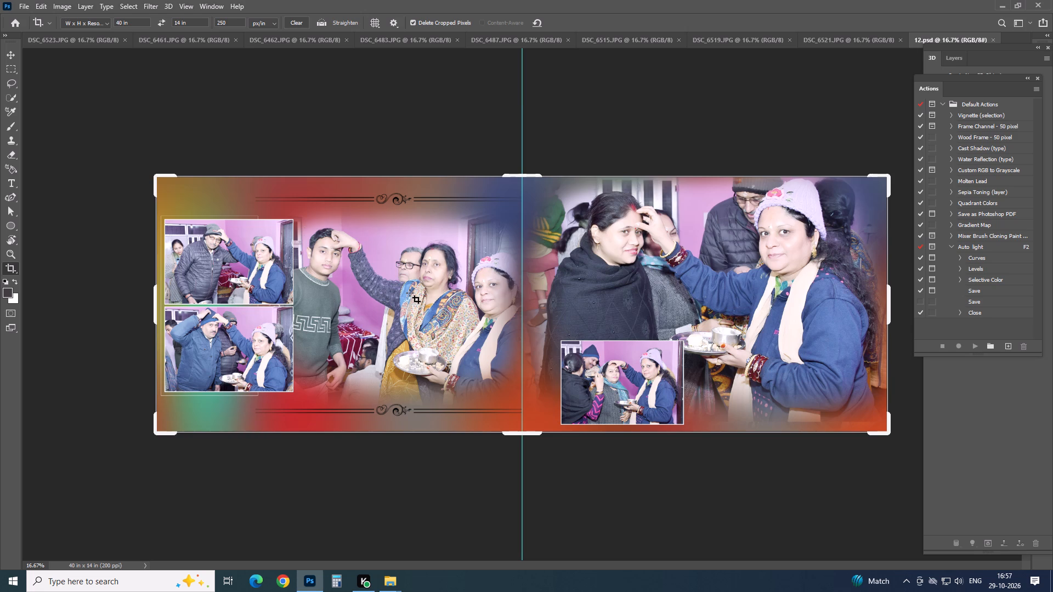
{"action": "key", "text": "Return"}
{"action": "key", "text": "Return"}
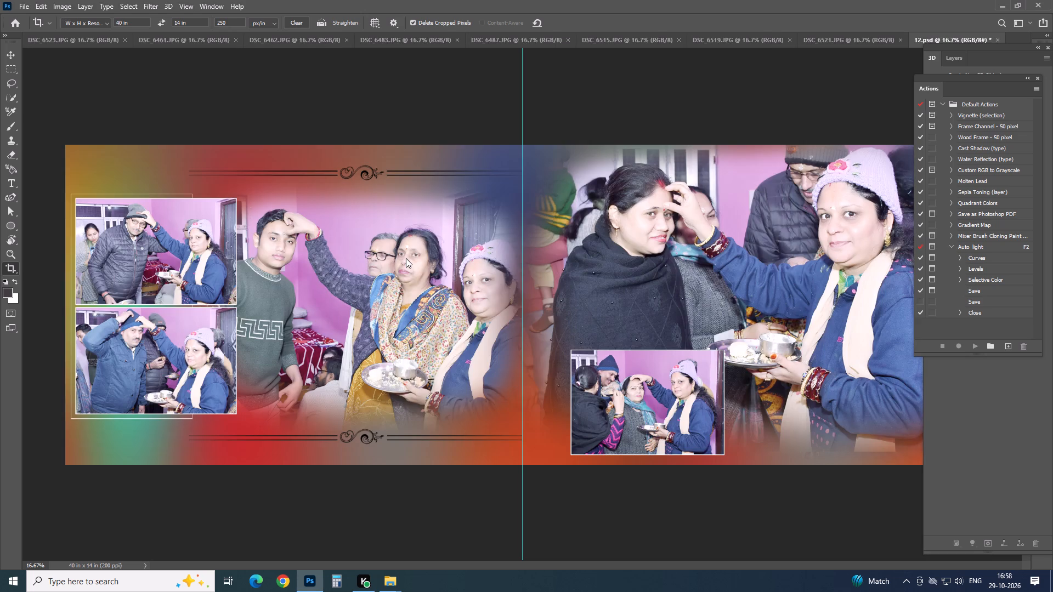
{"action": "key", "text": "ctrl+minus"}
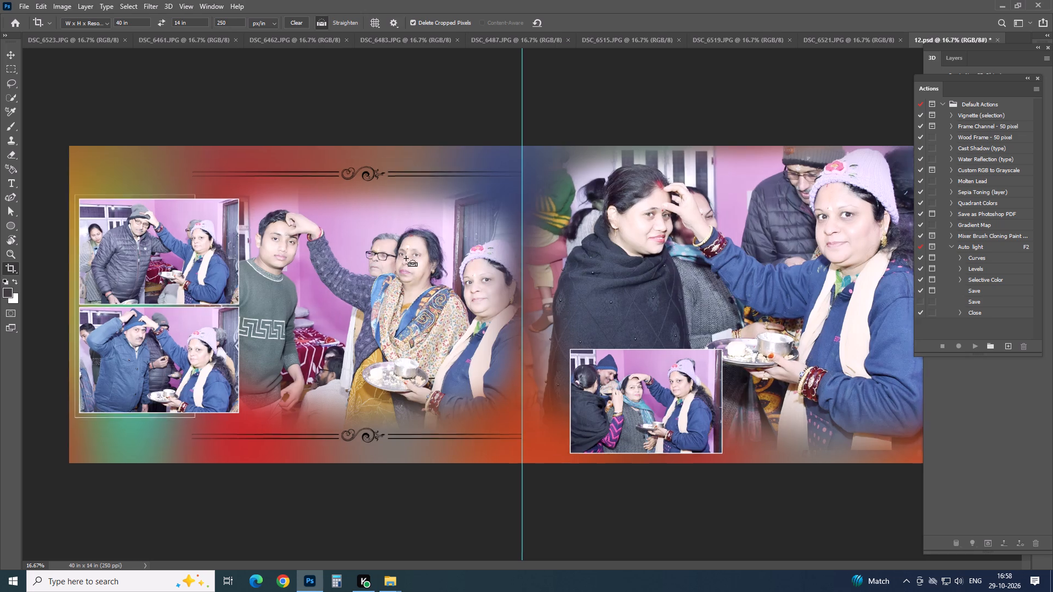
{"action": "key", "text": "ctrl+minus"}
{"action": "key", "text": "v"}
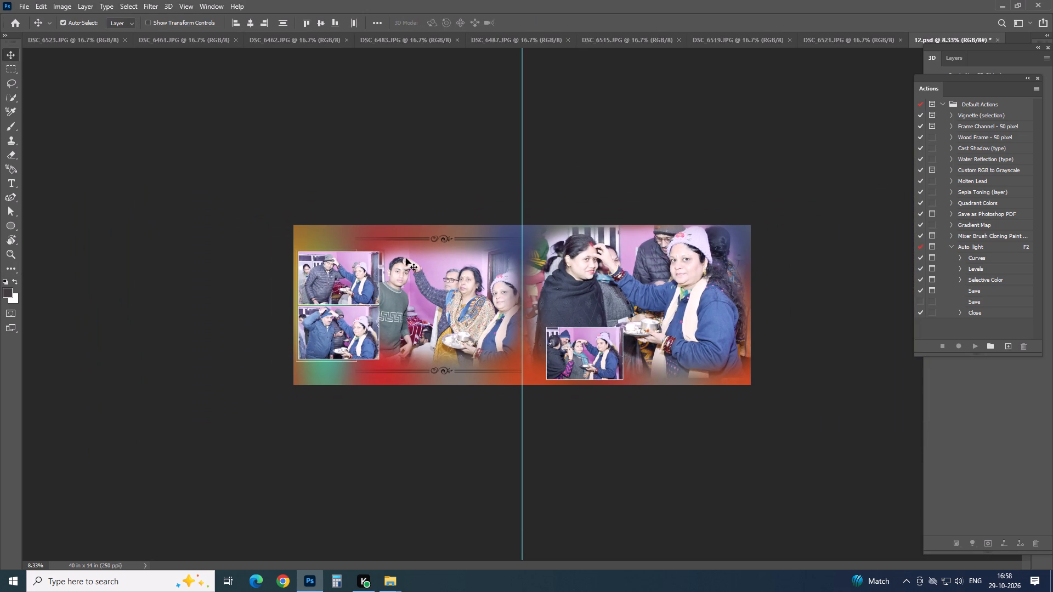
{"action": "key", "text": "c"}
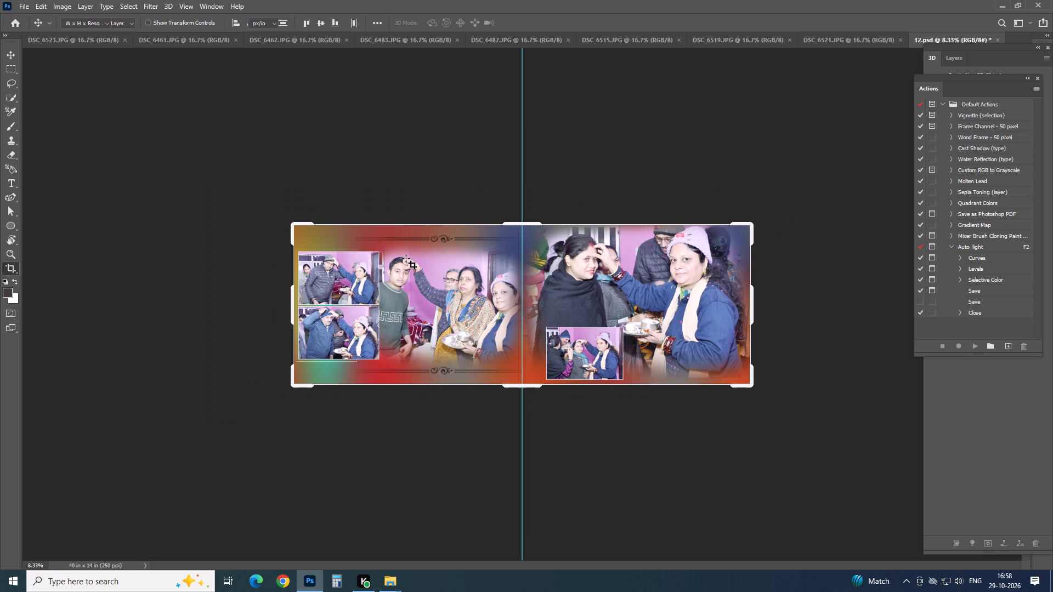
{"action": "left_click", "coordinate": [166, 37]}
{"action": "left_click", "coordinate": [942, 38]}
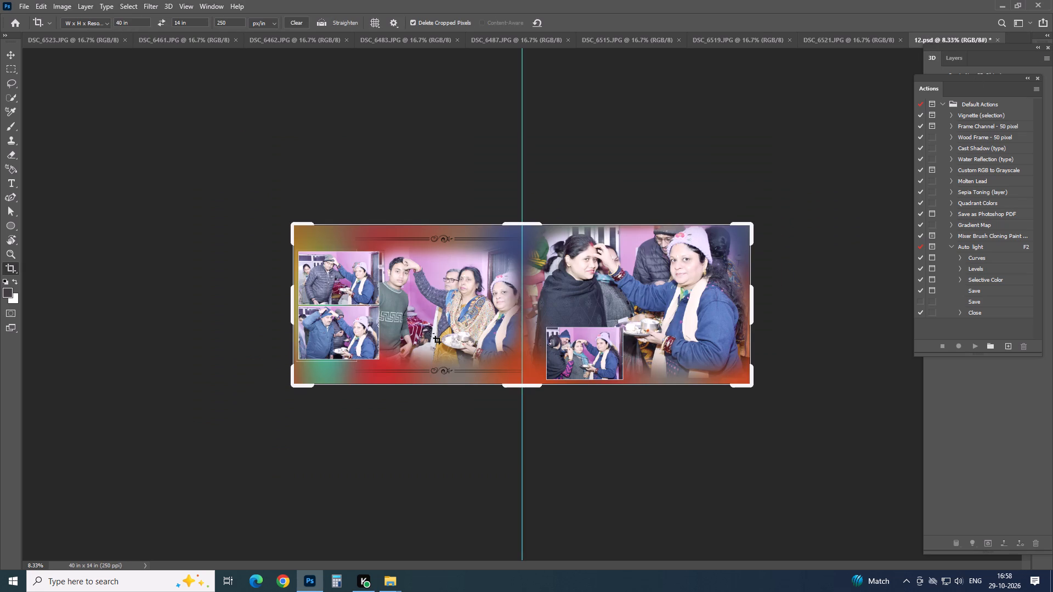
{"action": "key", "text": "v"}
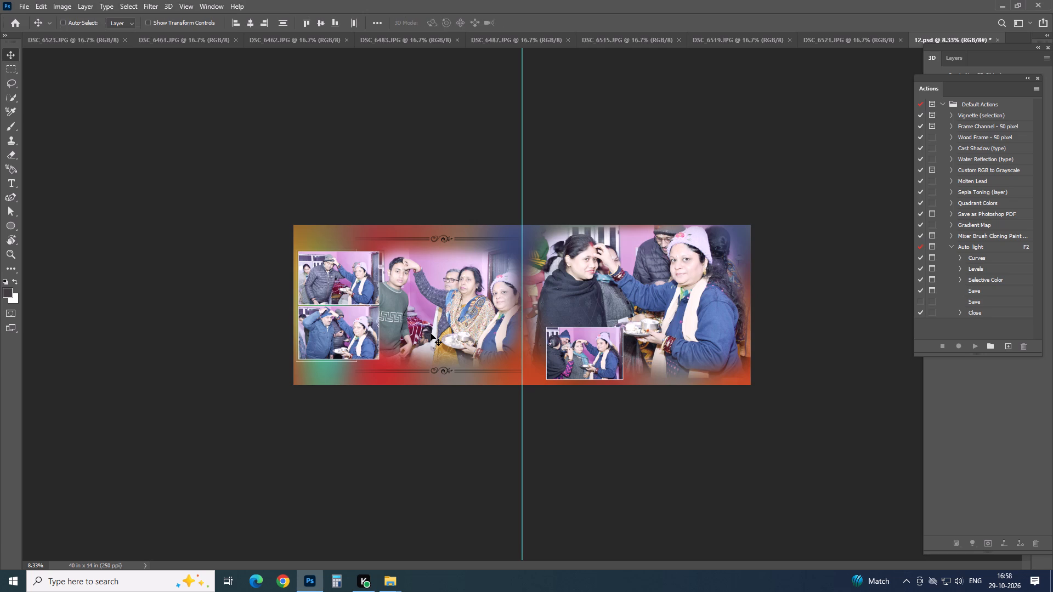
Delete all the stacked sample photos inside the large feathered frame on the left page.
{"action": "key", "text": "ctrl+equal"}
{"action": "key", "text": "ctrl+equal"}
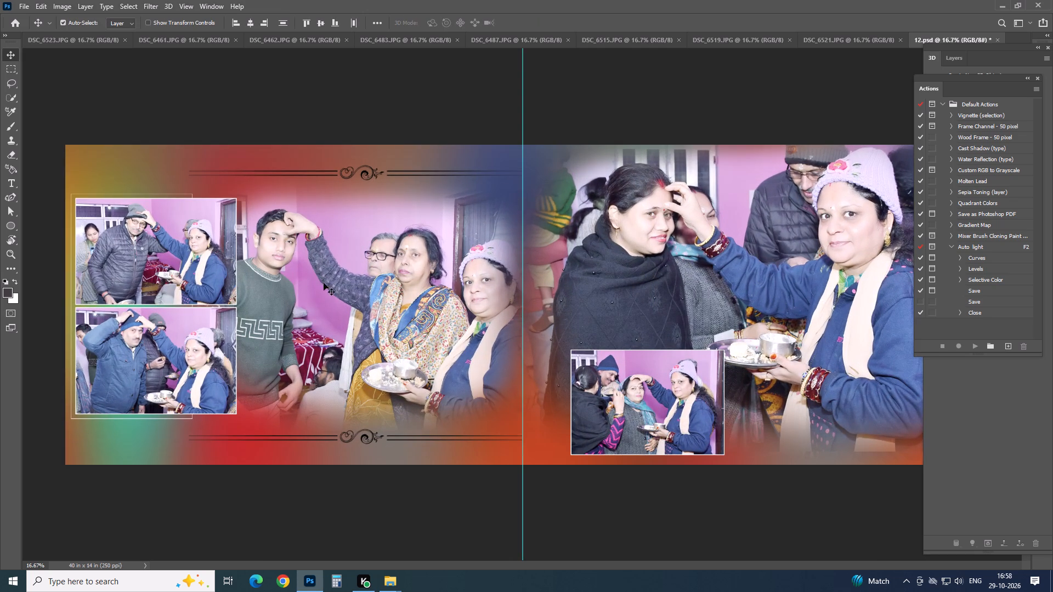
{"action": "left_click", "coordinate": [331, 284]}
{"action": "key", "text": "Delete"}
{"action": "left_click", "coordinate": [345, 276]}
{"action": "key", "text": "Delete"}
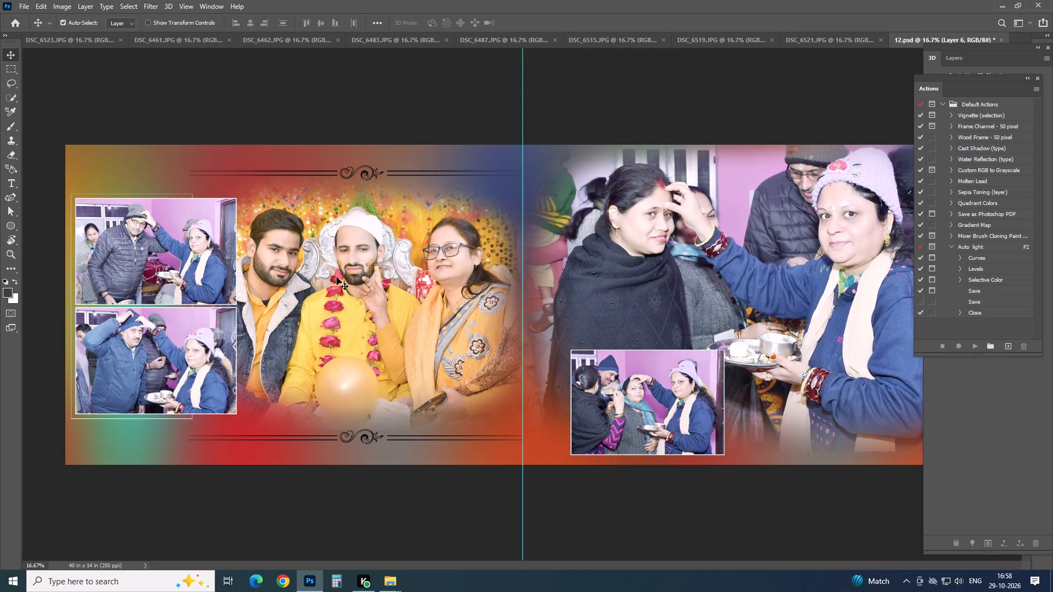
{"action": "left_click", "coordinate": [337, 277]}
{"action": "key", "text": "Delete"}
{"action": "left_click", "coordinate": [337, 277]}
{"action": "key", "text": "Delete"}
Delete all the stacked sample photos from the two small frames on the left page, down to the black frame shapes.
{"action": "left_click", "coordinate": [176, 264]}
{"action": "key", "text": "Delete"}
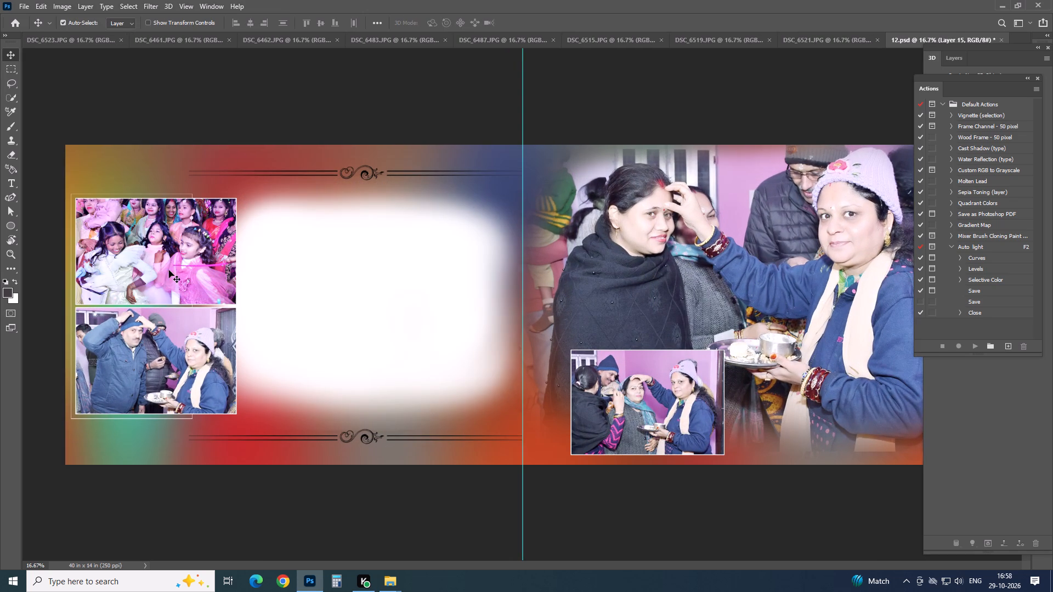
{"action": "left_click", "coordinate": [158, 325]}
{"action": "key", "text": "Delete"}
{"action": "left_click", "coordinate": [155, 249]}
{"action": "key", "text": "Delete"}
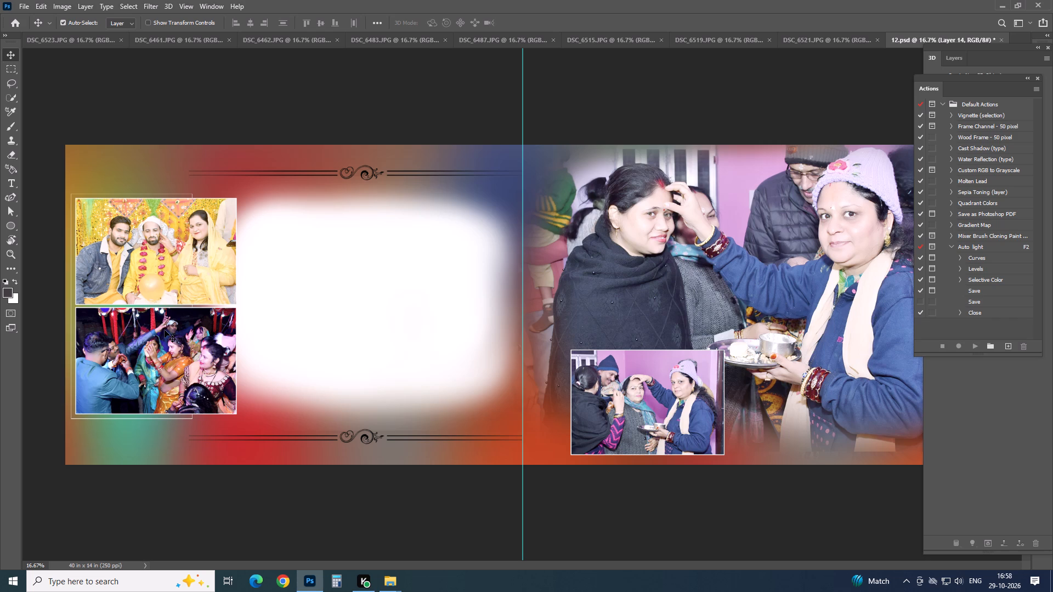
{"action": "left_click", "coordinate": [165, 330]}
{"action": "key", "text": "Delete"}
{"action": "left_click", "coordinate": [162, 241]}
{"action": "key", "text": "Delete"}
{"action": "left_click", "coordinate": [163, 342]}
{"action": "key", "text": "Delete"}
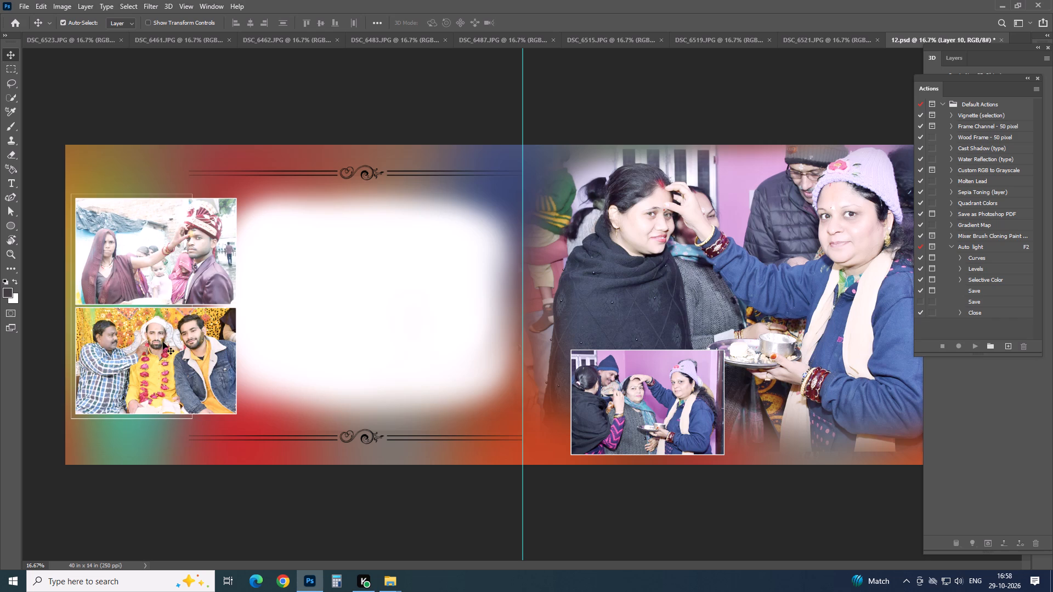
{"action": "left_click", "coordinate": [173, 268]}
{"action": "key", "text": "Delete"}
{"action": "left_click", "coordinate": [167, 349]}
{"action": "key", "text": "Delete"}
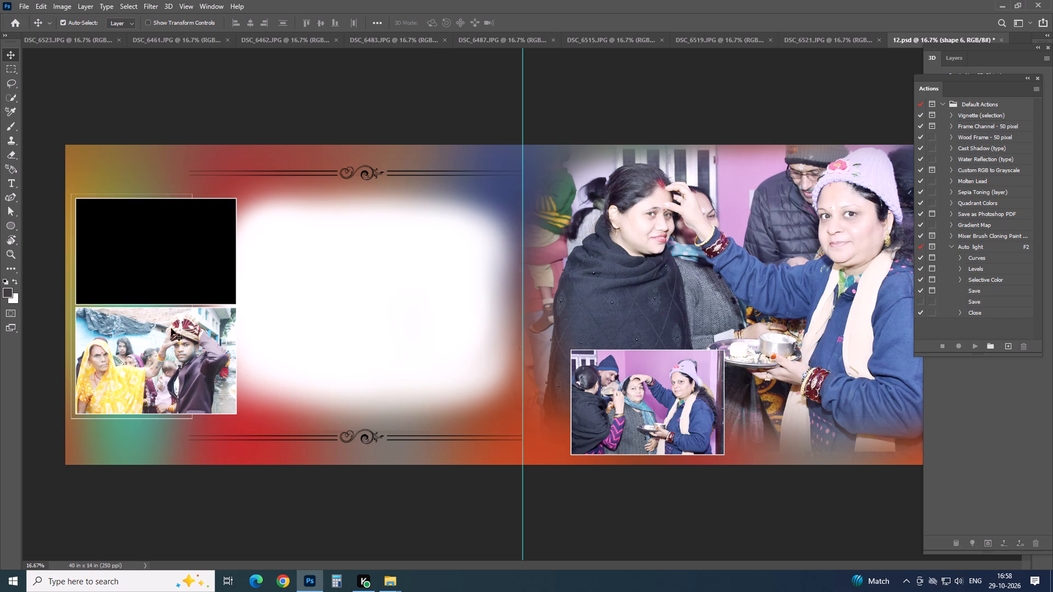
Move the upper small black frame across to the lower inner part of the left page, beside the other small frame.
{"action": "left_click_drag", "start_coordinate": [180, 238], "coordinate": [400, 348]}
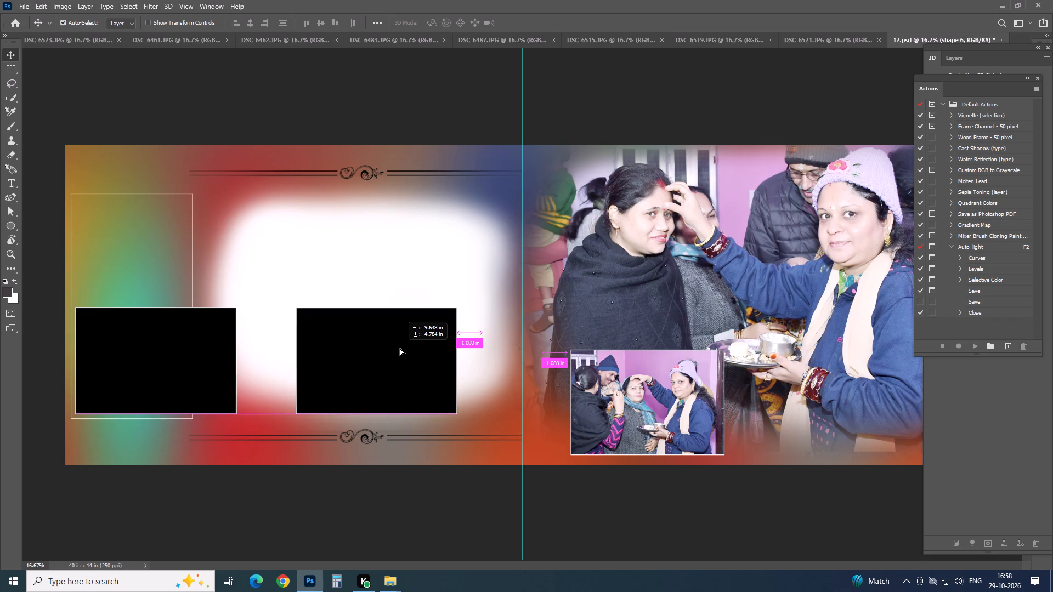
{"action": "left_click_drag", "start_coordinate": [400, 348], "coordinate": [437, 357]}
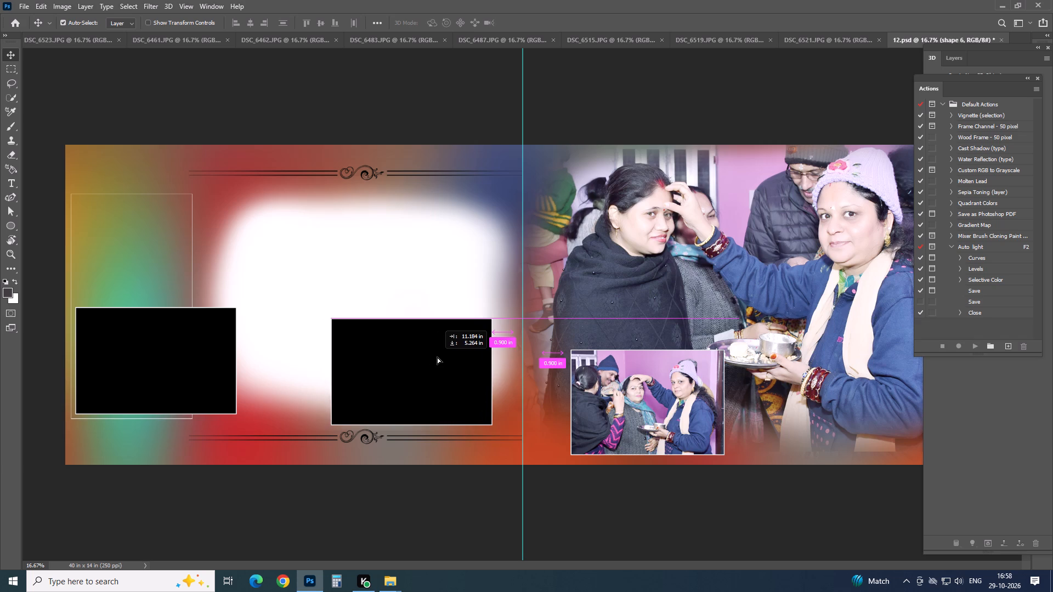
{"action": "left_click_drag", "start_coordinate": [437, 357], "coordinate": [445, 357]}
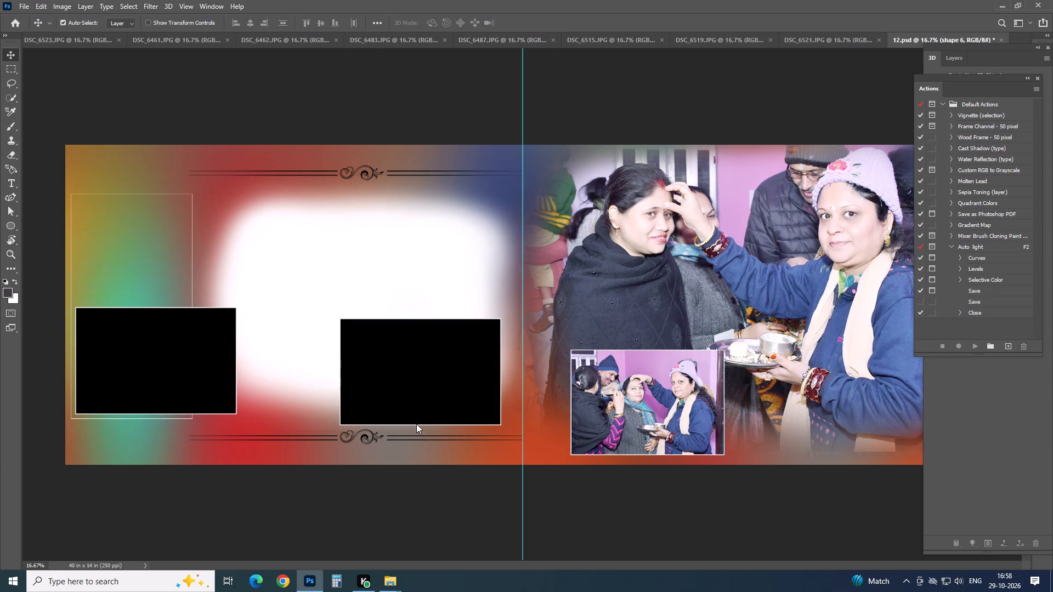
Delete the scroll ornaments above and below the large feathered frame.
{"action": "left_click", "coordinate": [375, 436]}
{"action": "key", "text": "Delete"}
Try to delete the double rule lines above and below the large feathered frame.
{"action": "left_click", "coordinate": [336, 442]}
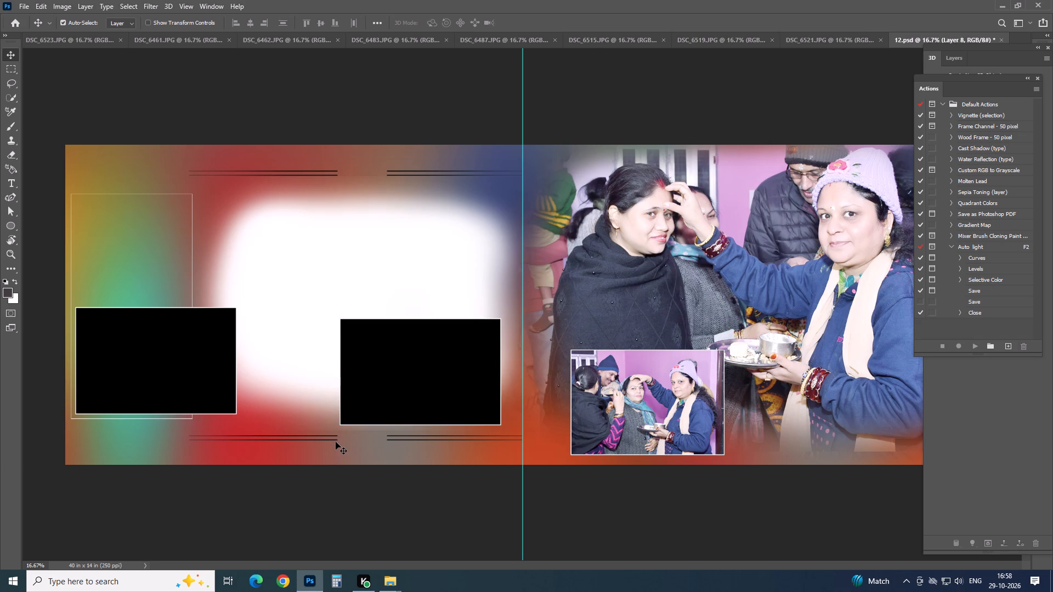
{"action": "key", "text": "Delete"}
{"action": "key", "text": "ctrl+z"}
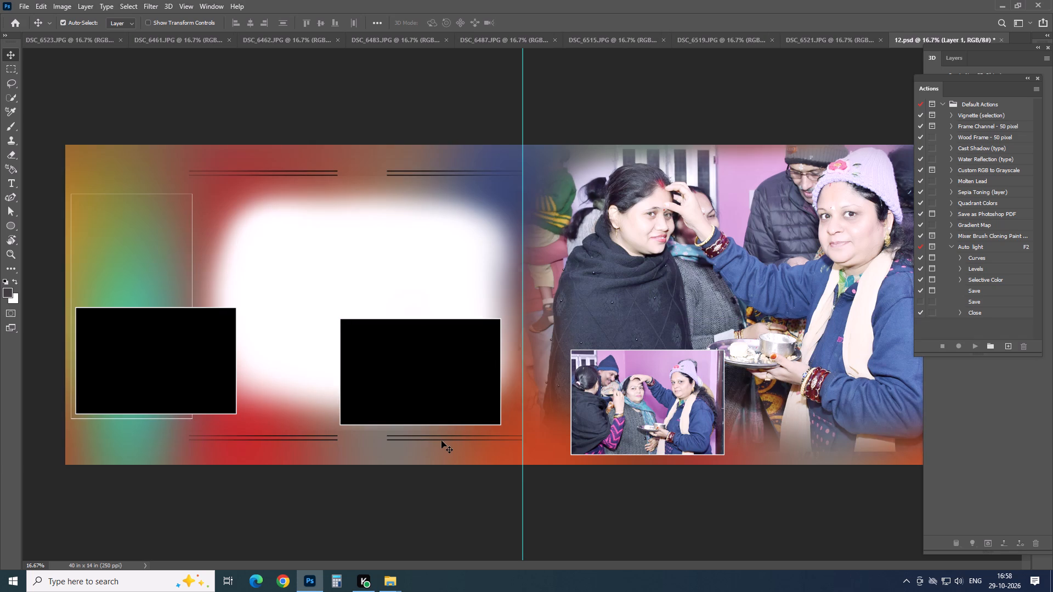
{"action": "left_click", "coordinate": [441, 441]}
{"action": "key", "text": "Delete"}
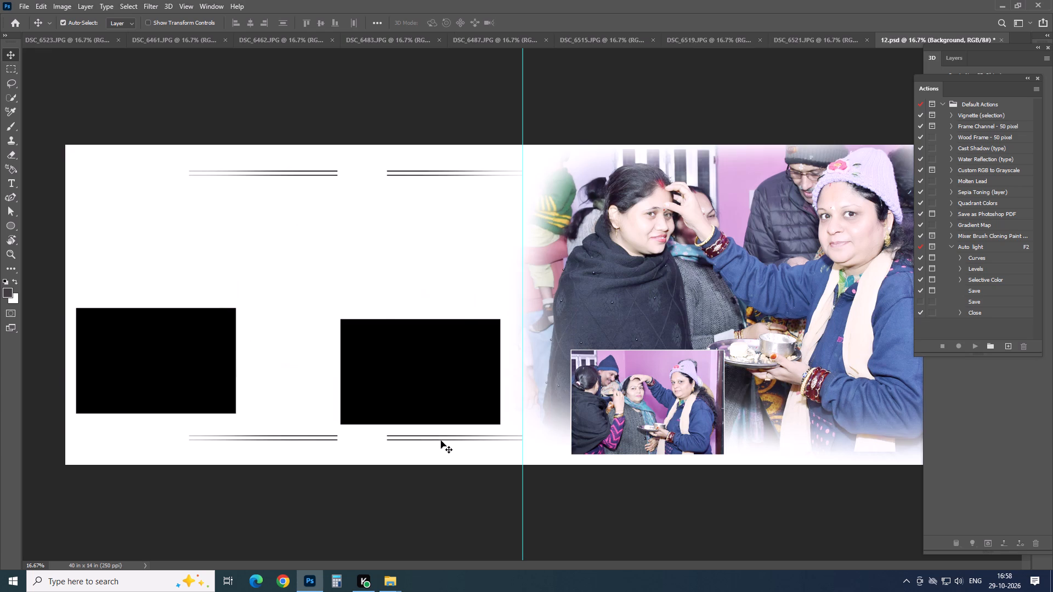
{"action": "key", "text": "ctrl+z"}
Delete the double rule lines above and below the large feathered frame on the left page.
{"action": "key", "text": "ctrl+equal"}
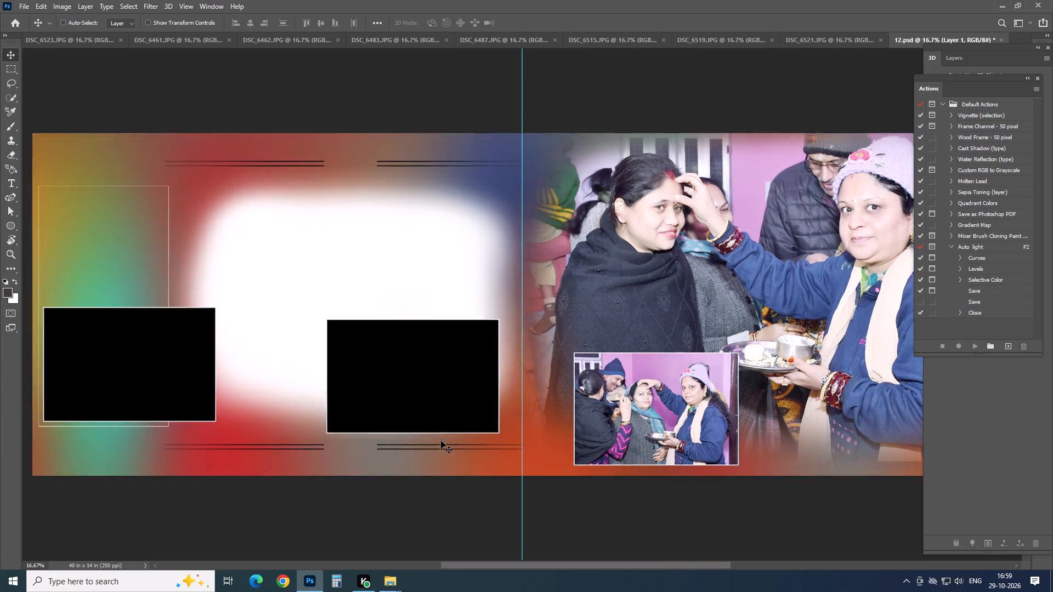
{"action": "left_click", "coordinate": [430, 500]}
{"action": "left_click", "coordinate": [430, 500]}
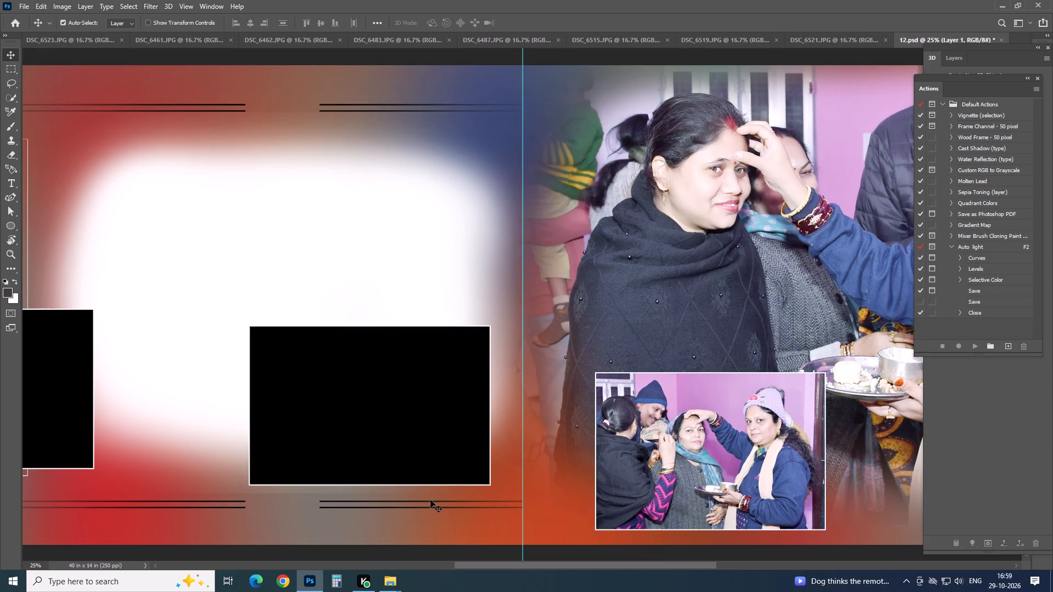
{"action": "key", "text": "Delete"}
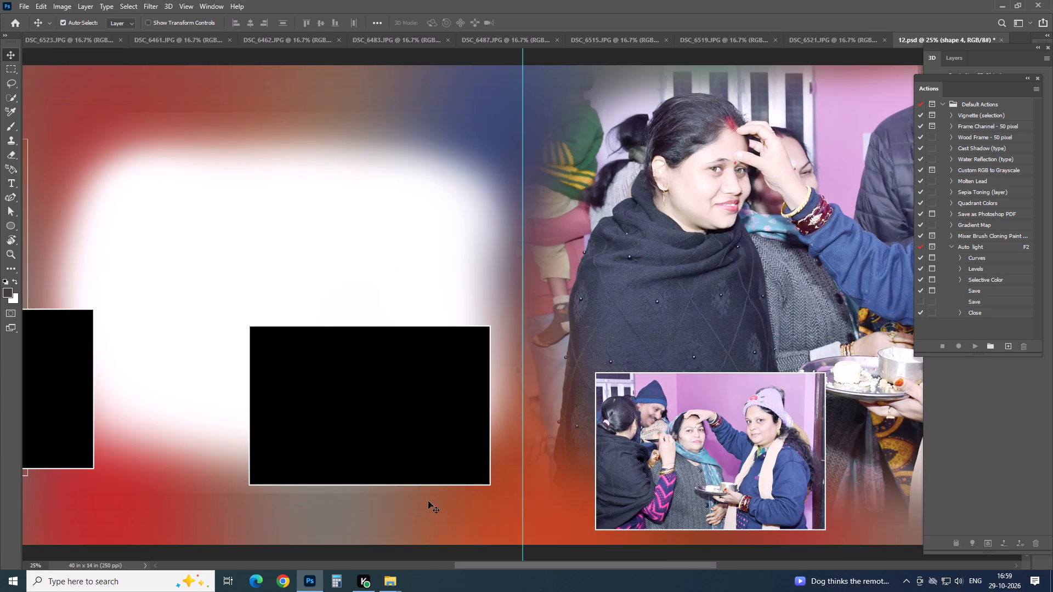
Delete the thin rectangular outline near the left page's outer edge.
{"action": "key", "text": "ctrl+minus"}
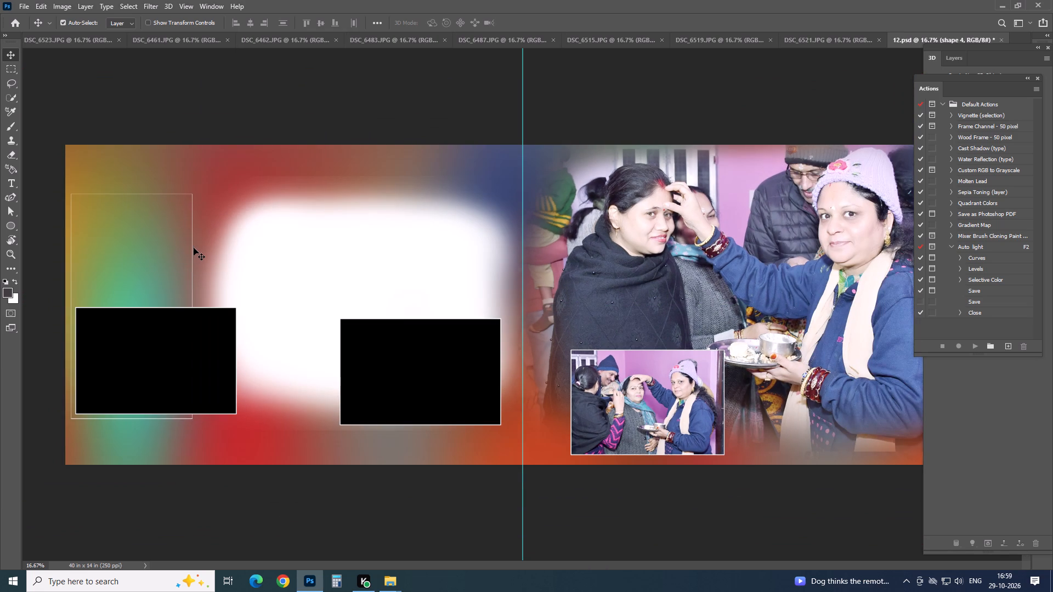
{"action": "left_click_drag", "start_coordinate": [193, 248], "coordinate": [199, 247]}
{"action": "key", "text": "ctrl+z"}
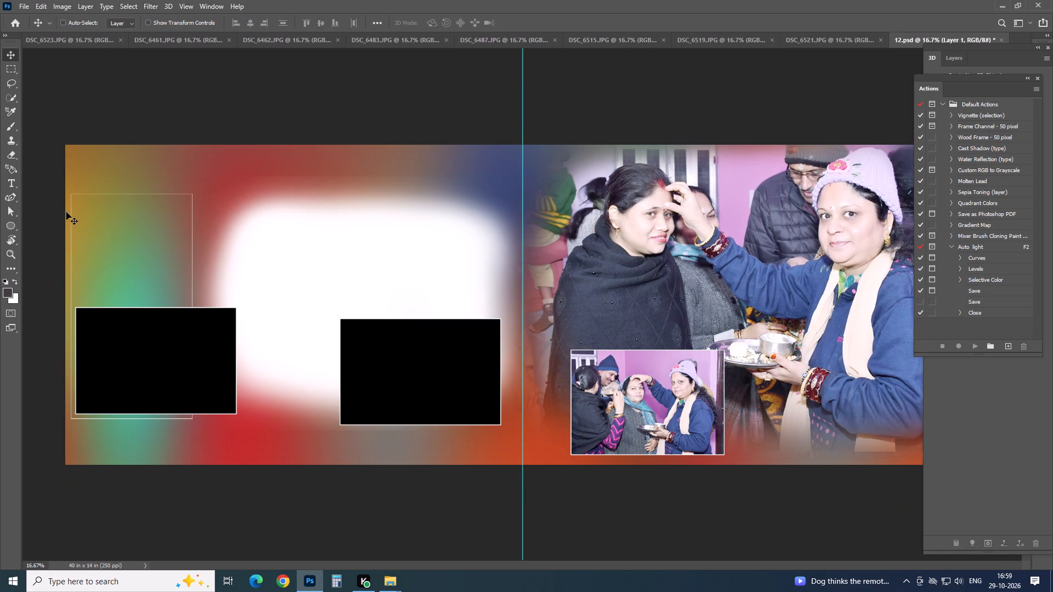
{"action": "left_click", "coordinate": [71, 219]}
{"action": "left_click_drag", "start_coordinate": [71, 219], "coordinate": [72, 225]}
{"action": "key", "text": "Delete"}
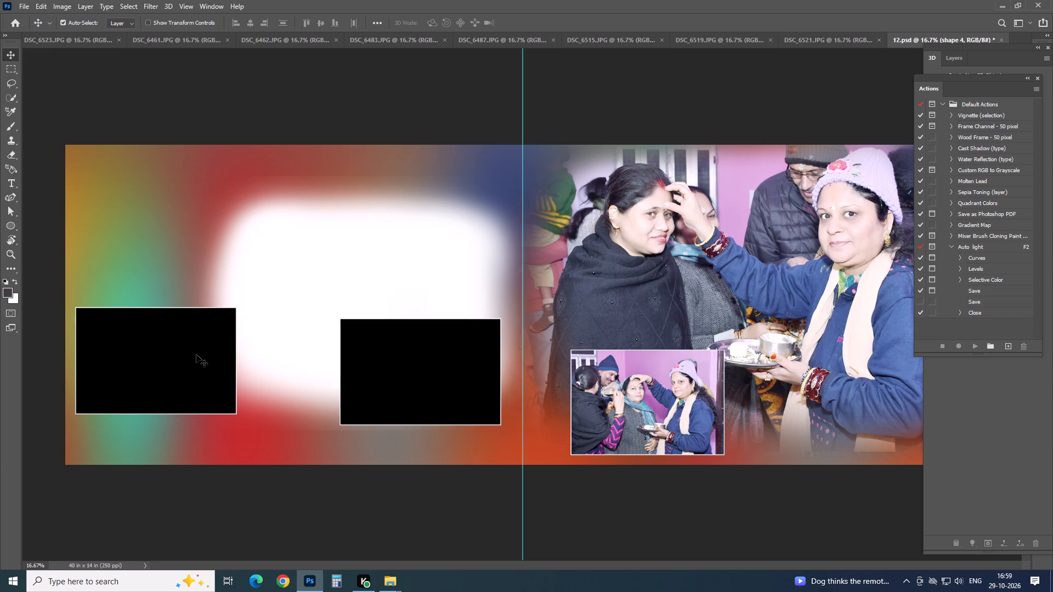
Move the two small black frames down near the left page's bottom edge, level with each other at the outer and inner sides.
{"action": "left_click_drag", "start_coordinate": [183, 372], "coordinate": [189, 416]}
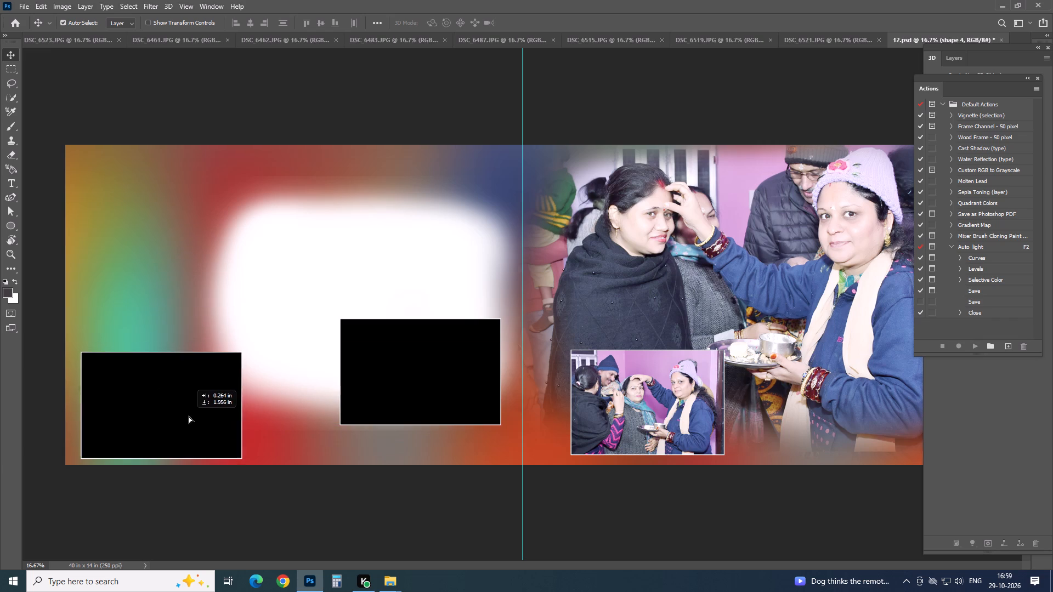
{"action": "left_click_drag", "start_coordinate": [189, 416], "coordinate": [188, 416]}
{"action": "left_click_drag", "start_coordinate": [404, 384], "coordinate": [394, 416]}
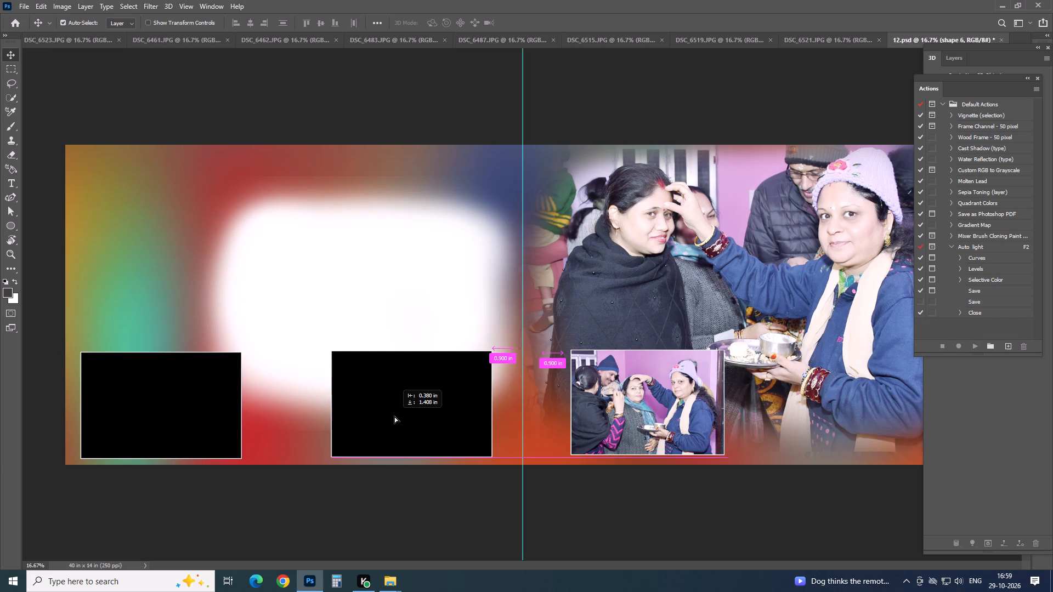
{"action": "left_click_drag", "start_coordinate": [394, 416], "coordinate": [394, 419]}
Move the large feathered frame to the left page's upper outer corner and scale it to about 150% so it fills the page.
{"action": "left_click_drag", "start_coordinate": [330, 305], "coordinate": [259, 257]}
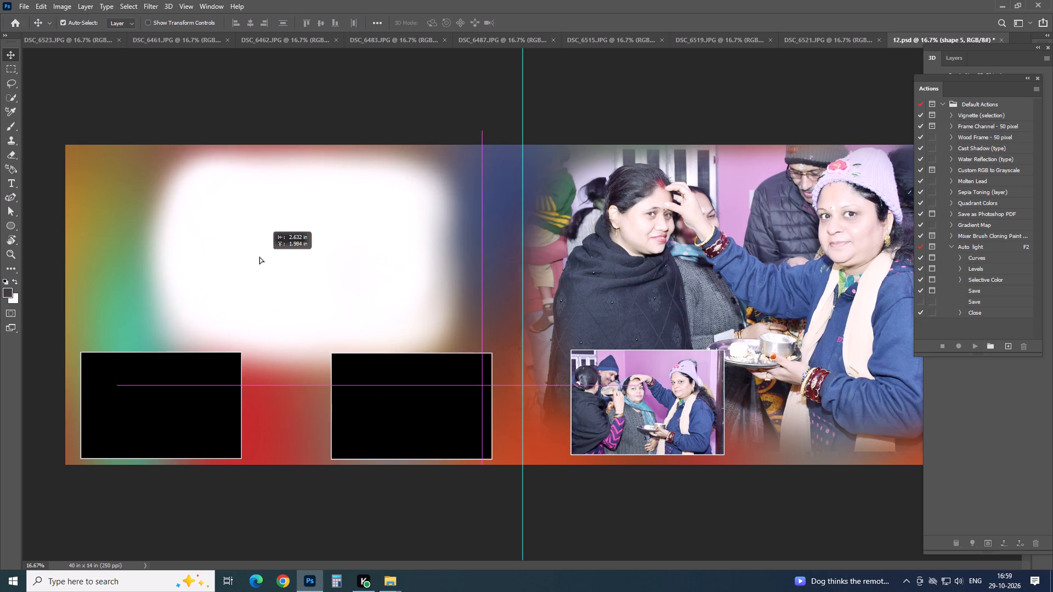
{"action": "left_click_drag", "start_coordinate": [259, 257], "coordinate": [167, 238]}
{"action": "key", "text": "ctrl+t"}
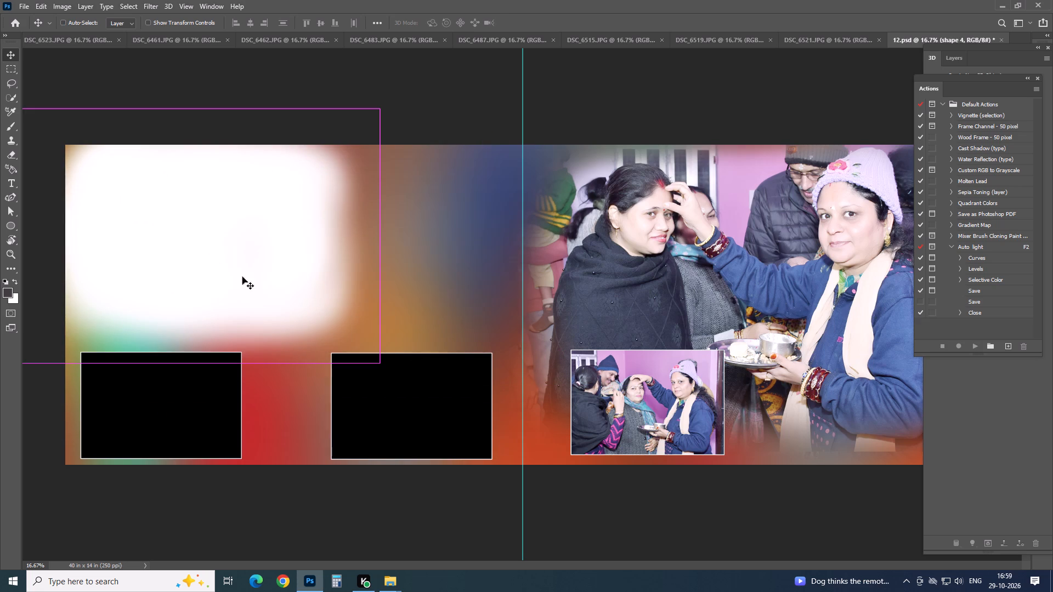
{"action": "left_click_drag", "start_coordinate": [381, 366], "coordinate": [568, 466]}
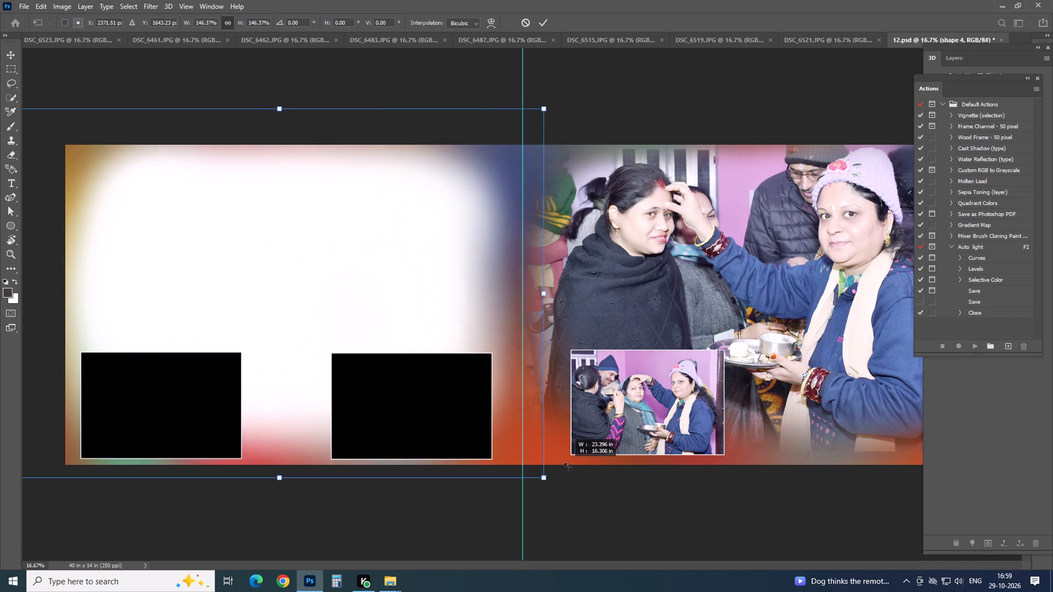
{"action": "left_click_drag", "start_coordinate": [568, 466], "coordinate": [577, 476]}
{"action": "key", "text": "Return"}
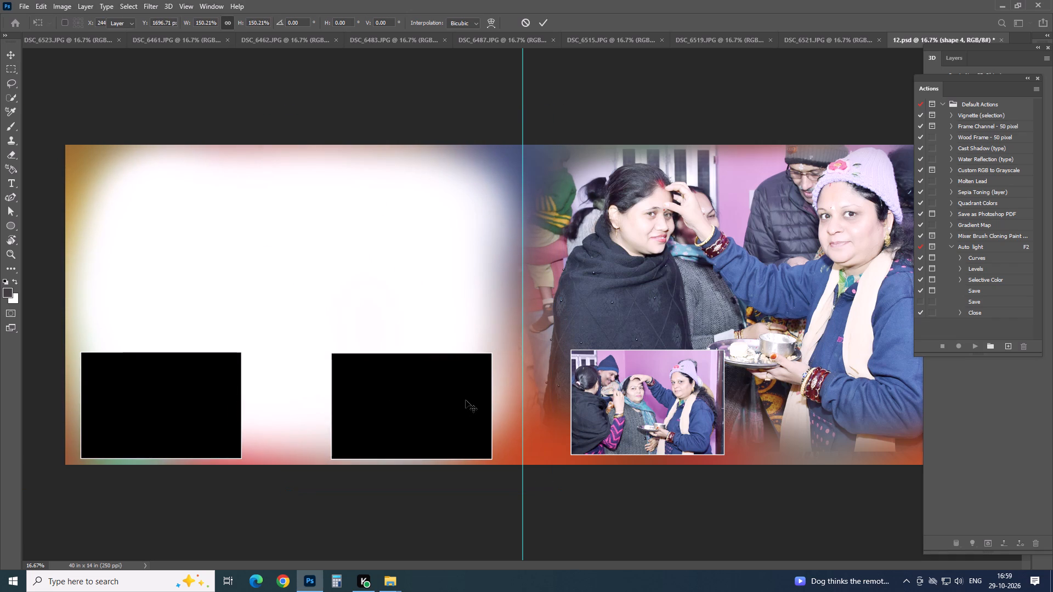
Copy the whole DSC_6461.JPG photo into 12.psd as a layer clipped to the large feathered frame, closing the photo's own document.
{"action": "left_click", "coordinate": [156, 47]}
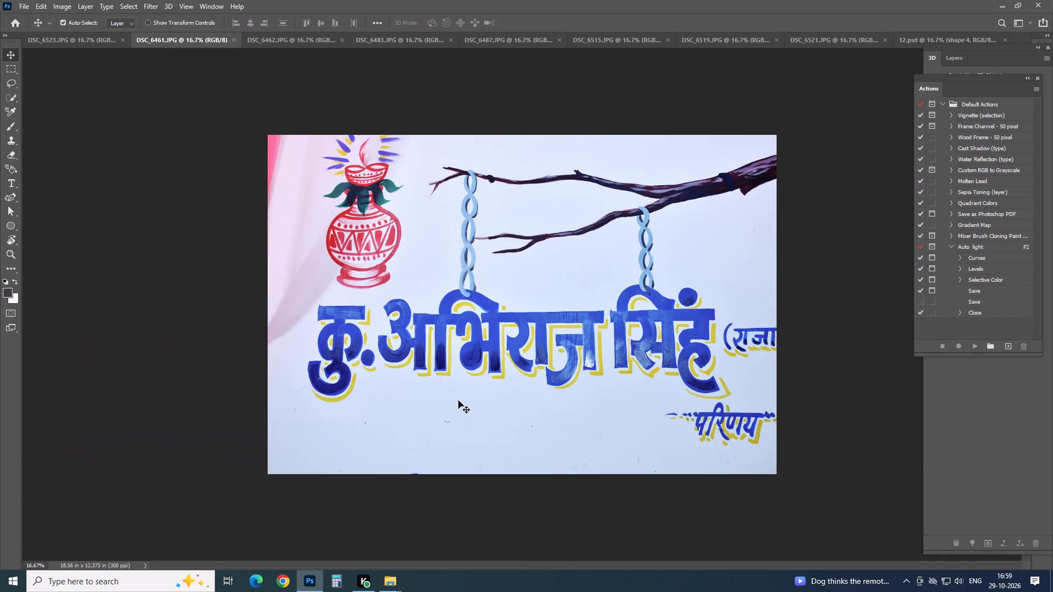
{"action": "key", "text": "ctrl+a"}
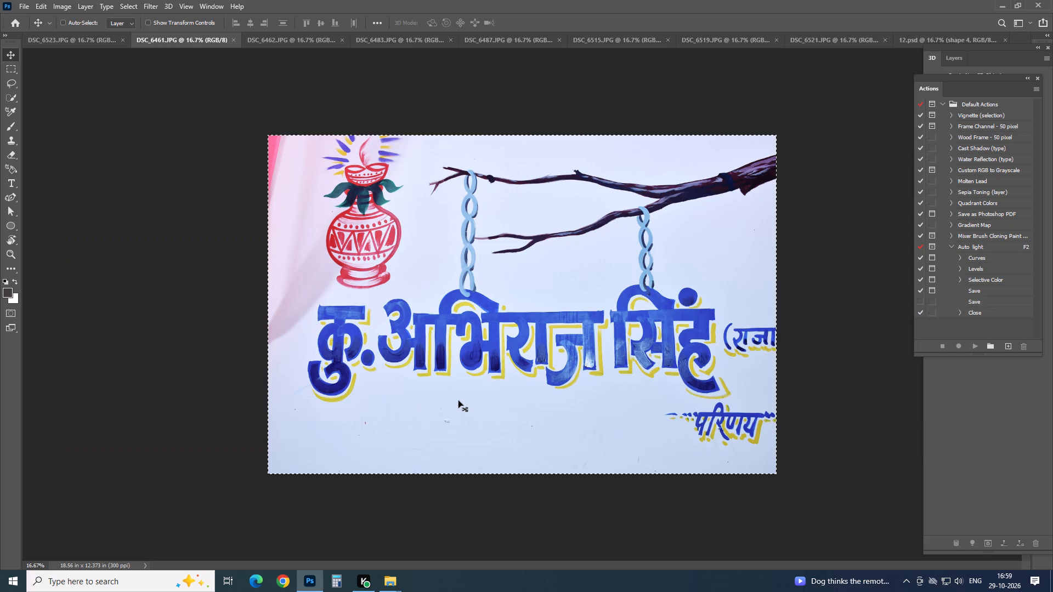
{"action": "key", "text": "ctrl+c"}
{"action": "key", "text": "ctrl+w"}
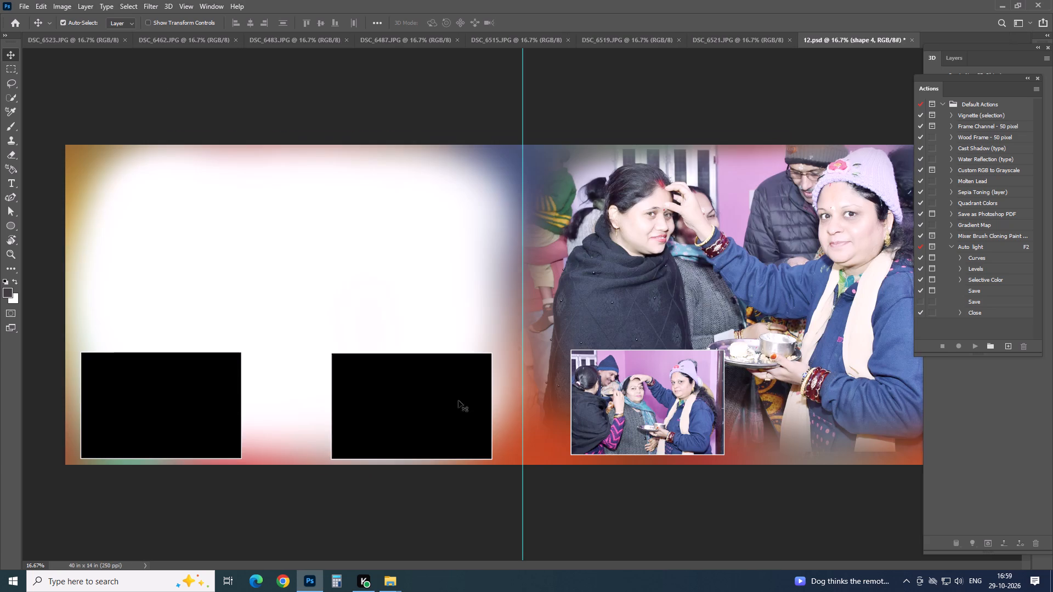
{"action": "left_click", "coordinate": [229, 272]}
{"action": "key", "text": "ctrl+v"}
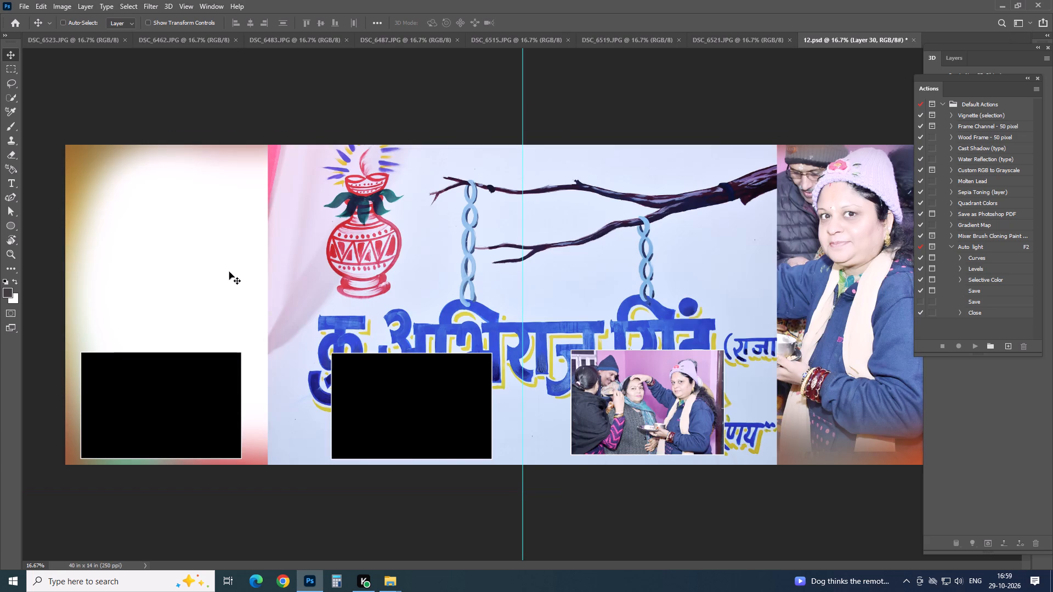
{"action": "key", "text": "ctrl+alt+g"}
Scale the clipped DSC_6461 photo to about 91.7% and position it over the left page with its lettering inside the feathered frame.
{"action": "key", "text": "ctrl+t"}
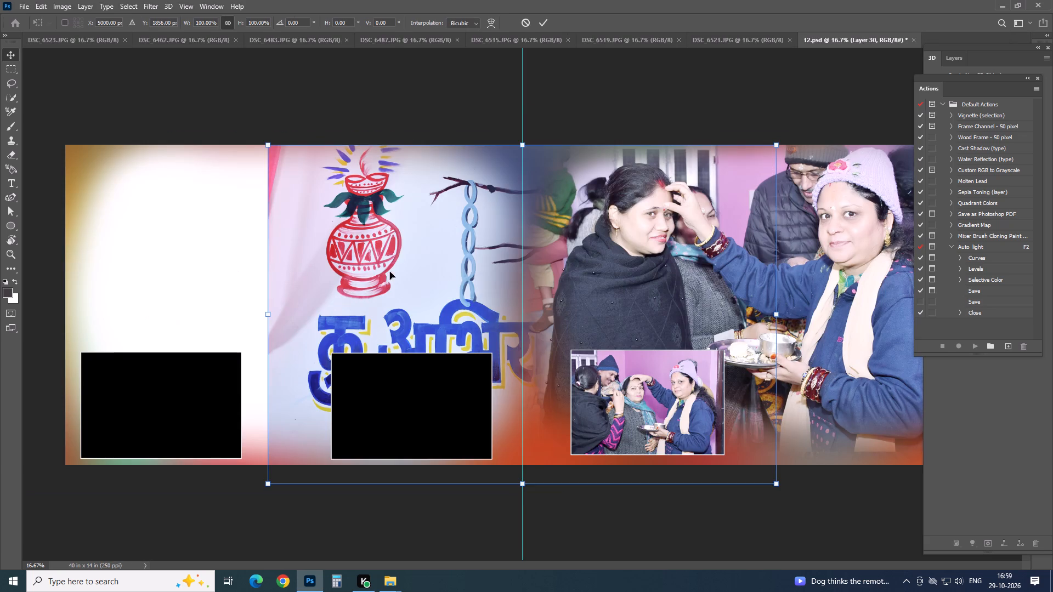
{"action": "left_click_drag", "start_coordinate": [391, 272], "coordinate": [147, 236]}
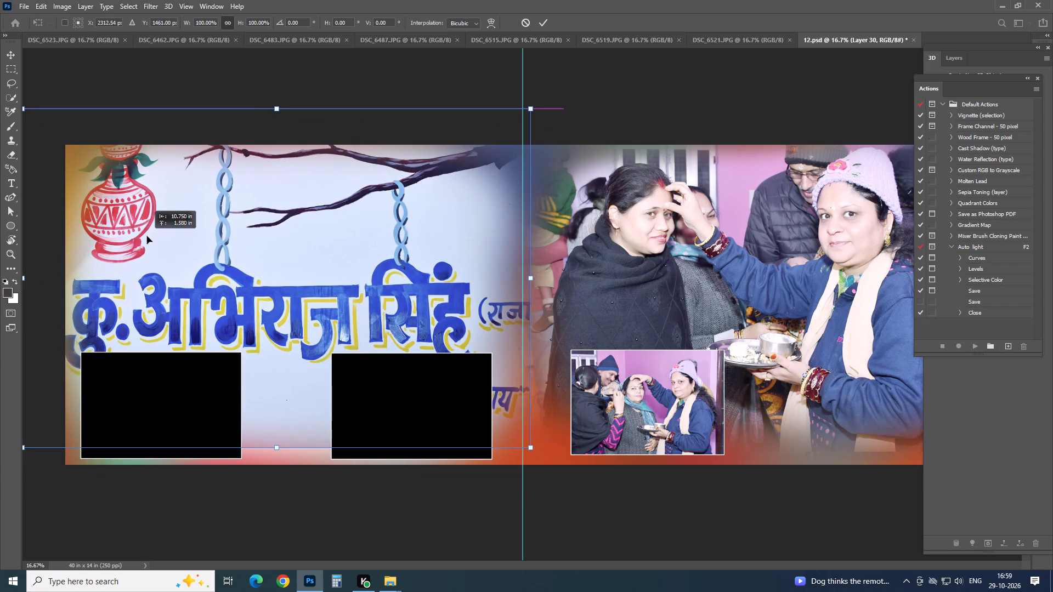
{"action": "left_click_drag", "start_coordinate": [147, 236], "coordinate": [152, 234]}
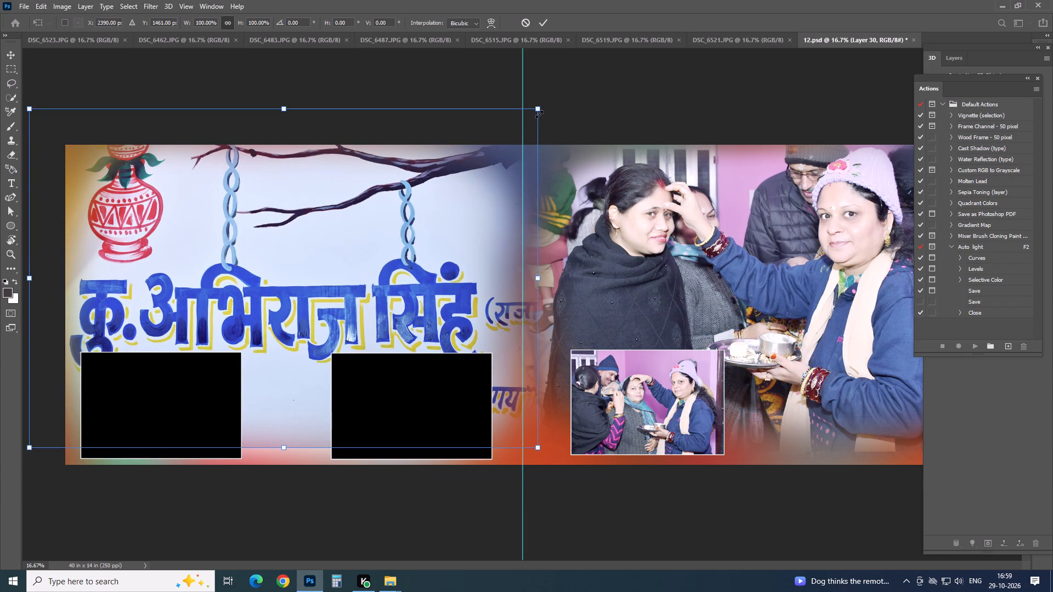
{"action": "left_click_drag", "start_coordinate": [540, 110], "coordinate": [513, 161]}
{"action": "left_click_drag", "start_coordinate": [411, 199], "coordinate": [441, 190]}
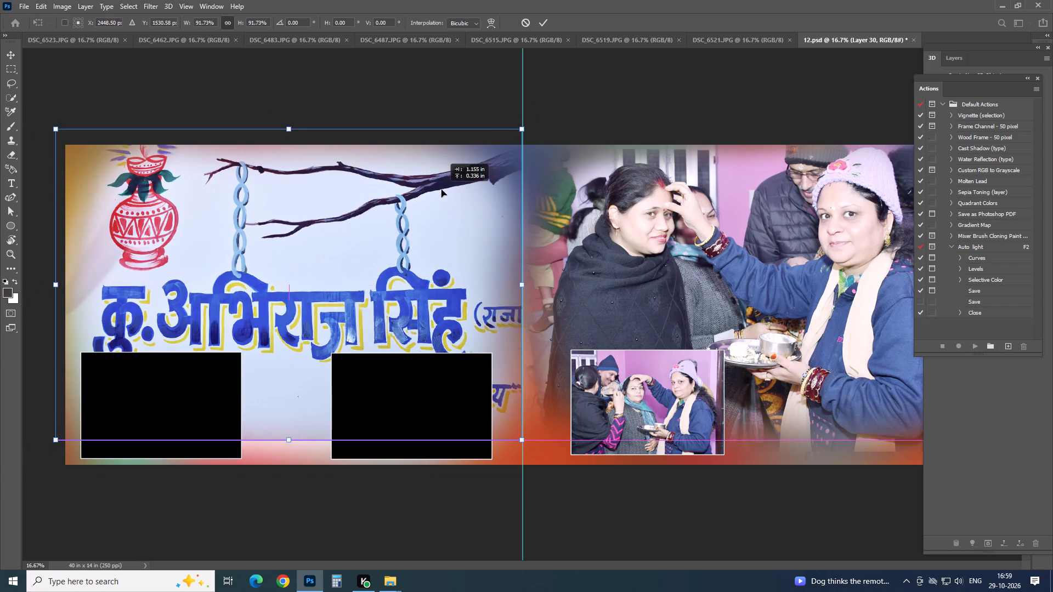
{"action": "left_click_drag", "start_coordinate": [441, 190], "coordinate": [445, 161]}
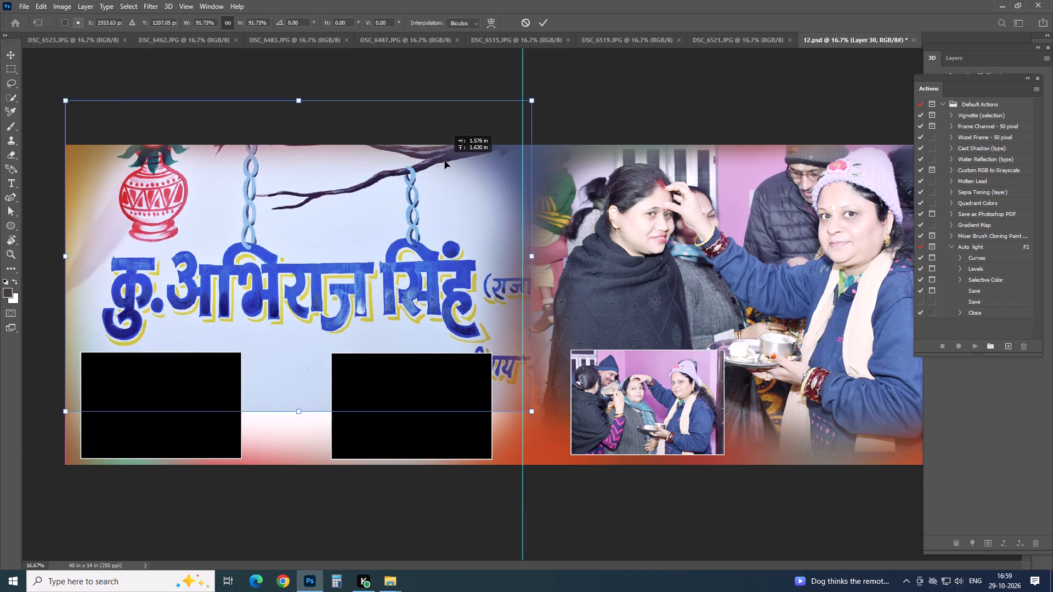
{"action": "left_click_drag", "start_coordinate": [445, 161], "coordinate": [436, 169]}
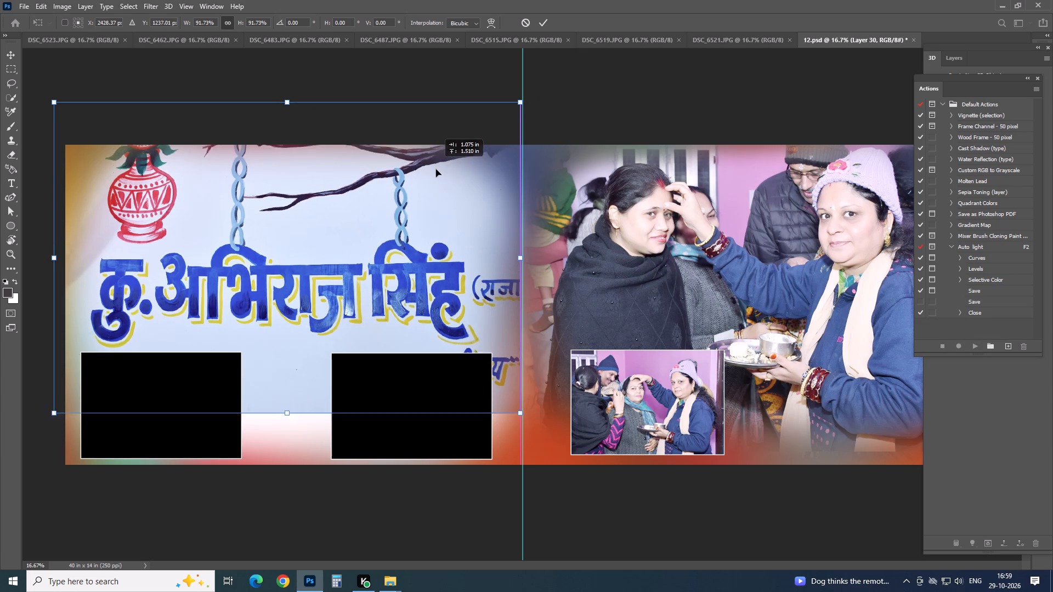
{"action": "left_click_drag", "start_coordinate": [436, 169], "coordinate": [435, 182]}
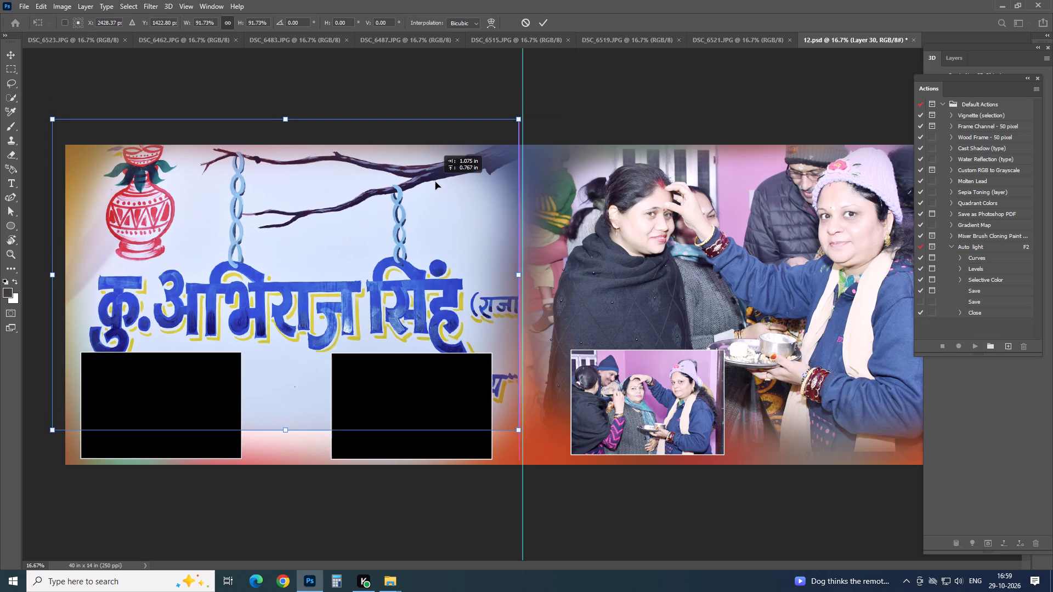
{"action": "left_click_drag", "start_coordinate": [435, 182], "coordinate": [437, 187]}
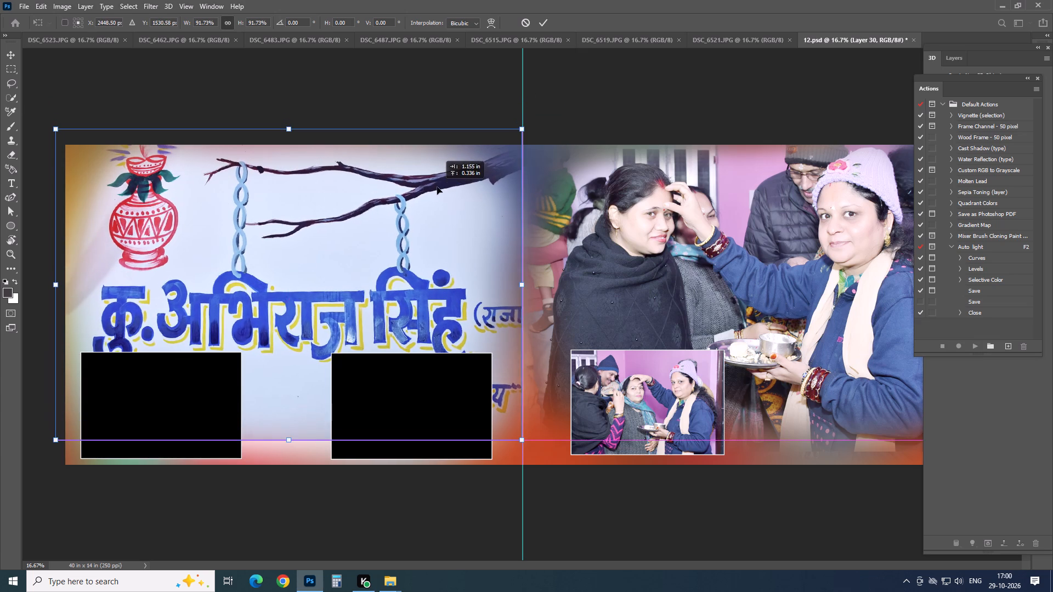
{"action": "left_click_drag", "start_coordinate": [437, 187], "coordinate": [437, 200]}
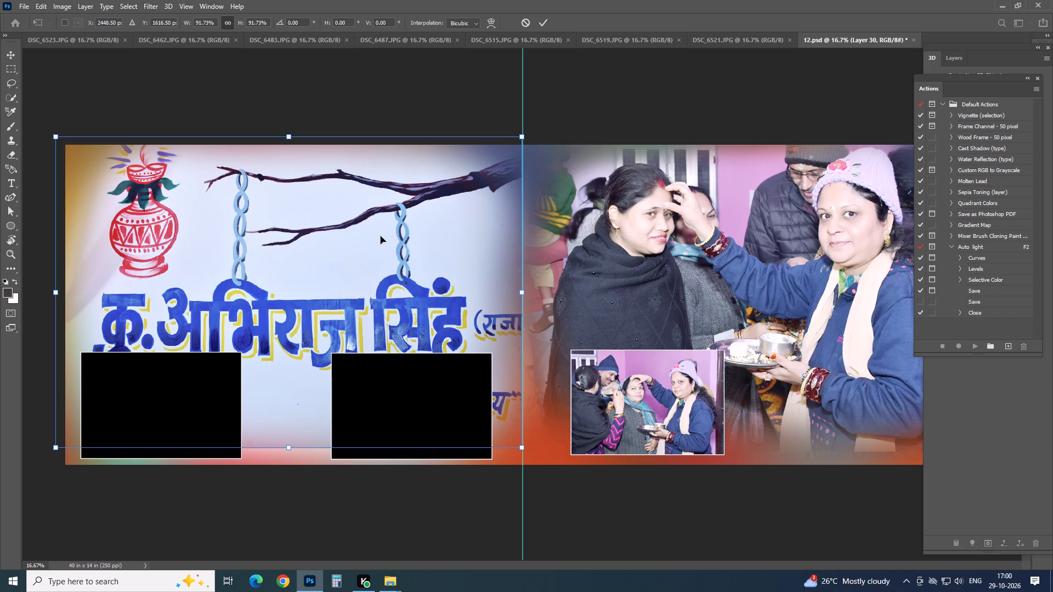
{"action": "key", "text": "Return"}
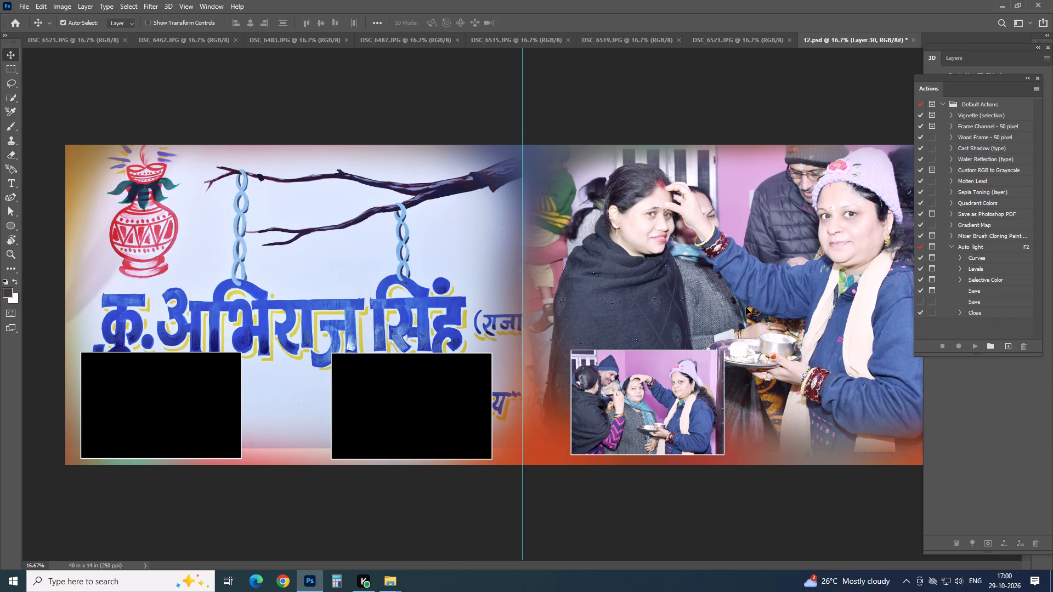
Delete all the stacked sample photos from the right page's large feathered frame, leaving the blank white frame.
{"action": "key", "text": "ctrl+minus"}
{"action": "left_click", "coordinate": [759, 277]}
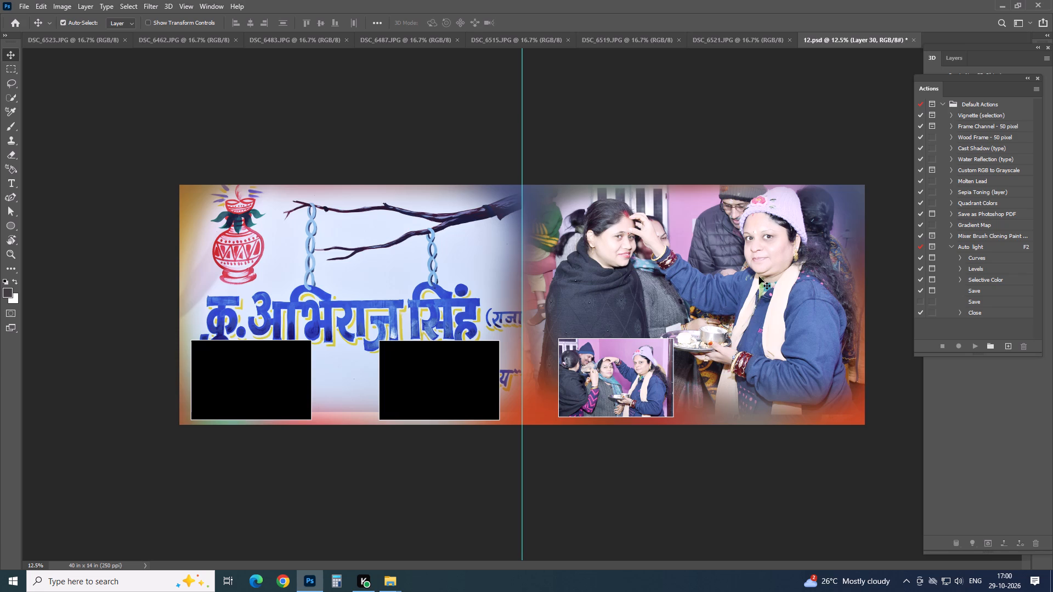
{"action": "key", "text": "Delete"}
{"action": "left_click", "coordinate": [732, 287]}
{"action": "key", "text": "Delete"}
{"action": "left_click", "coordinate": [715, 302]}
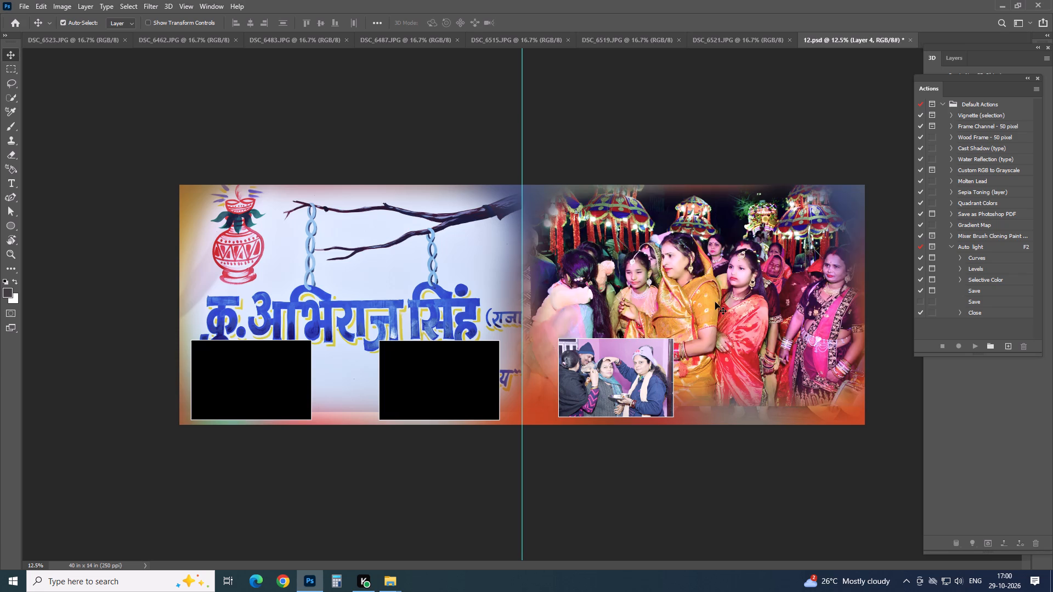
{"action": "key", "text": "Delete"}
{"action": "left_click", "coordinate": [715, 302]}
{"action": "key", "text": "Delete"}
{"action": "left_click", "coordinate": [715, 302]}
{"action": "key", "text": "Delete"}
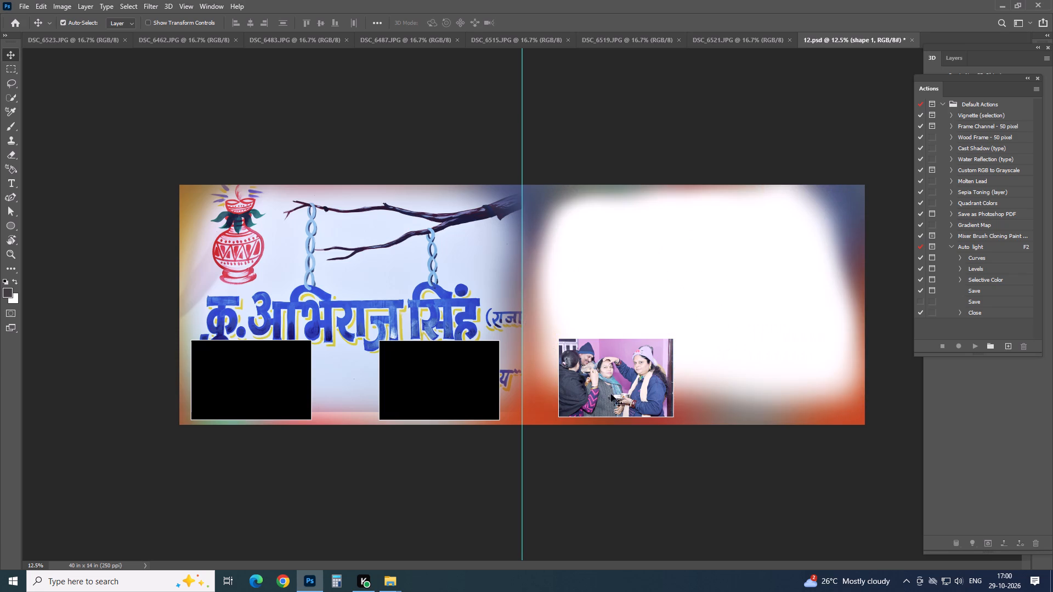
Delete the stacked sample photos in the right page's small frame together with the black frame itself.
{"action": "left_click", "coordinate": [616, 385]}
{"action": "key", "text": "Delete"}
{"action": "left_click", "coordinate": [616, 385]}
{"action": "key", "text": "Delete"}
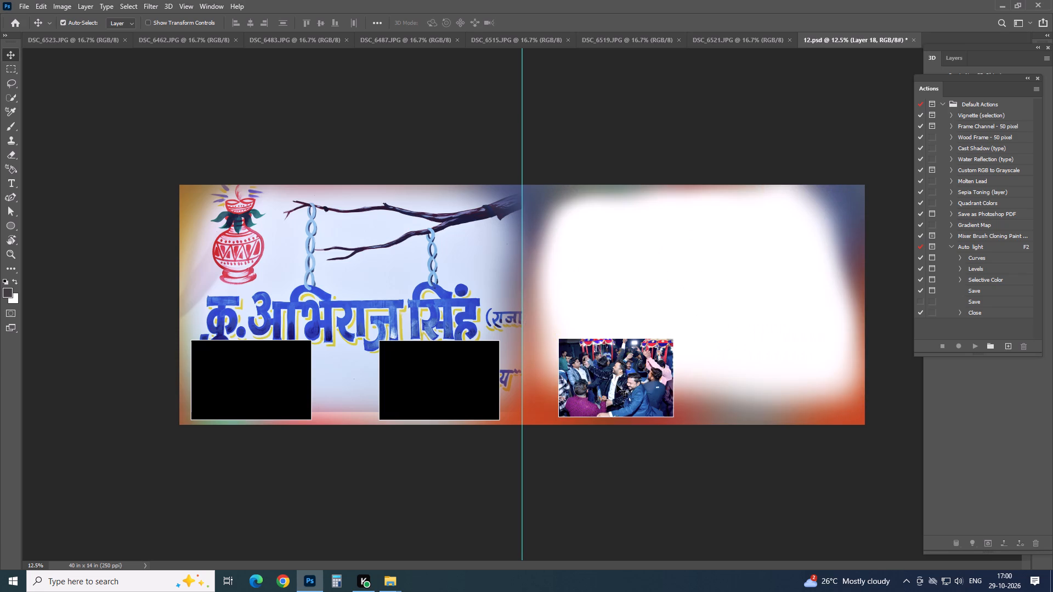
{"action": "left_click", "coordinate": [616, 385]}
{"action": "key", "text": "Delete"}
{"action": "left_click", "coordinate": [616, 385]}
{"action": "key", "text": "Delete"}
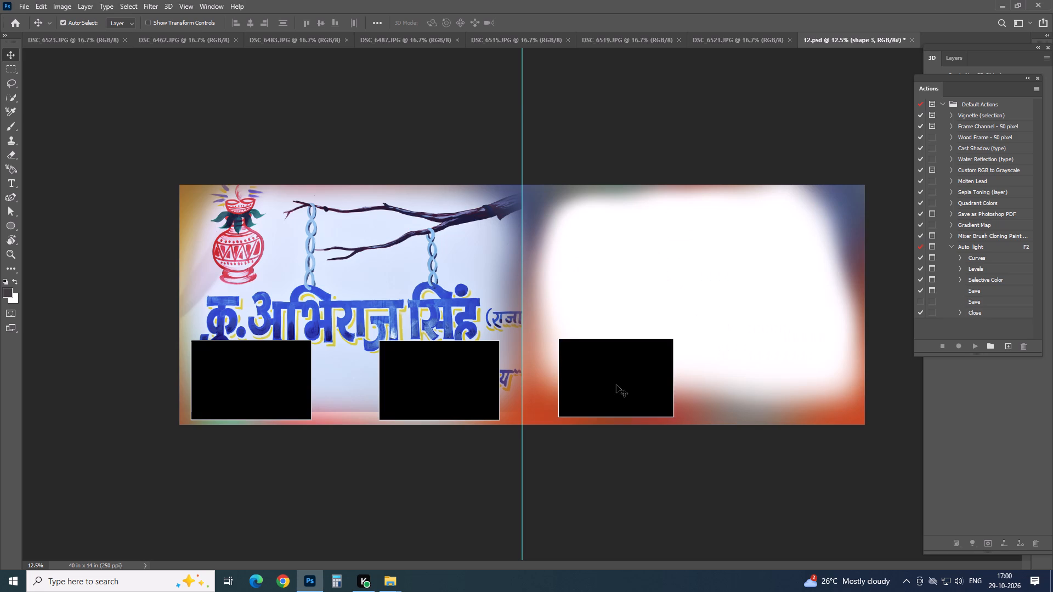
{"action": "left_click", "coordinate": [616, 385]}
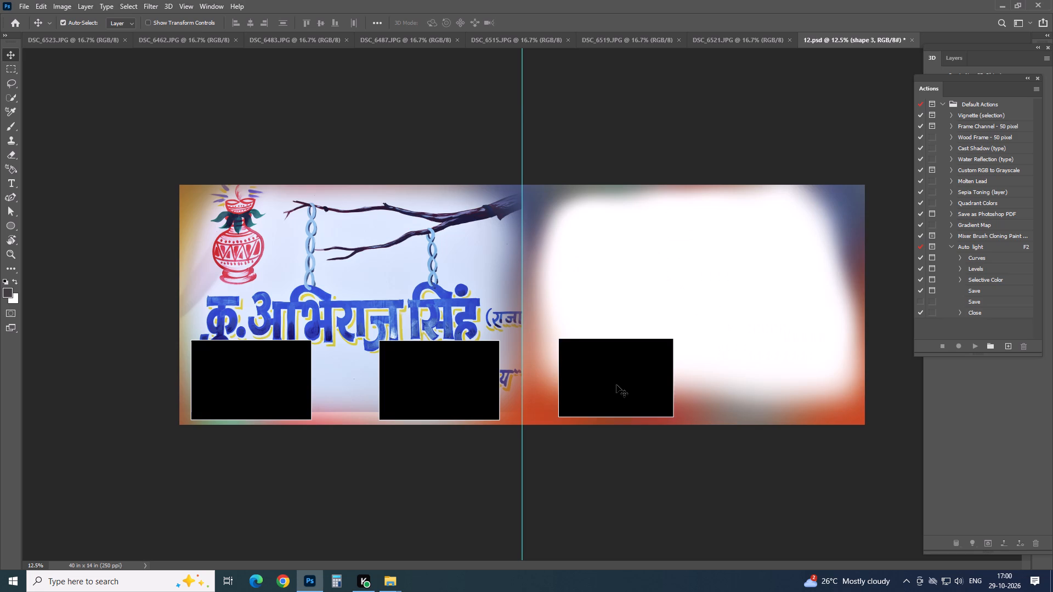
{"action": "left_click", "coordinate": [616, 385]}
{"action": "key", "text": "Delete"}
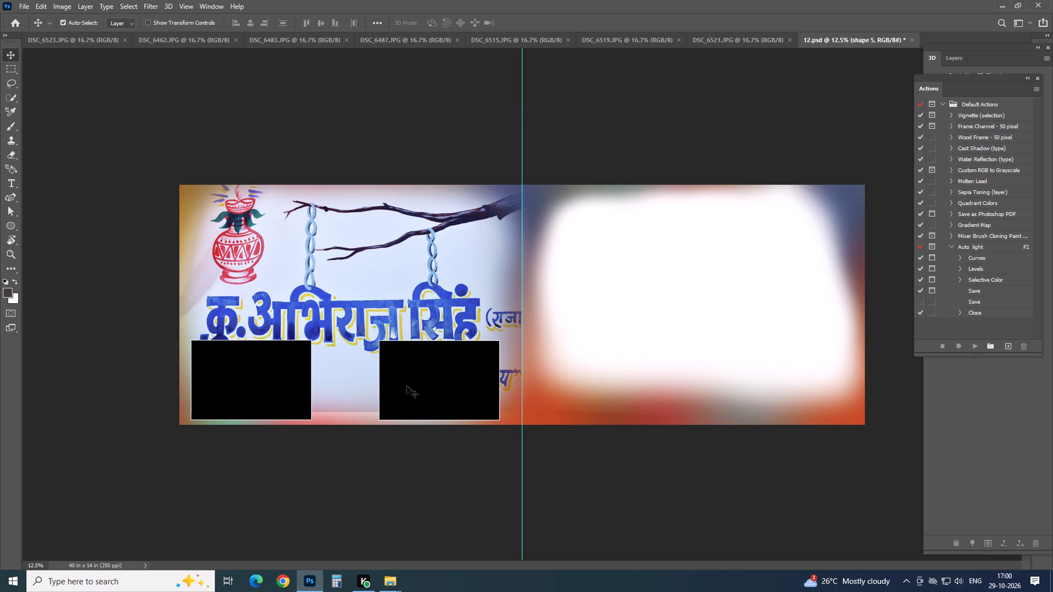
Duplicate the left page's inner black frame twice onto the right page's bottom edge, level with the original, at the inner and outer sides.
{"action": "left_click_drag", "start_coordinate": [407, 386], "coordinate": [567, 386], "text": "alt"}
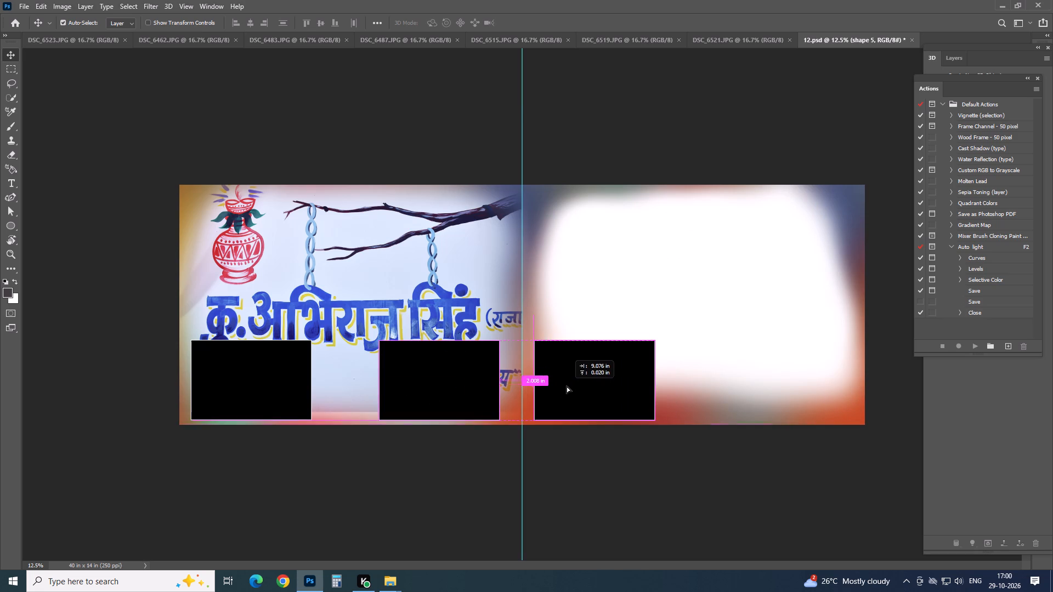
{"action": "left_click_drag", "start_coordinate": [567, 386], "coordinate": [567, 388], "text": "alt"}
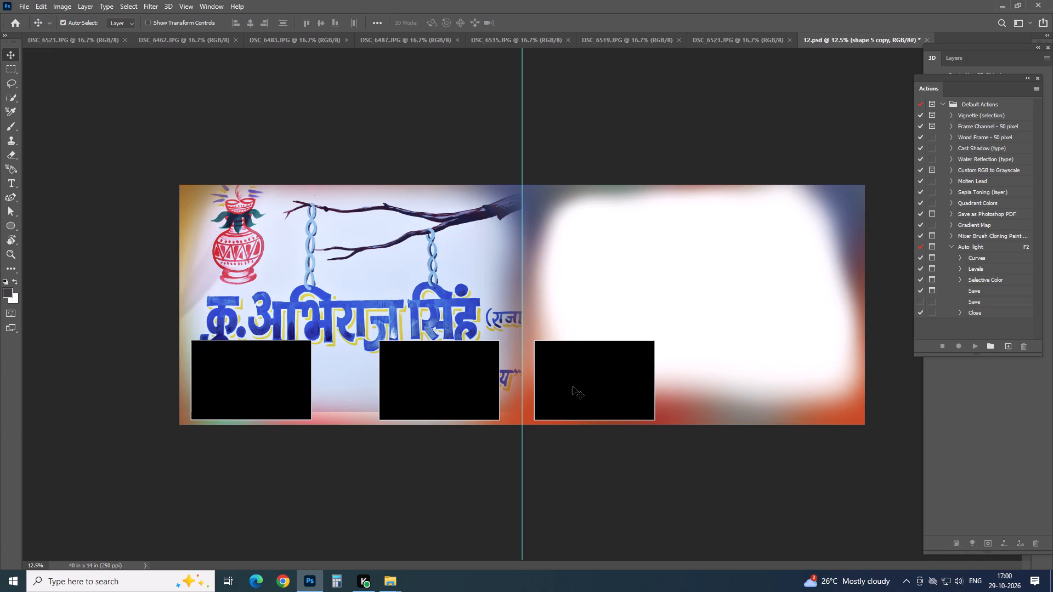
{"action": "left_click_drag", "start_coordinate": [576, 384], "coordinate": [743, 384], "text": "alt"}
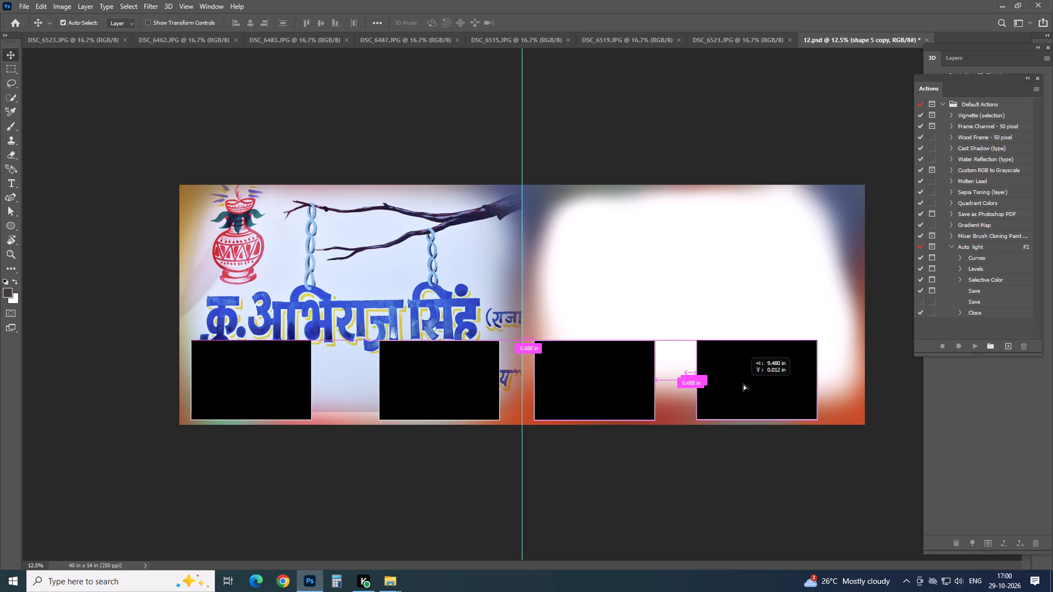
{"action": "left_click_drag", "start_coordinate": [743, 384], "coordinate": [760, 385], "text": "alt"}
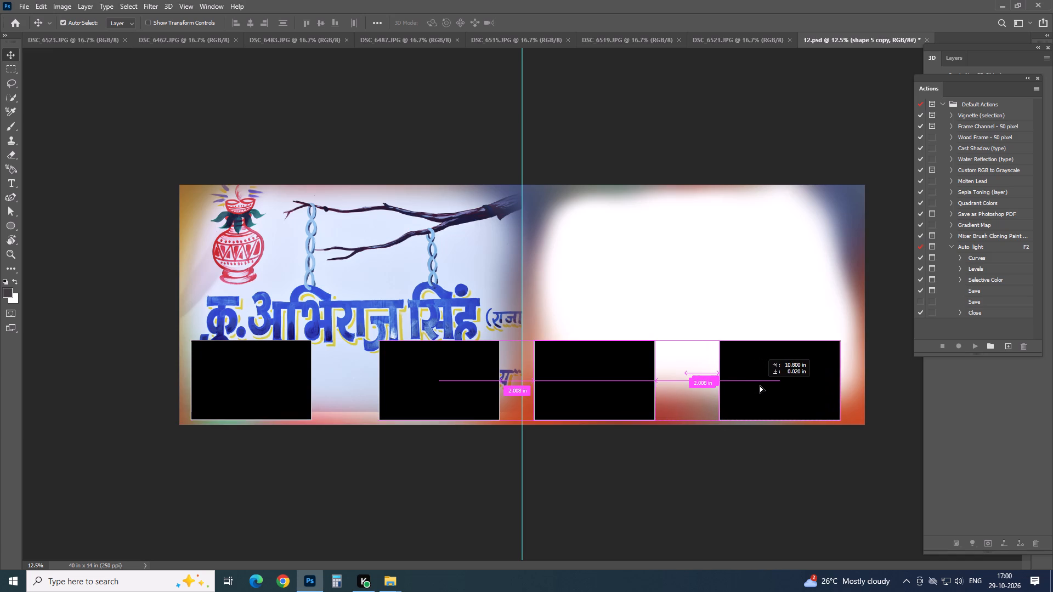
{"action": "left_click_drag", "start_coordinate": [760, 385], "coordinate": [760, 385], "text": "alt"}
Shift the left page's inner black frame about 2.1 in away from the centre guide, keeping it level with the other frames.
{"action": "left_click_drag", "start_coordinate": [414, 386], "coordinate": [401, 387]}
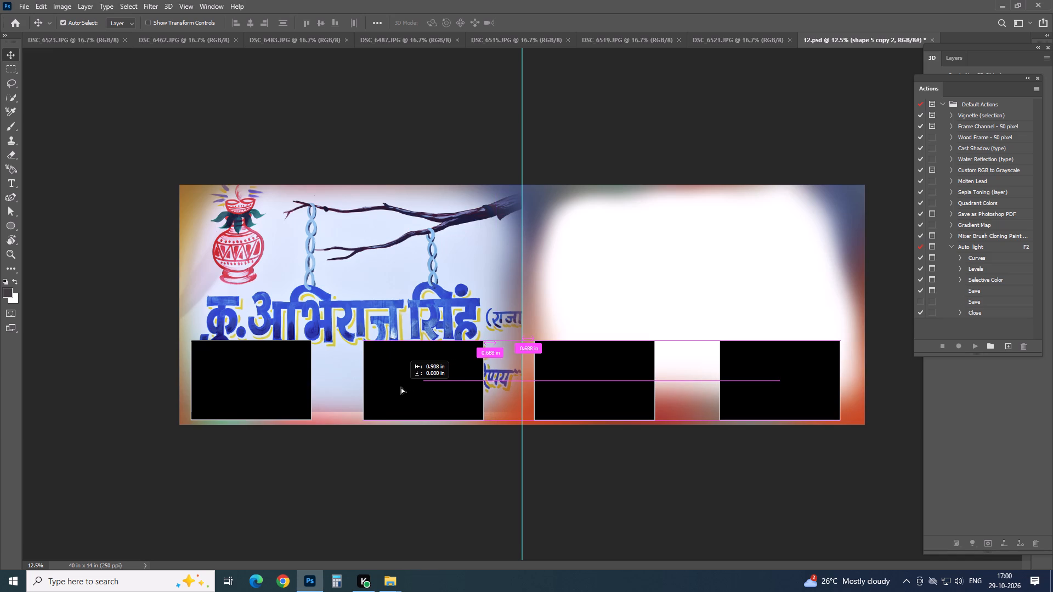
{"action": "left_click_drag", "start_coordinate": [401, 387], "coordinate": [369, 388]}
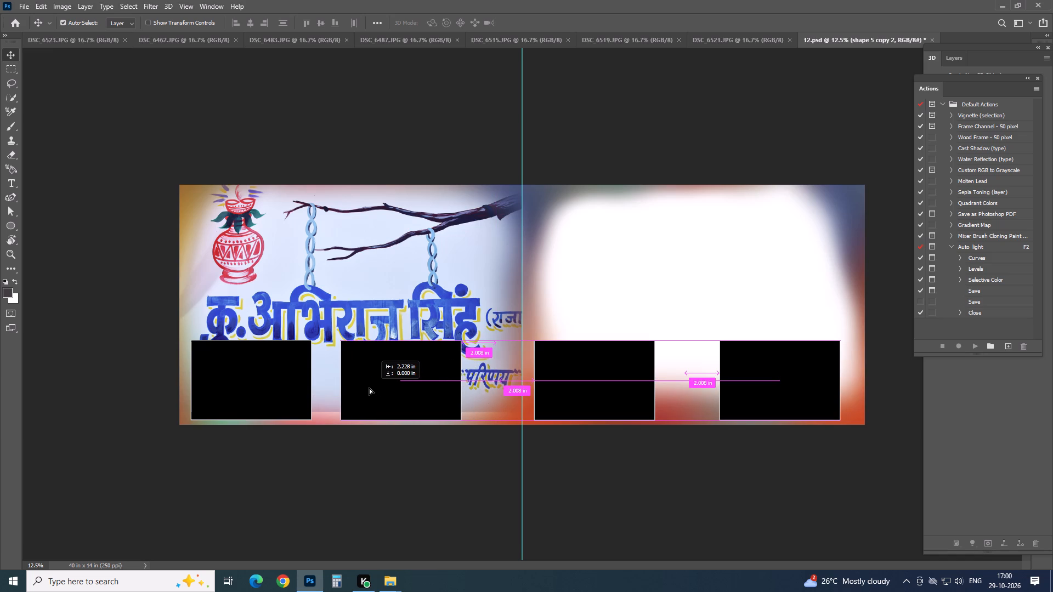
{"action": "left_click_drag", "start_coordinate": [369, 388], "coordinate": [377, 389]}
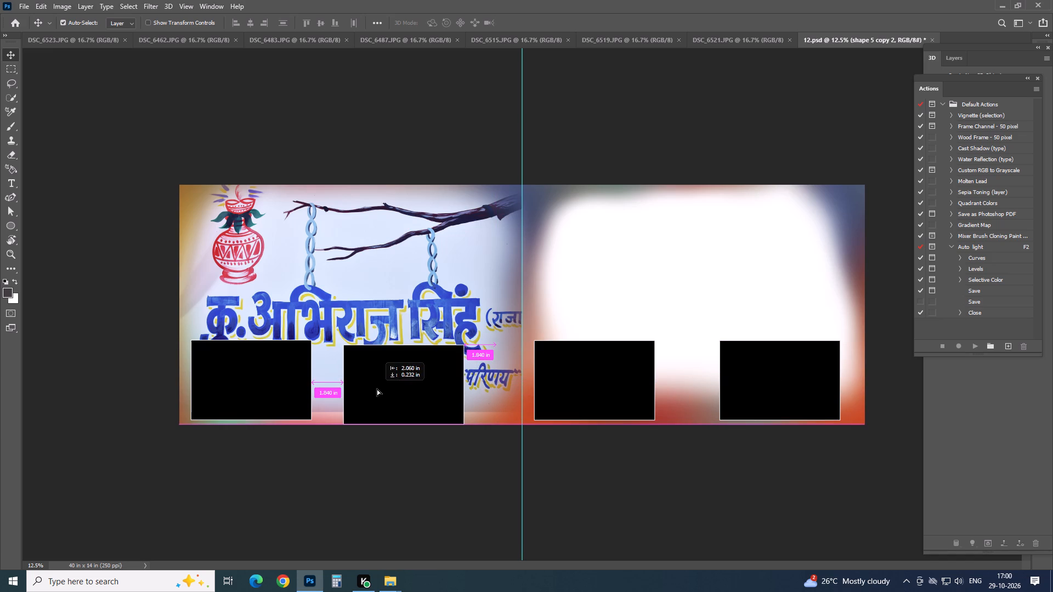
{"action": "left_click_drag", "start_coordinate": [377, 389], "coordinate": [377, 388]}
Nudge the left page's lettering photo slightly upward so its large name line clears the small black frames.
{"action": "left_click", "coordinate": [394, 308]}
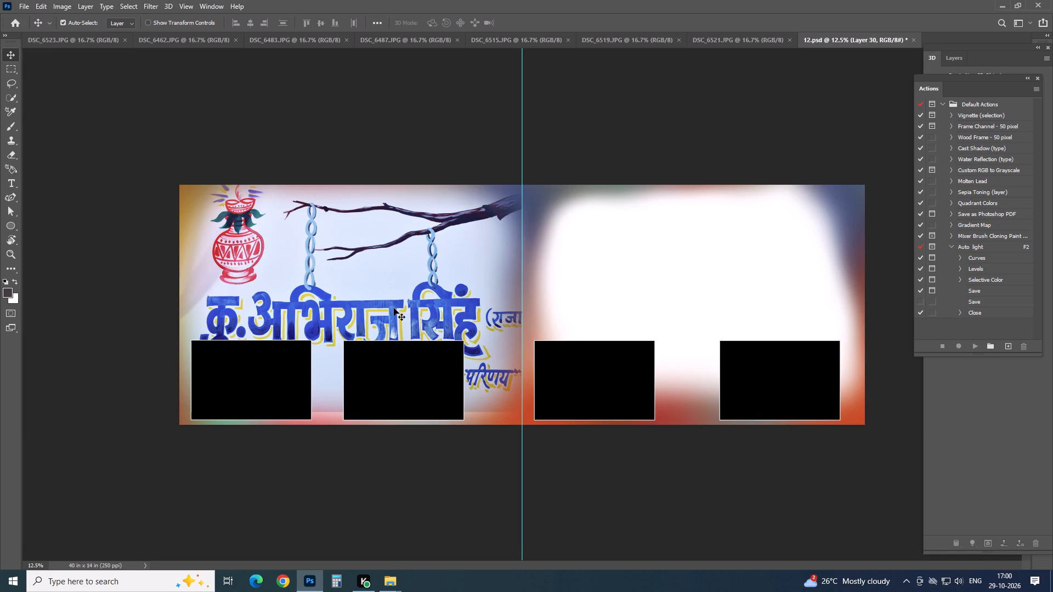
{"action": "key", "text": "Up"}
{"action": "key", "text": "Up"}
{"action": "key", "text": "Up"}
{"action": "key", "text": "Up"}
{"action": "key", "text": "Up"}
{"action": "key", "text": "Up"}
{"action": "key", "text": "Up"}
{"action": "key", "text": "Up"}
{"action": "key", "text": "Up"}
{"action": "key", "text": "Up"}
{"action": "key", "text": "Up"}
{"action": "key", "text": "Up"}
{"action": "key", "text": "Up"}
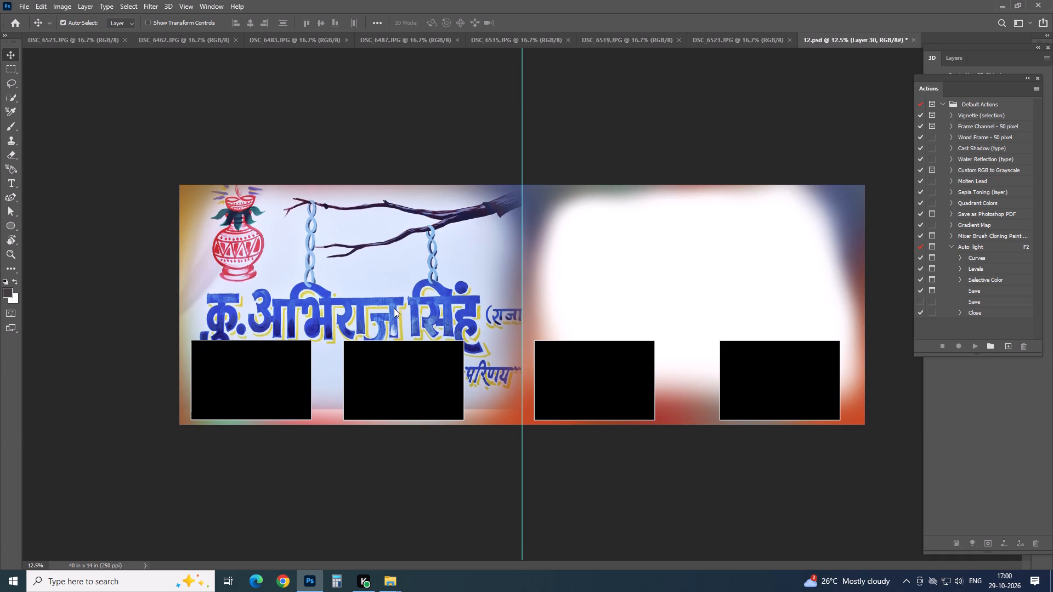
{"action": "key", "text": "Up"}
{"action": "key", "text": "Up"}
{"action": "key", "text": "Up"}
{"action": "key", "text": "Up"}
{"action": "key", "text": "Up"}
{"action": "key", "text": "Up"}
{"action": "key", "text": "Up"}
{"action": "key", "text": "Up"}
{"action": "key", "text": "Up"}
{"action": "key", "text": "Up"}
{"action": "key", "text": "Up"}
{"action": "key", "text": "Up"}
{"action": "key", "text": "Up"}
{"action": "key", "text": "Up"}
{"action": "key", "text": "Up"}
{"action": "key", "text": "Up"}
{"action": "key", "text": "Up"}
{"action": "key", "text": "Up"}
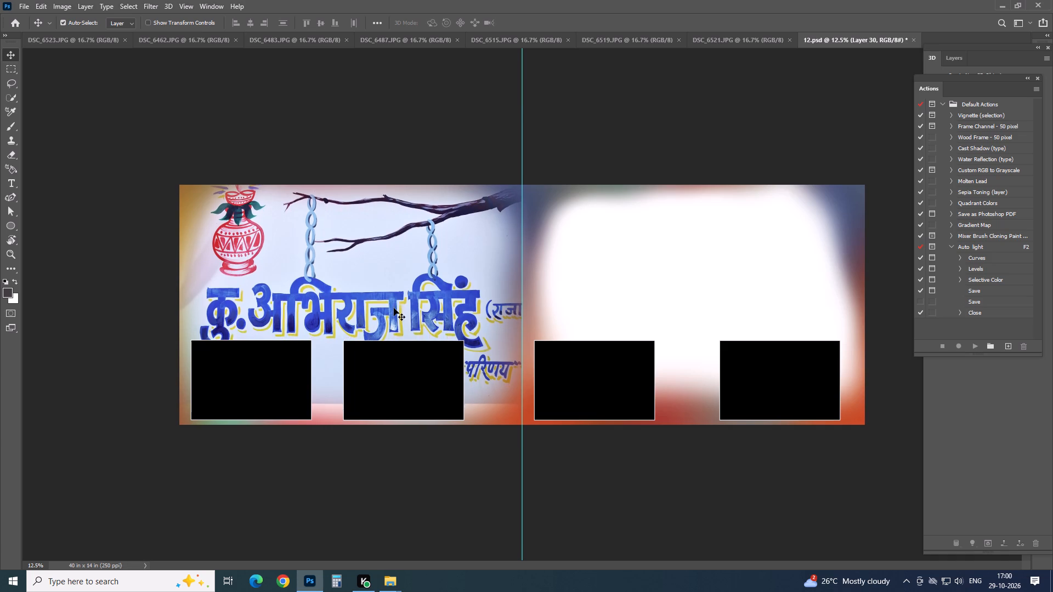
{"action": "key", "text": "Up"}
{"action": "key", "text": "Up"}
{"action": "key", "text": "Up"}
{"action": "key", "text": "Up"}
{"action": "key", "text": "Up"}
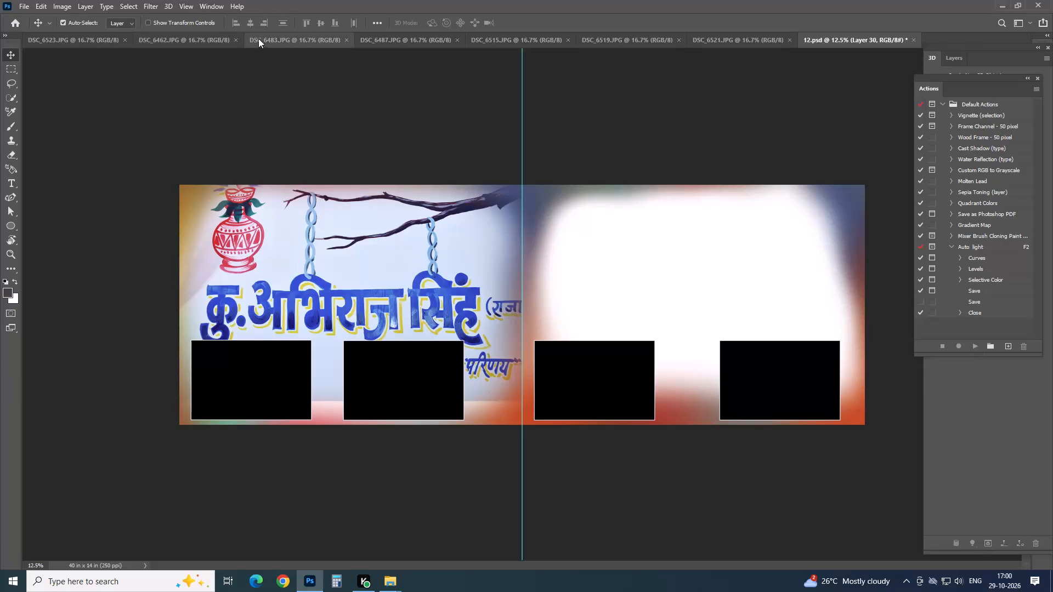
Copy the whole DSC_6462.JPG photo into 12.psd as a layer clipped to the right page's large feathered frame, closing the photo's own document.
{"action": "left_click", "coordinate": [201, 44]}
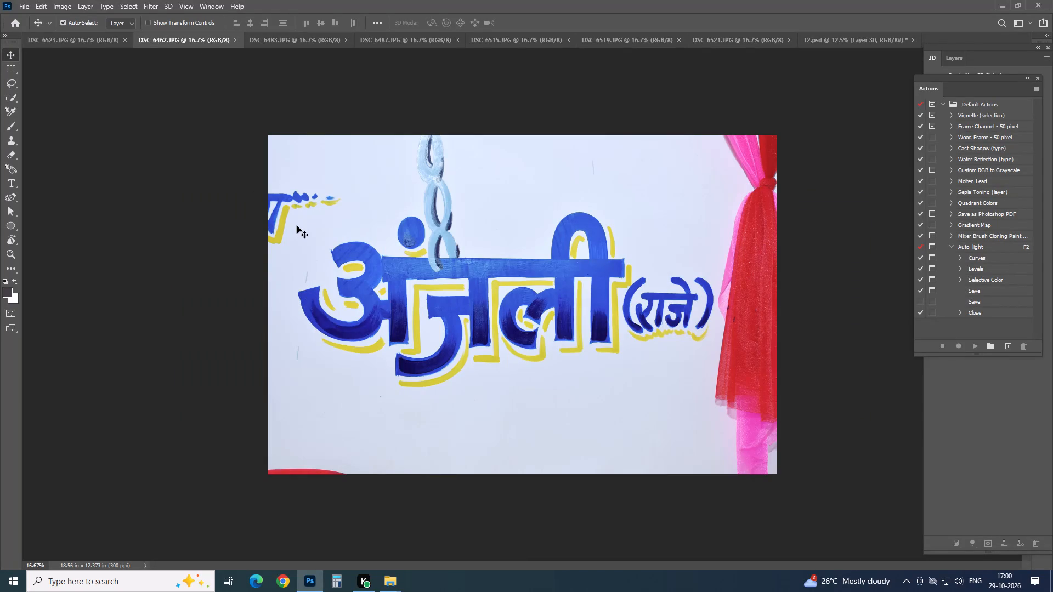
{"action": "key", "text": "ctrl+a"}
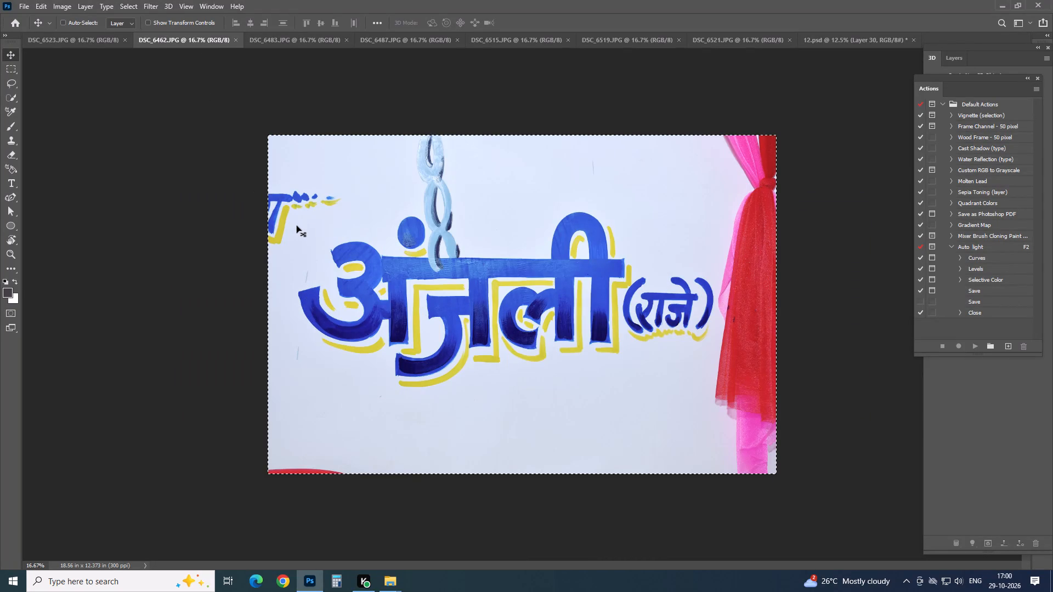
{"action": "key", "text": "ctrl+c"}
{"action": "key", "text": "ctrl+w"}
{"action": "left_click", "coordinate": [634, 249]}
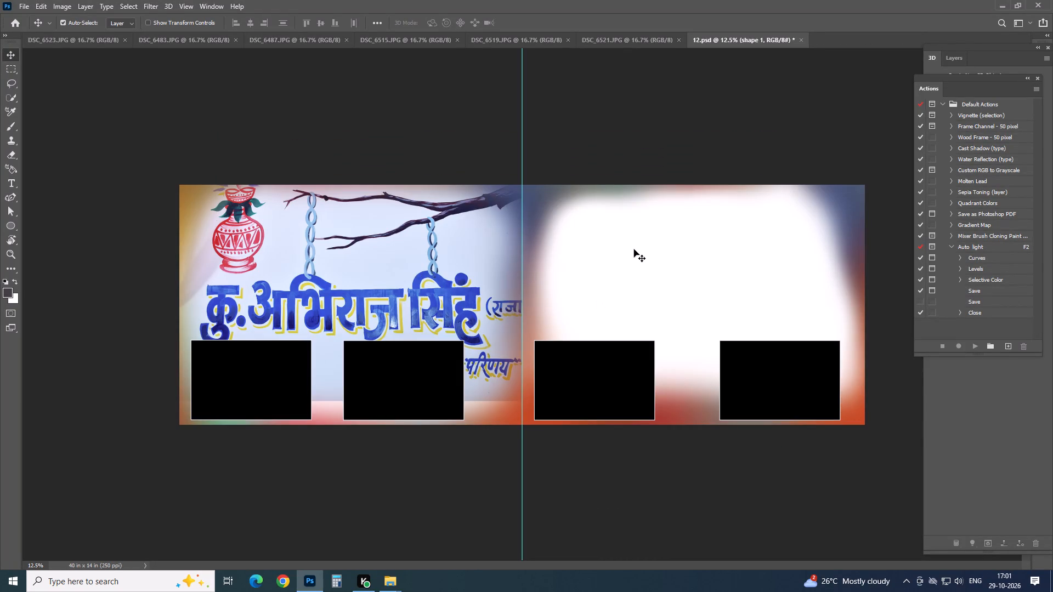
{"action": "key", "text": "ctrl+v"}
{"action": "key", "text": "ctrl+alt+g"}
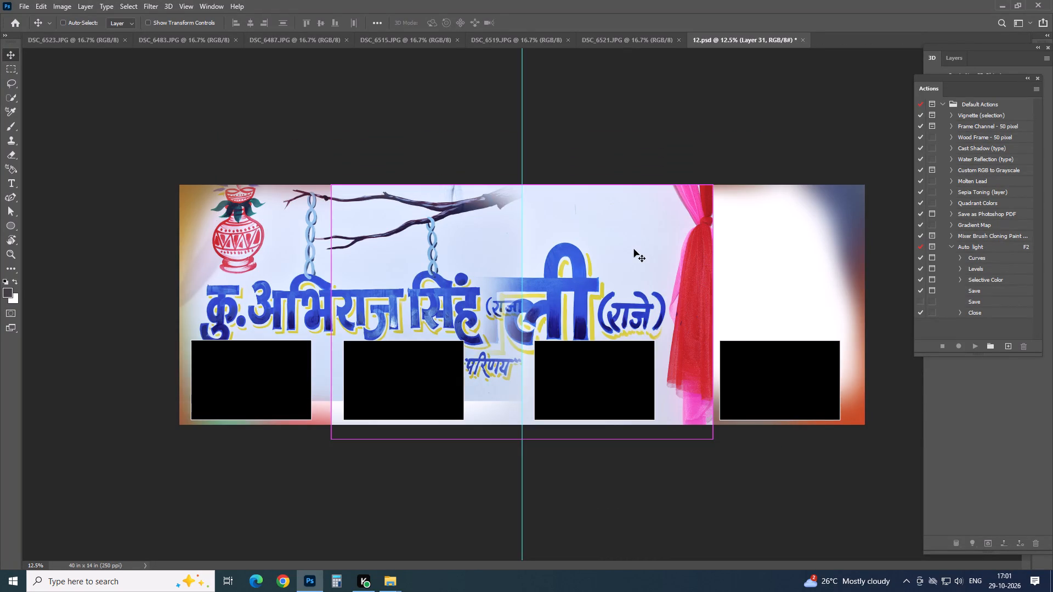
Move the DSC_6462.JPG photo about 10.6 in outward on the right page, keeping its large name lettering above the black frames.
{"action": "key", "text": "ctrl+t"}
{"action": "left_click_drag", "start_coordinate": [653, 269], "coordinate": [823, 252]}
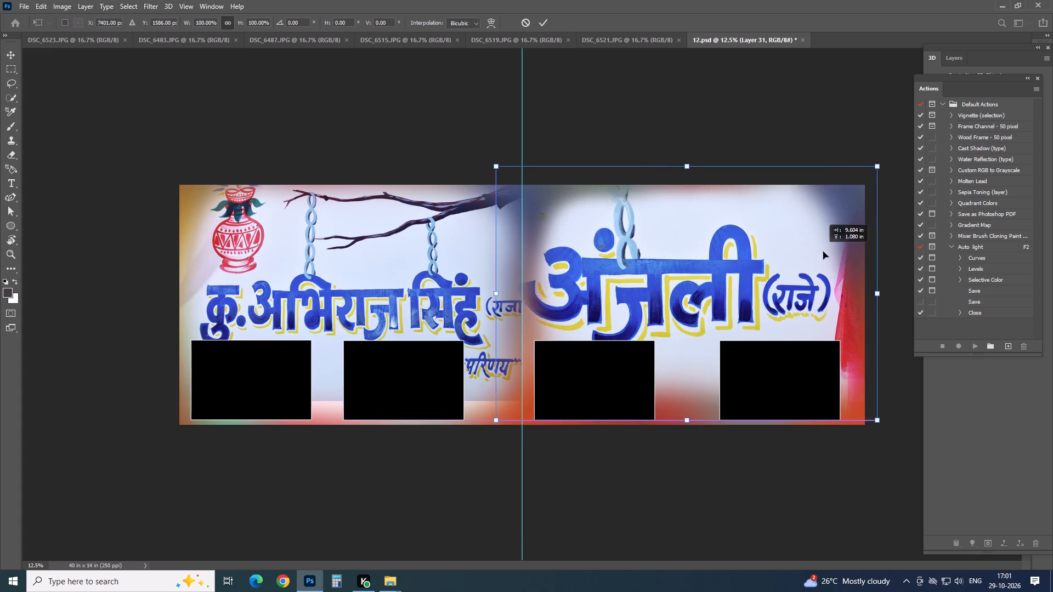
{"action": "left_click_drag", "start_coordinate": [823, 252], "coordinate": [845, 252]}
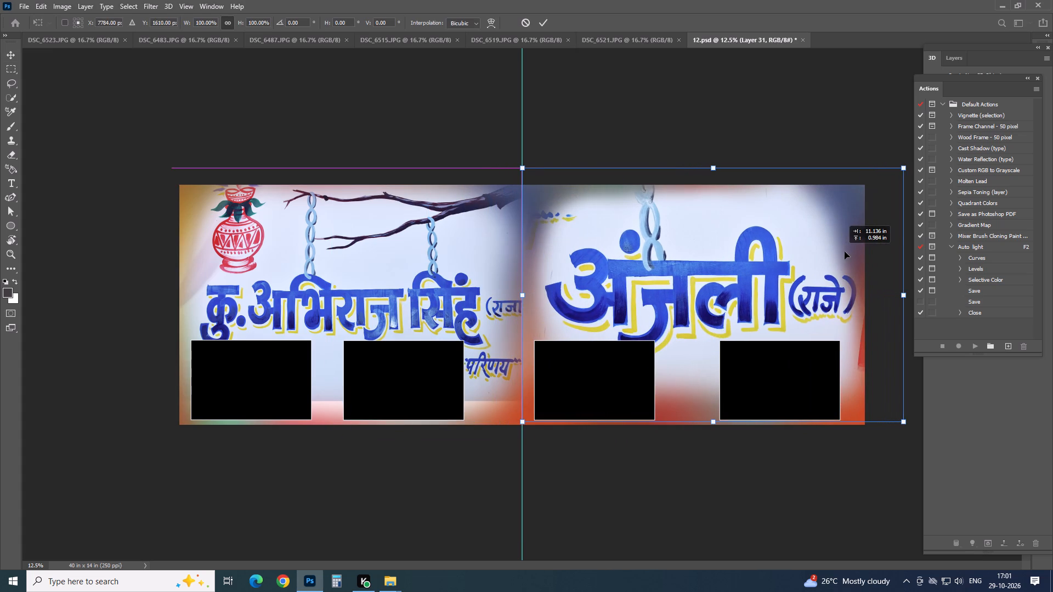
{"action": "left_click_drag", "start_coordinate": [845, 252], "coordinate": [835, 248]}
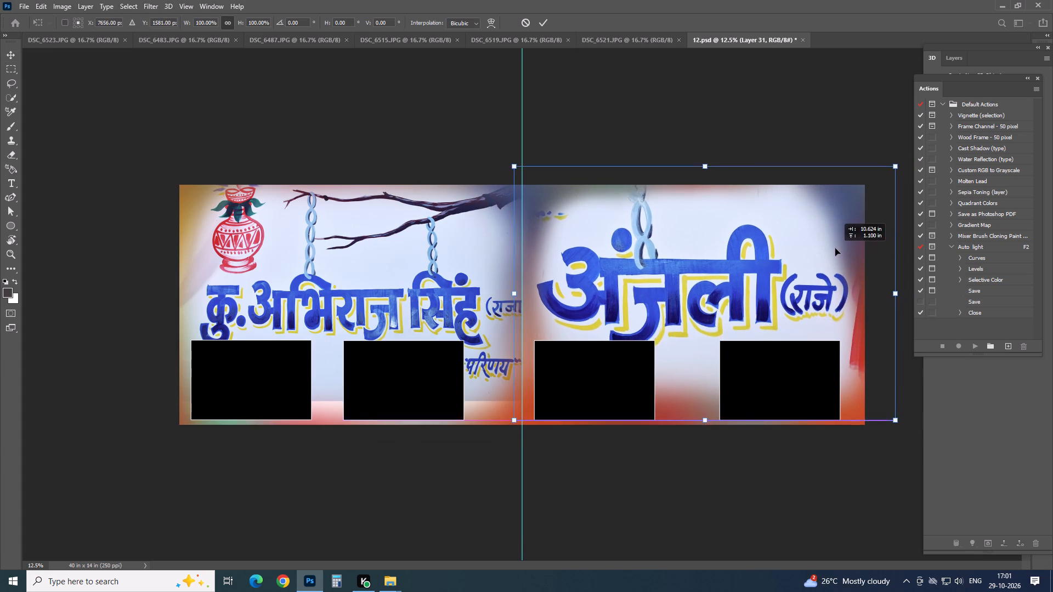
{"action": "left_click_drag", "start_coordinate": [835, 248], "coordinate": [834, 237]}
{"action": "key", "text": "Return"}
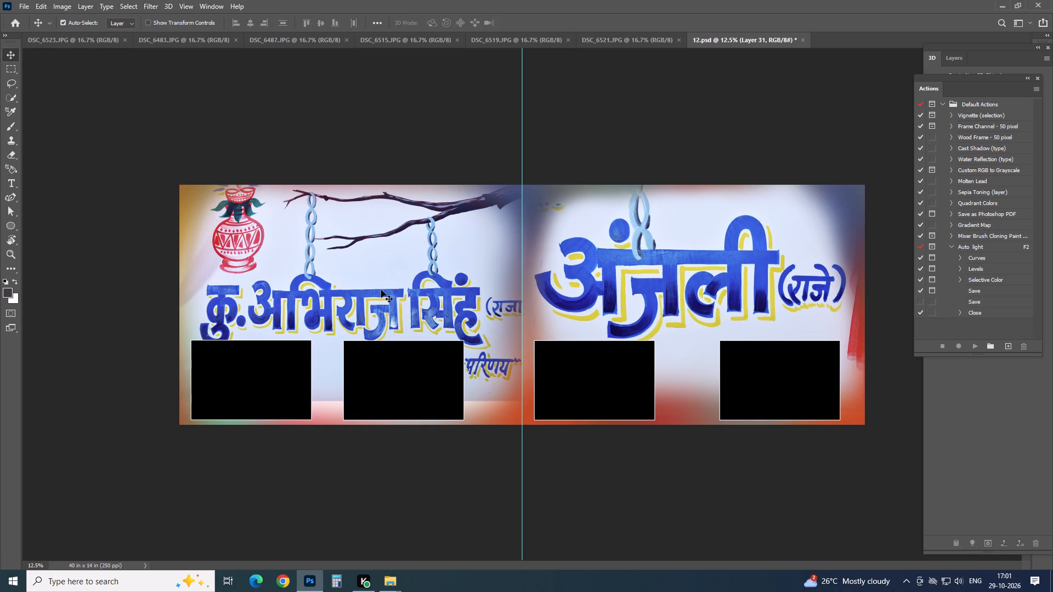
Copy the whole DSC_6523.JPG photo into 12.psd, clipped to the left page's outer black frame, closing the photo's own document.
{"action": "left_click", "coordinate": [81, 41]}
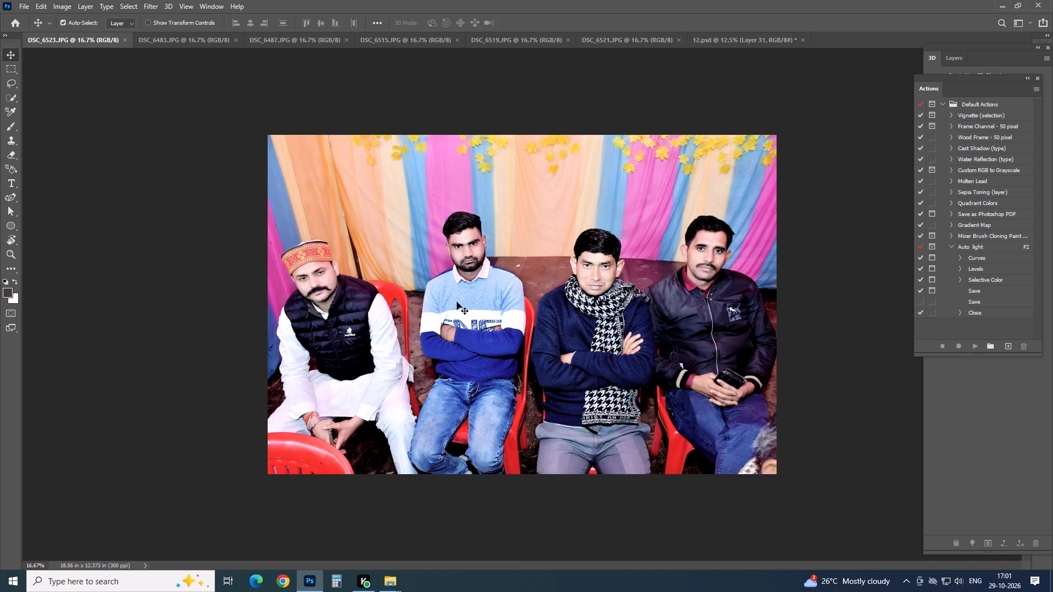
{"action": "key", "text": "ctrl+a"}
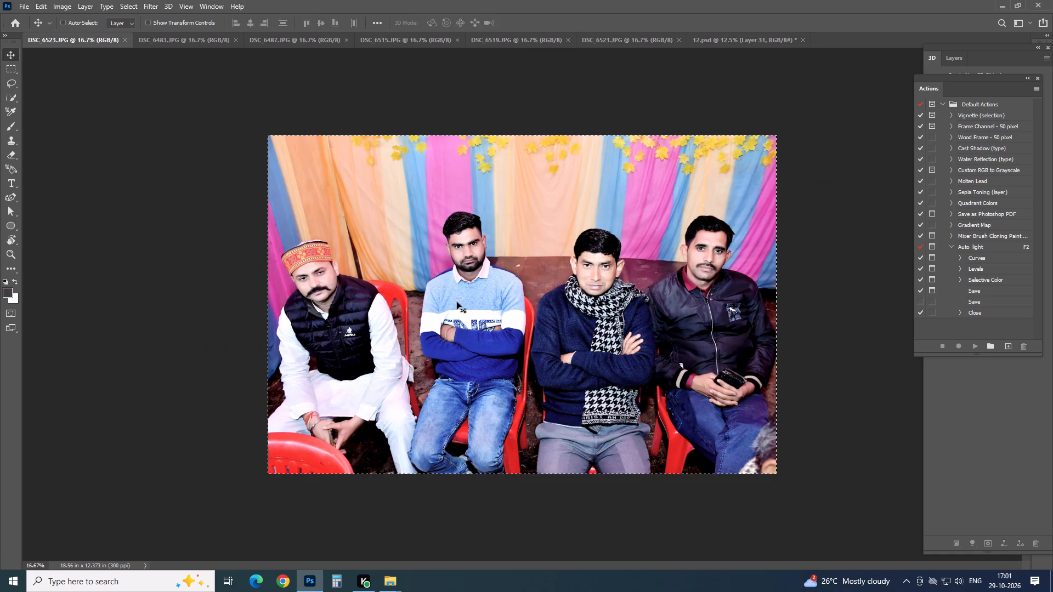
{"action": "key", "text": "ctrl+c"}
{"action": "key", "text": "ctrl+w"}
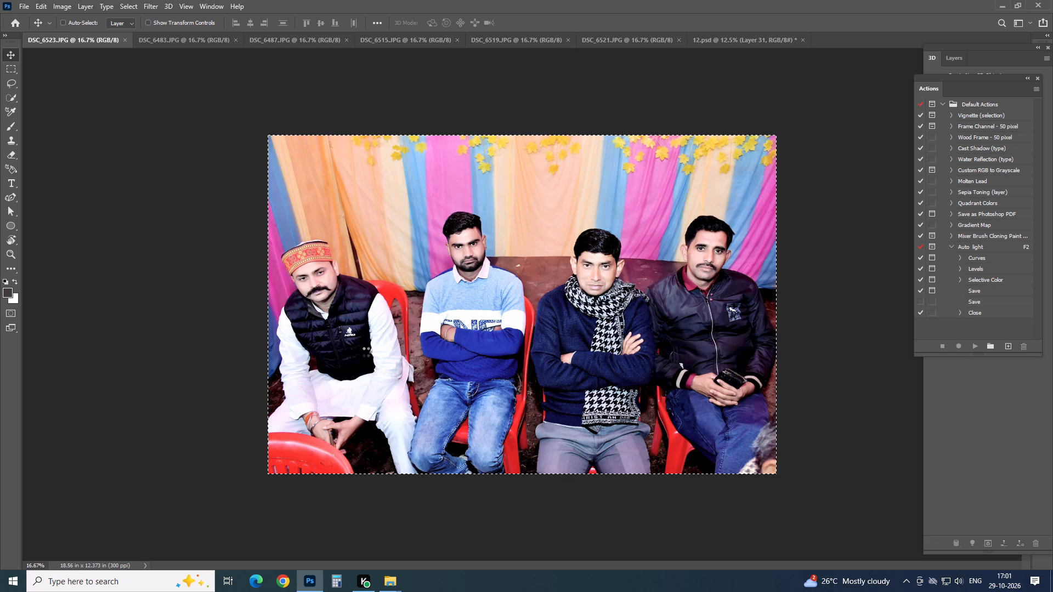
{"action": "left_click", "coordinate": [251, 383]}
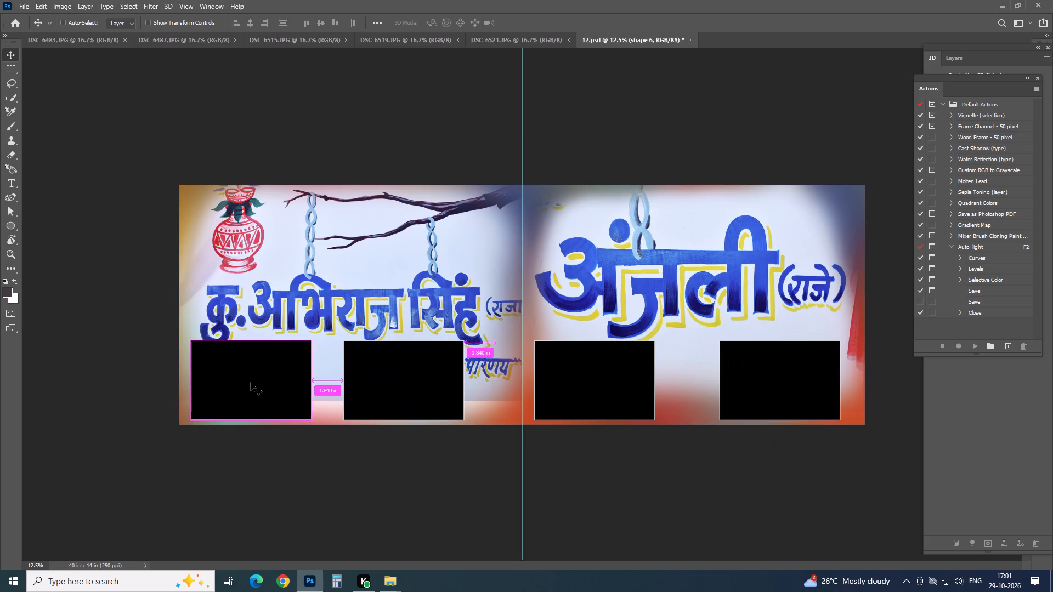
{"action": "key", "text": "ctrl+v"}
{"action": "key", "text": "ctrl+alt+g"}
Scale the four-man photo to about 32.4% and position it to fill the left page's outer small frame.
{"action": "key", "text": "ctrl+t"}
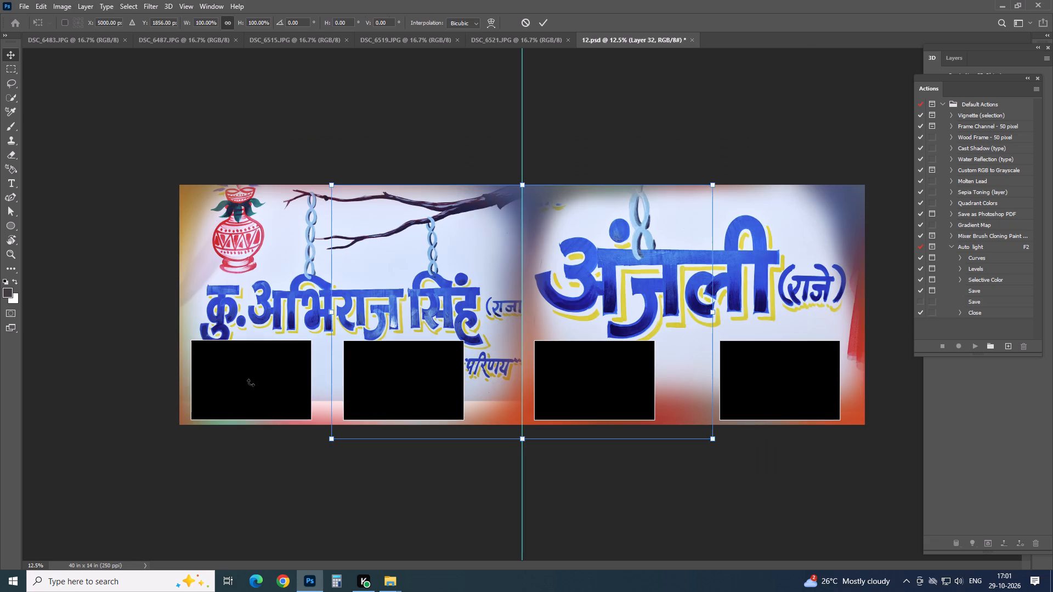
{"action": "left_click_drag", "start_coordinate": [463, 351], "coordinate": [271, 389]}
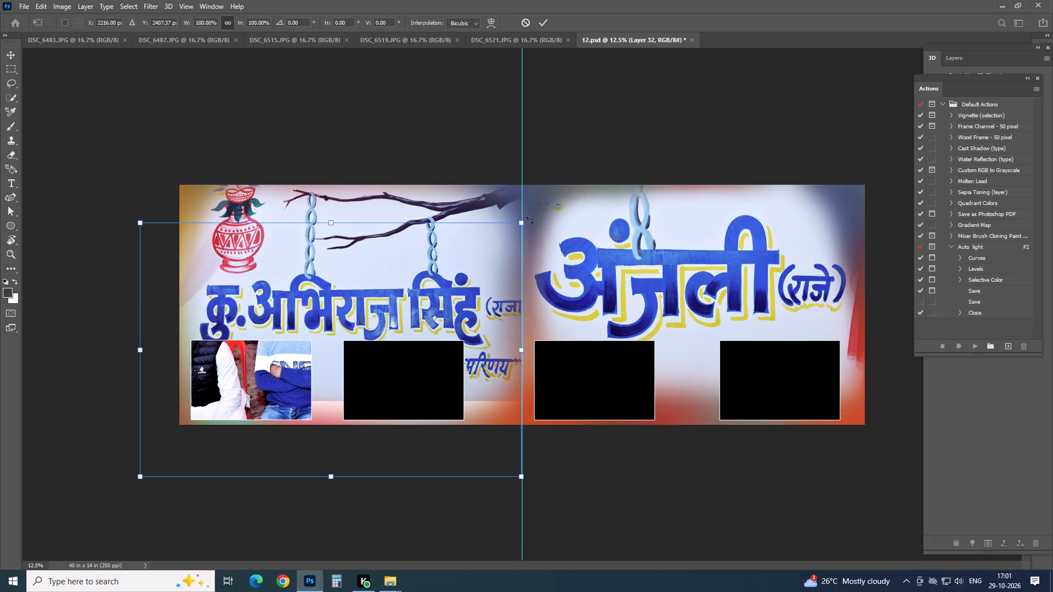
{"action": "left_click_drag", "start_coordinate": [523, 224], "coordinate": [305, 413]}
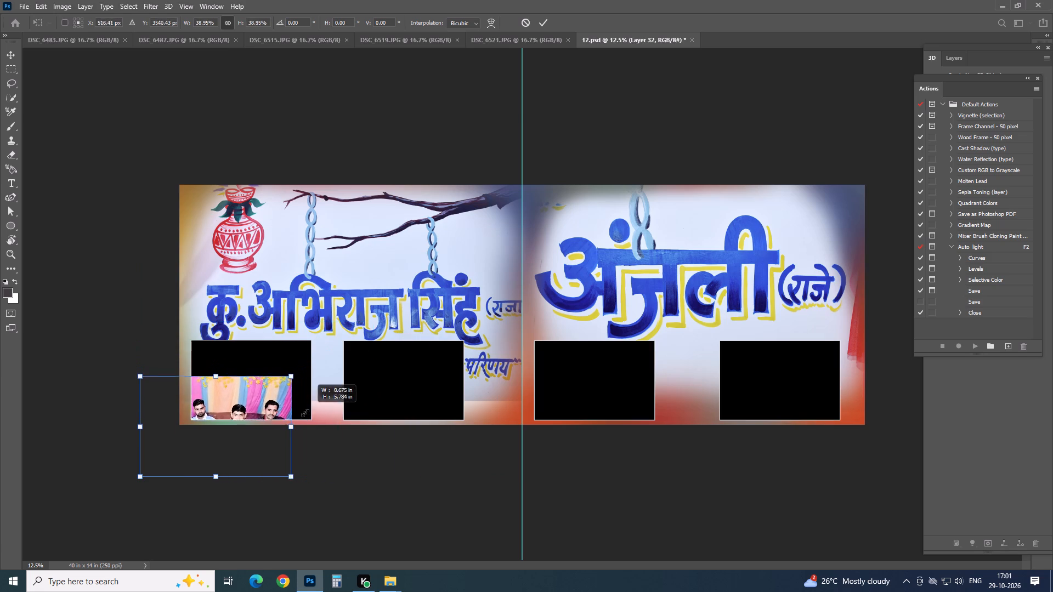
{"action": "left_click_drag", "start_coordinate": [305, 413], "coordinate": [270, 431]}
{"action": "left_click_drag", "start_coordinate": [225, 441], "coordinate": [290, 387]}
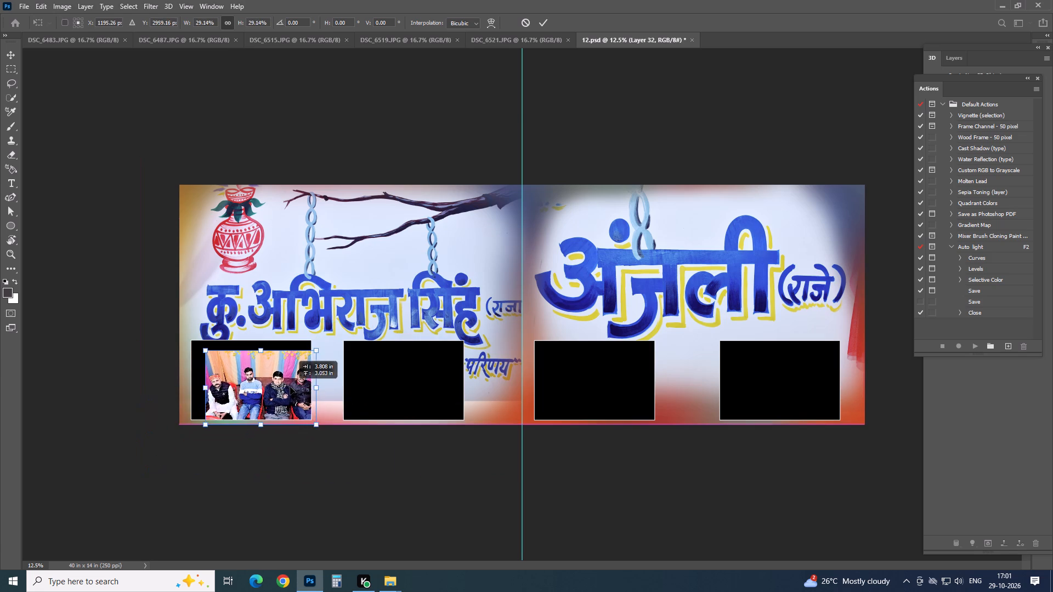
{"action": "left_click_drag", "start_coordinate": [290, 387], "coordinate": [274, 368]}
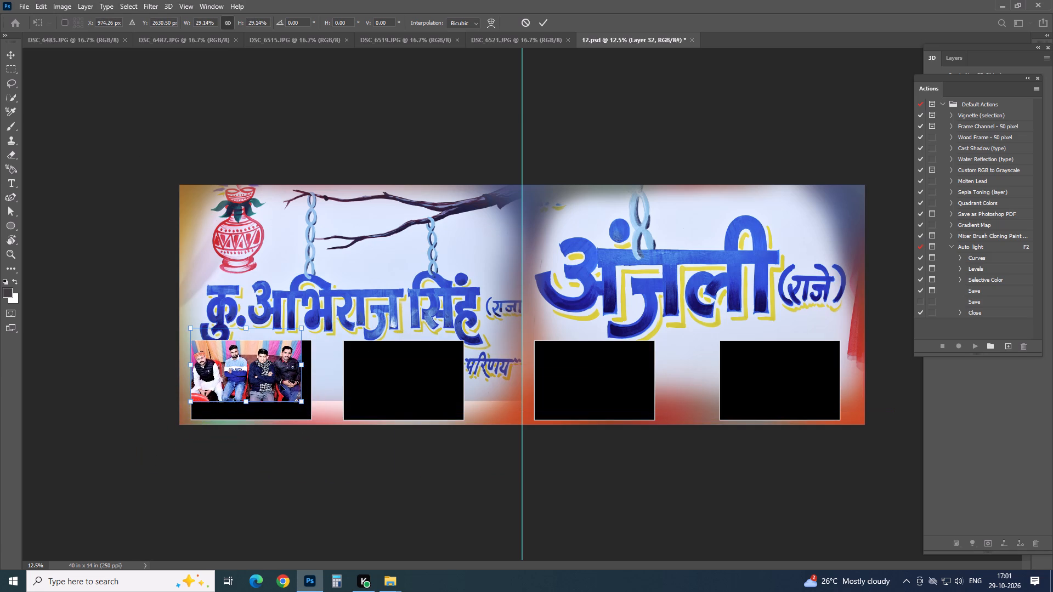
{"action": "left_click_drag", "start_coordinate": [303, 407], "coordinate": [312, 420]}
{"action": "left_click_drag", "start_coordinate": [307, 403], "coordinate": [305, 407]}
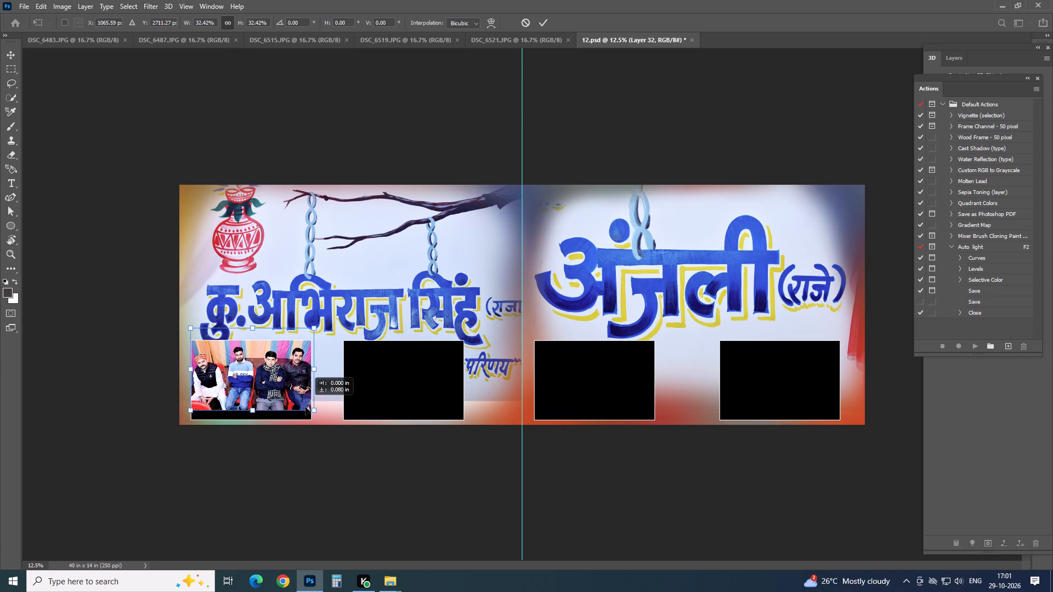
{"action": "left_click_drag", "start_coordinate": [305, 407], "coordinate": [304, 413]}
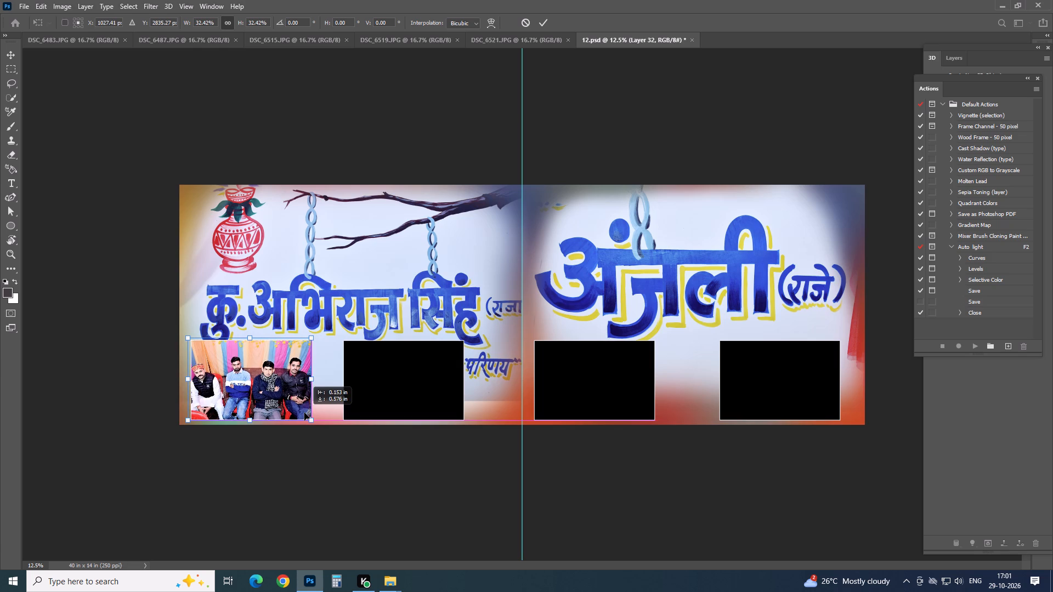
{"action": "left_click_drag", "start_coordinate": [304, 413], "coordinate": [305, 413]}
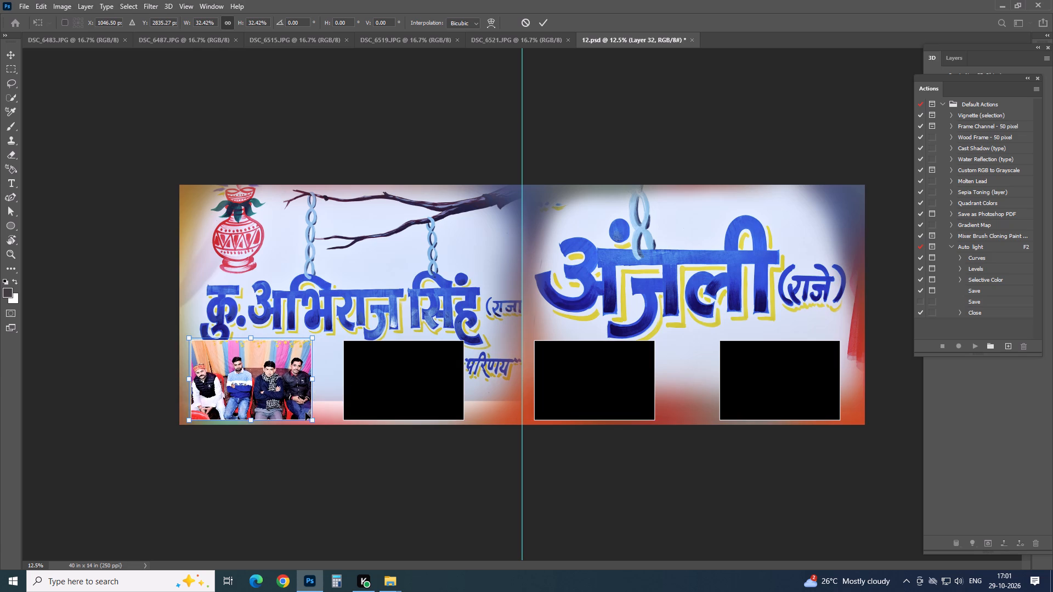
{"action": "key", "text": "Return"}
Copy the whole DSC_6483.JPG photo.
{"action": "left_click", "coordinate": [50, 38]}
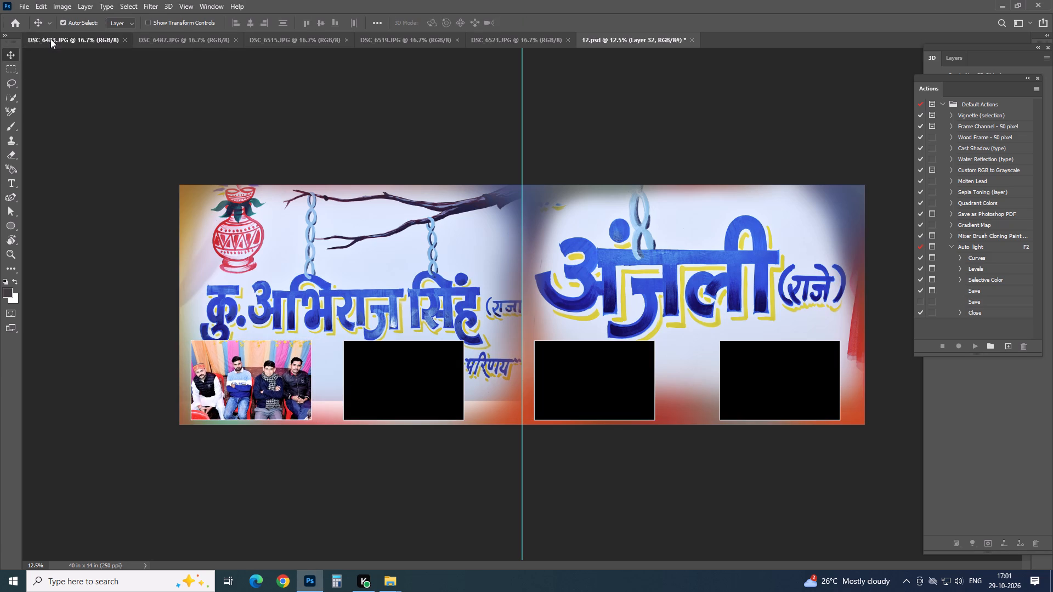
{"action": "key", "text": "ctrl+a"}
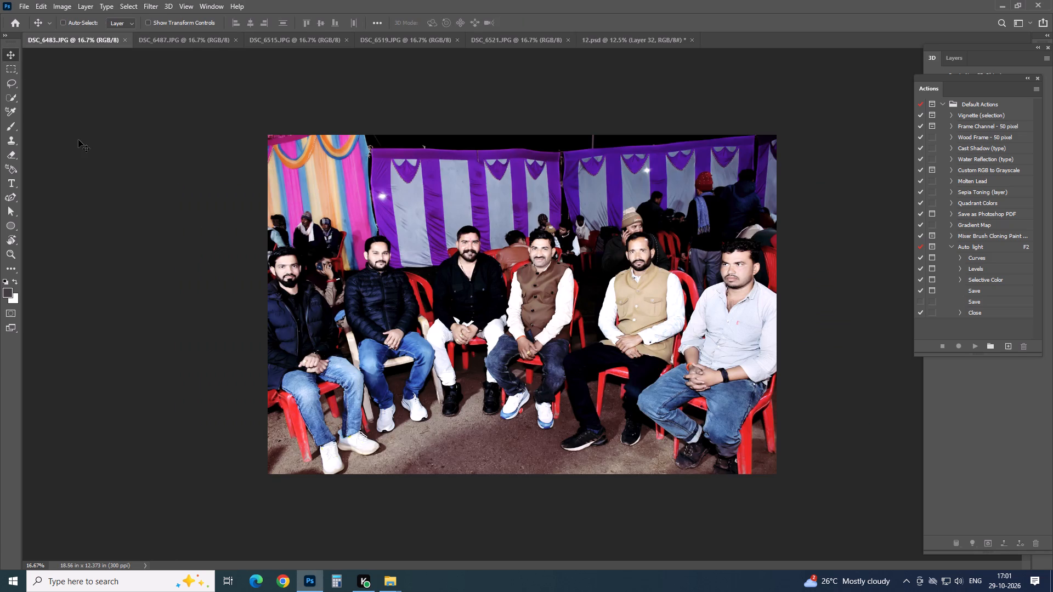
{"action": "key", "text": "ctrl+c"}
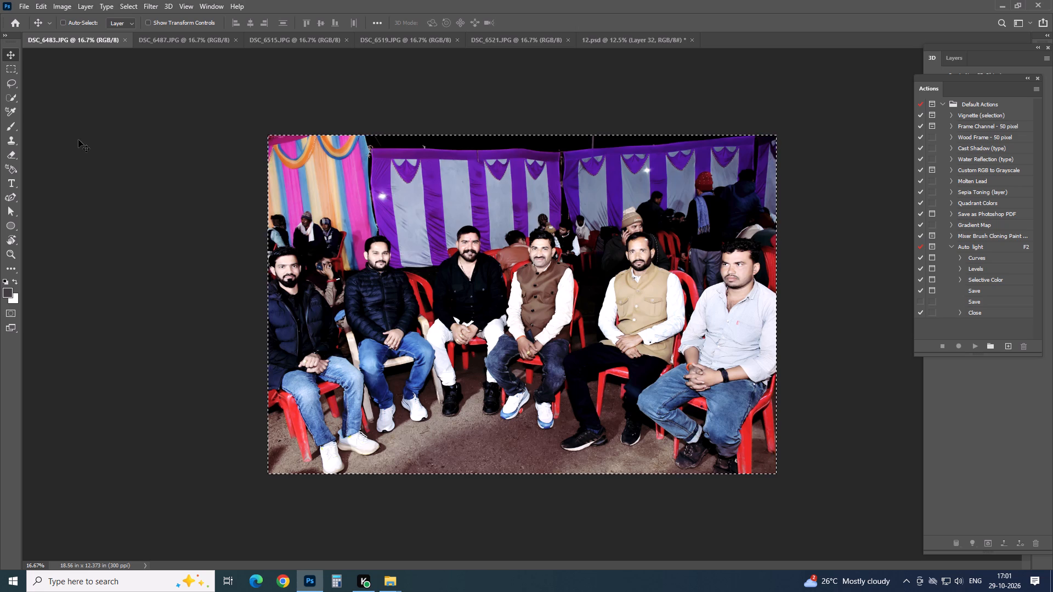
Copy the whole DSC_6515.JPG photo, close its document and return to 12.psd.
{"action": "left_click", "coordinate": [160, 42]}
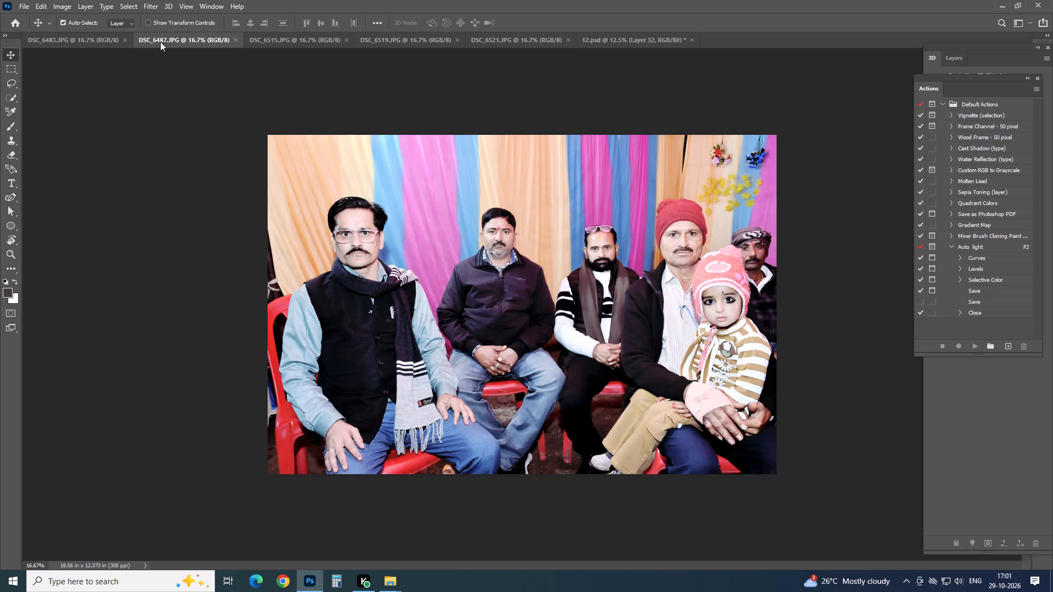
{"action": "left_click", "coordinate": [313, 40]}
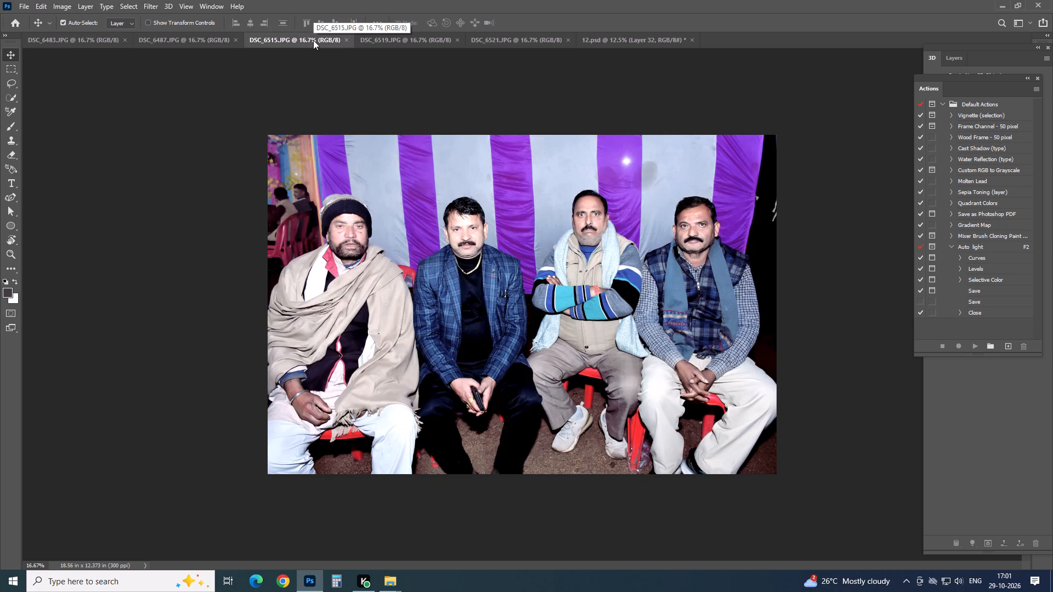
{"action": "key", "text": "ctrl+a"}
{"action": "key", "text": "ctrl+c"}
{"action": "key", "text": "ctrl+w"}
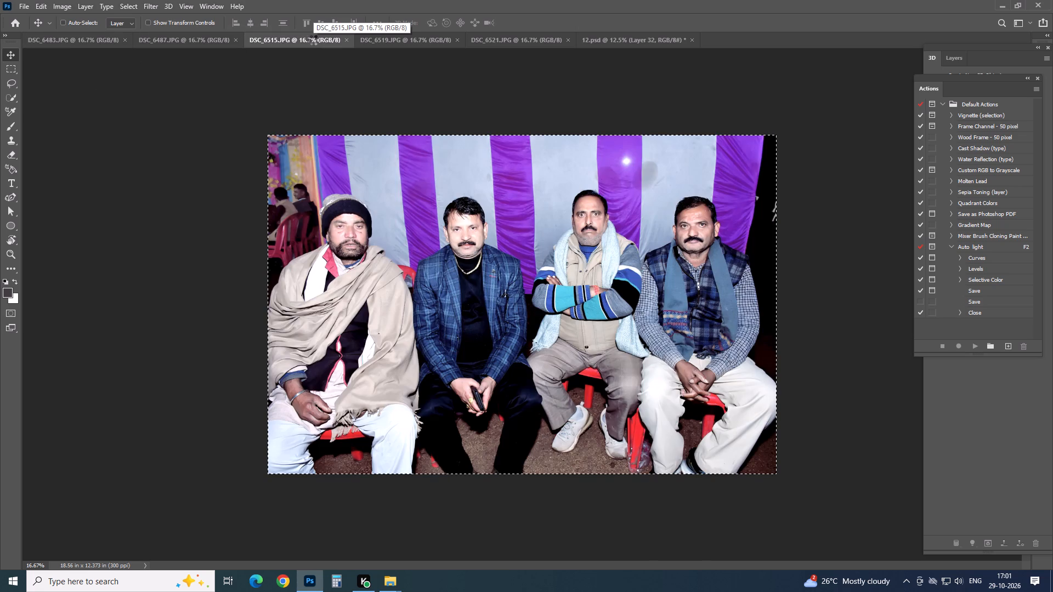
{"action": "left_click", "coordinate": [499, 42]}
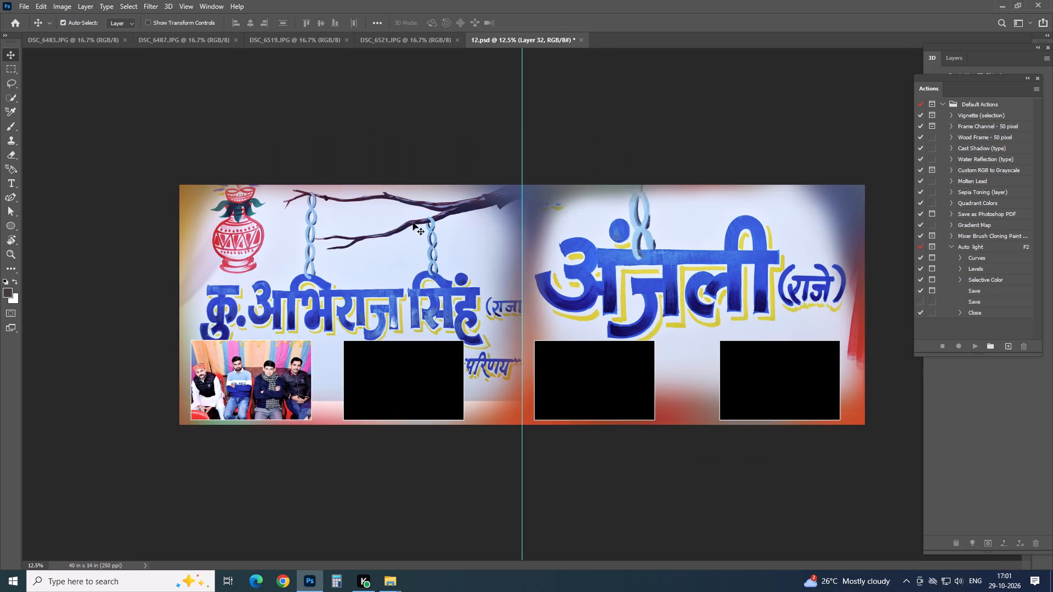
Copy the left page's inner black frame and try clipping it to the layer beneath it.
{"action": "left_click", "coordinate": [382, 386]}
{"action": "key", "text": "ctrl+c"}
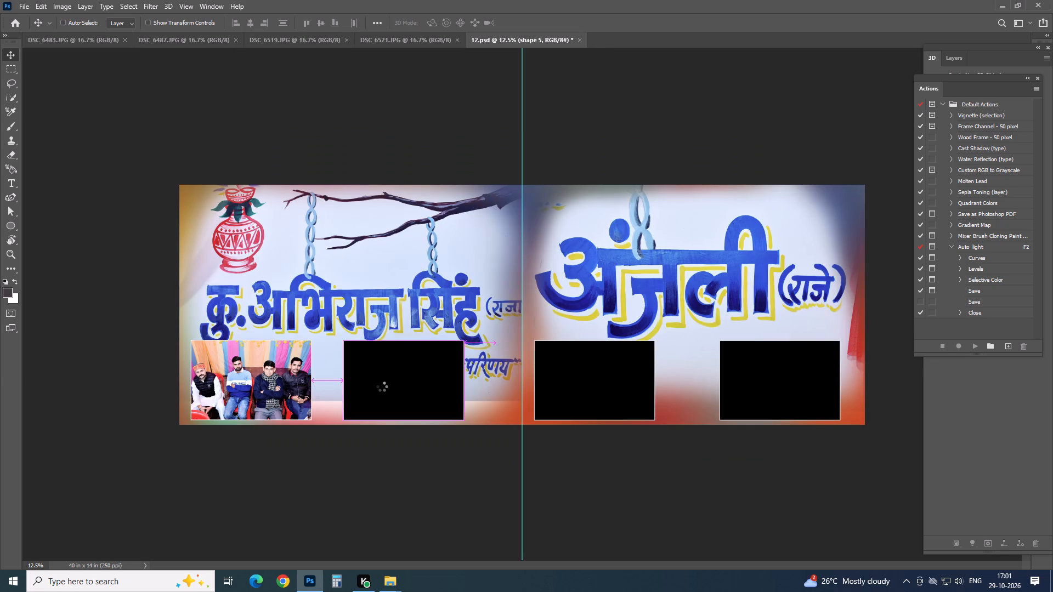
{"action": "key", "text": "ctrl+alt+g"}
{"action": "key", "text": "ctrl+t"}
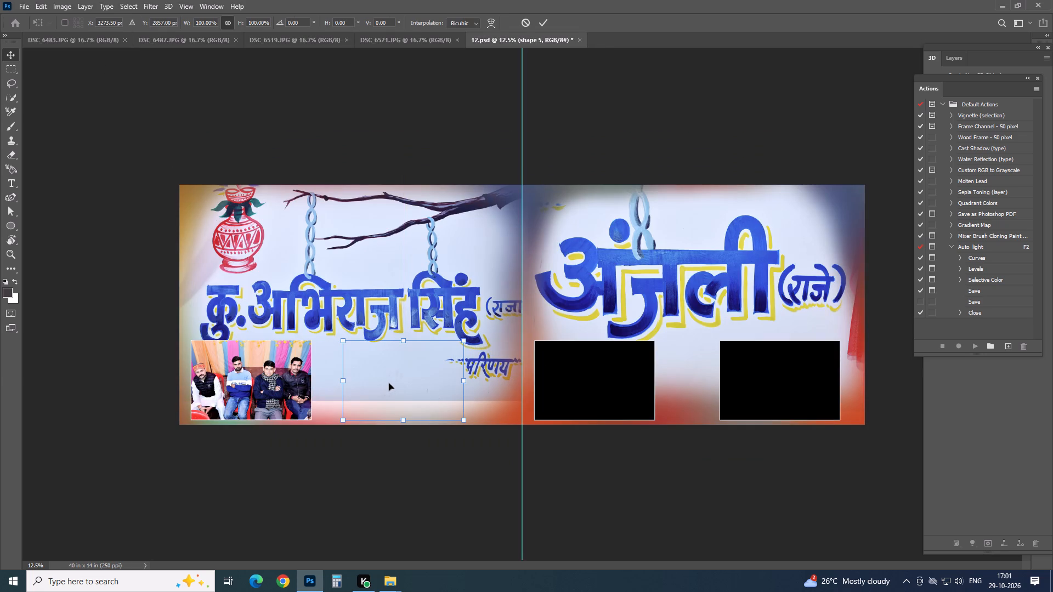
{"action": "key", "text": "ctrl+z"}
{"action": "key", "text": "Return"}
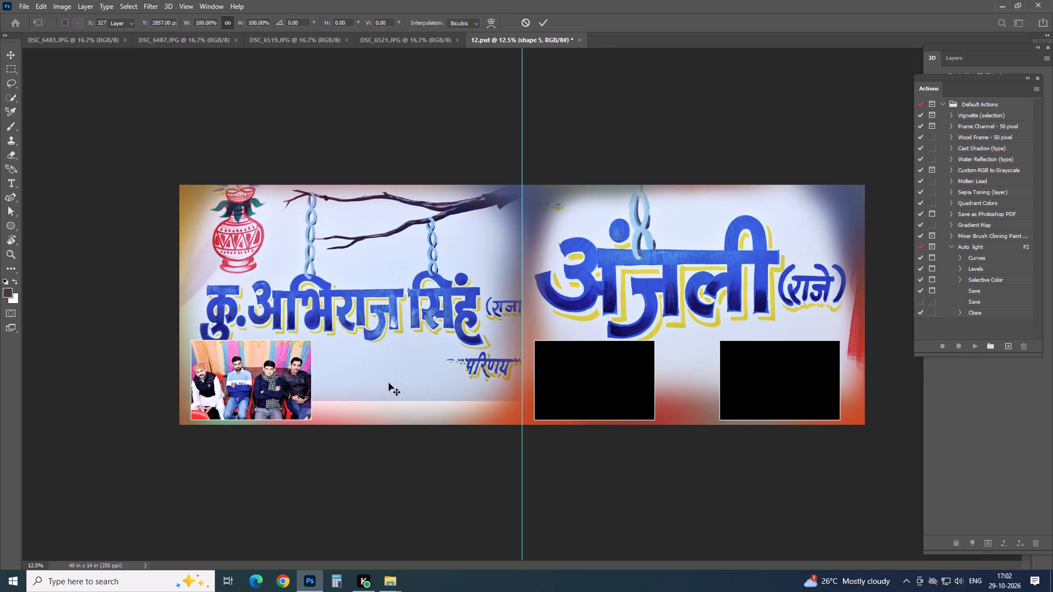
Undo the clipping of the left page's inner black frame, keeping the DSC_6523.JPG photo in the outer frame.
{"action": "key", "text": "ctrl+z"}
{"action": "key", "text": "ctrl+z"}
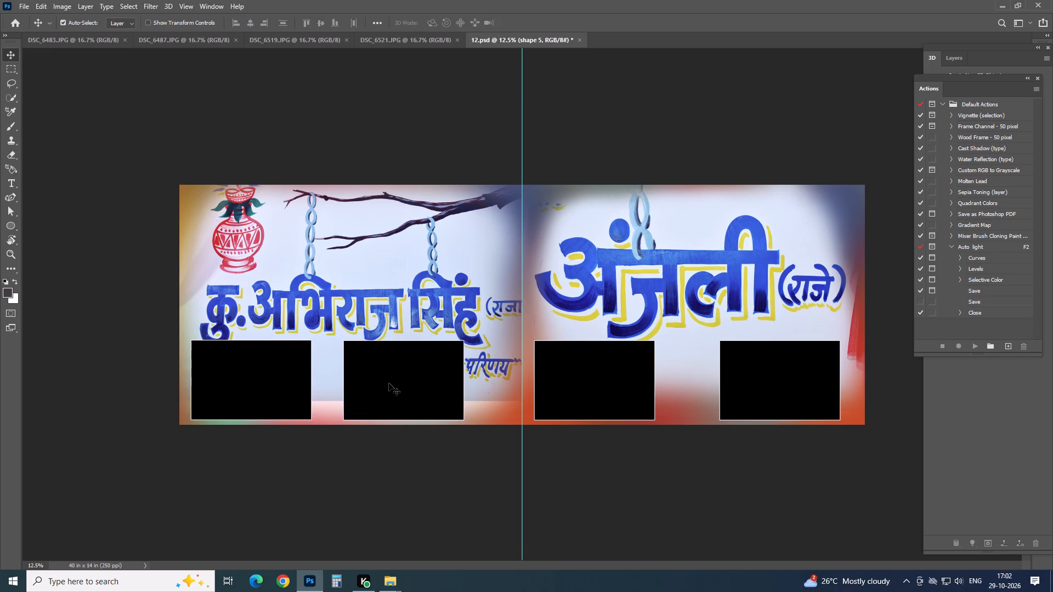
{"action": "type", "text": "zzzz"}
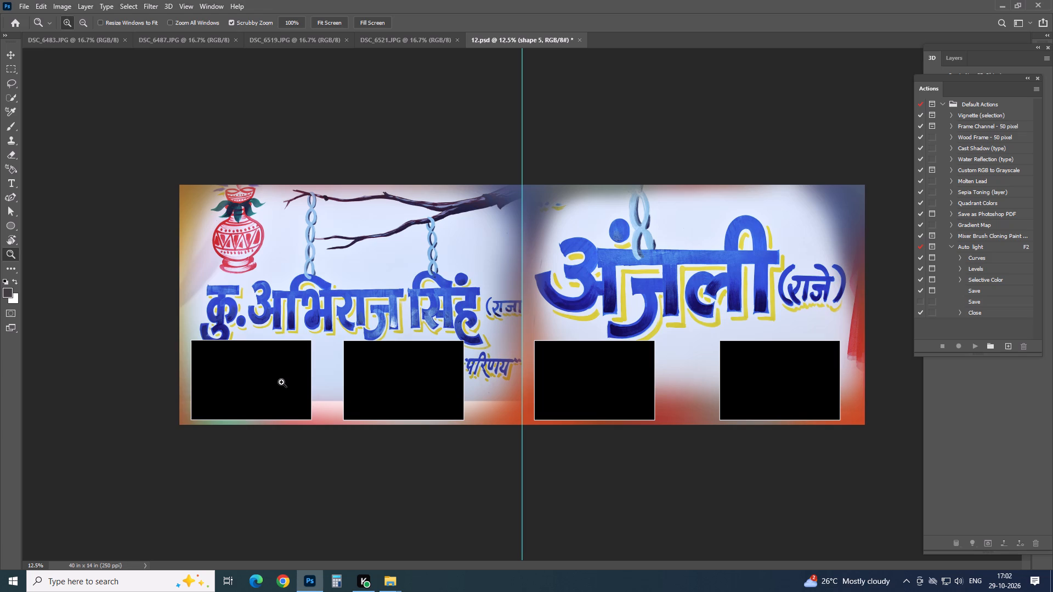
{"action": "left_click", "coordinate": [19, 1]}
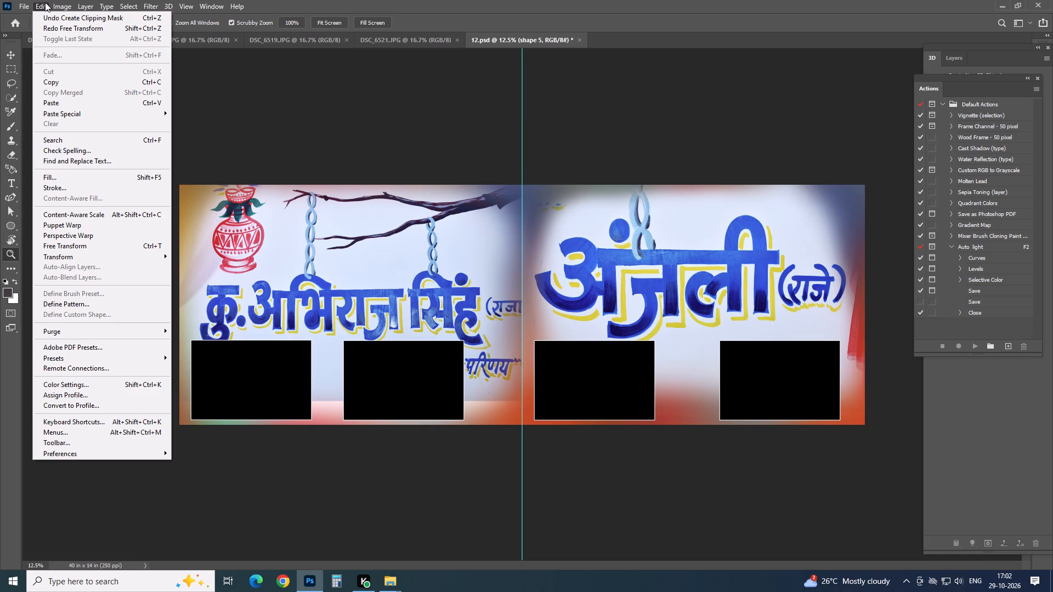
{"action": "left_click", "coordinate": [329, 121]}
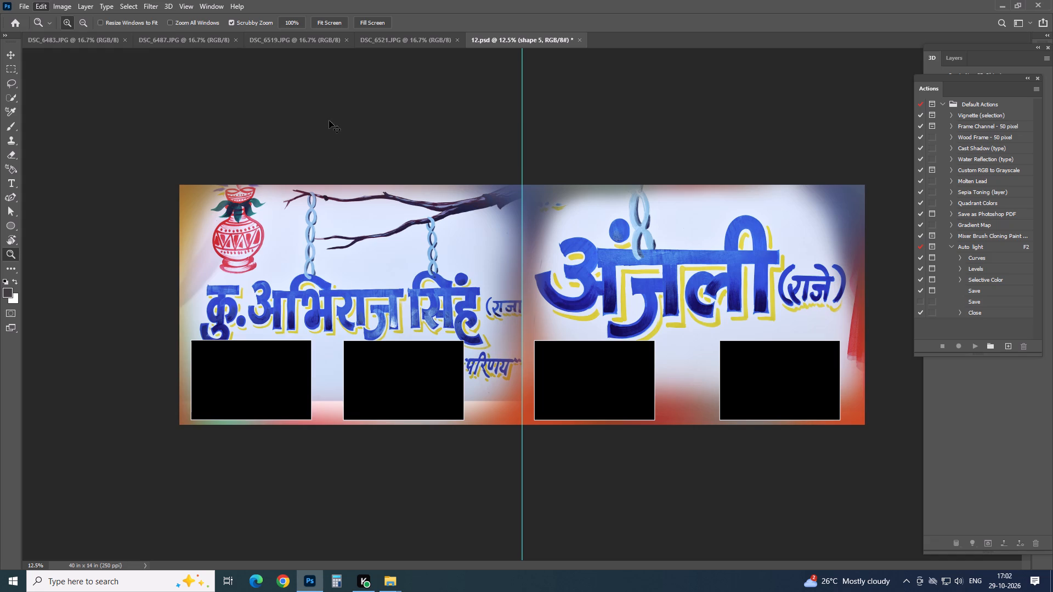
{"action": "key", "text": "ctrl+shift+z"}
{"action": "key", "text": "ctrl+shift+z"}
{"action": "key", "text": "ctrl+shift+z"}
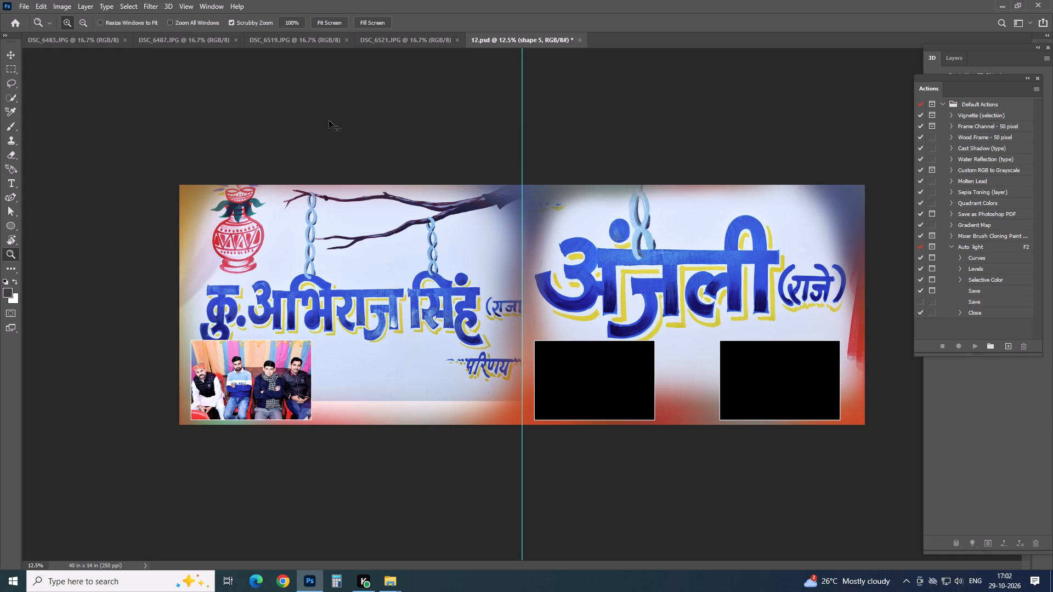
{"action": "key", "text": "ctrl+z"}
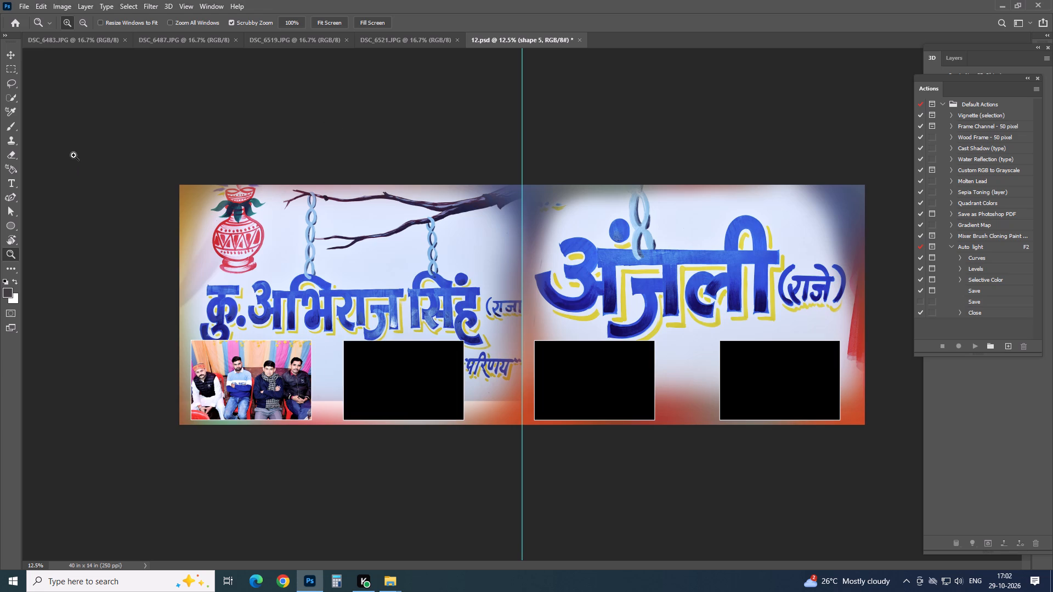
Paste the copied black frame at the centre of the spread.
{"action": "key", "text": "v"}
{"action": "key", "text": "ctrl+v"}
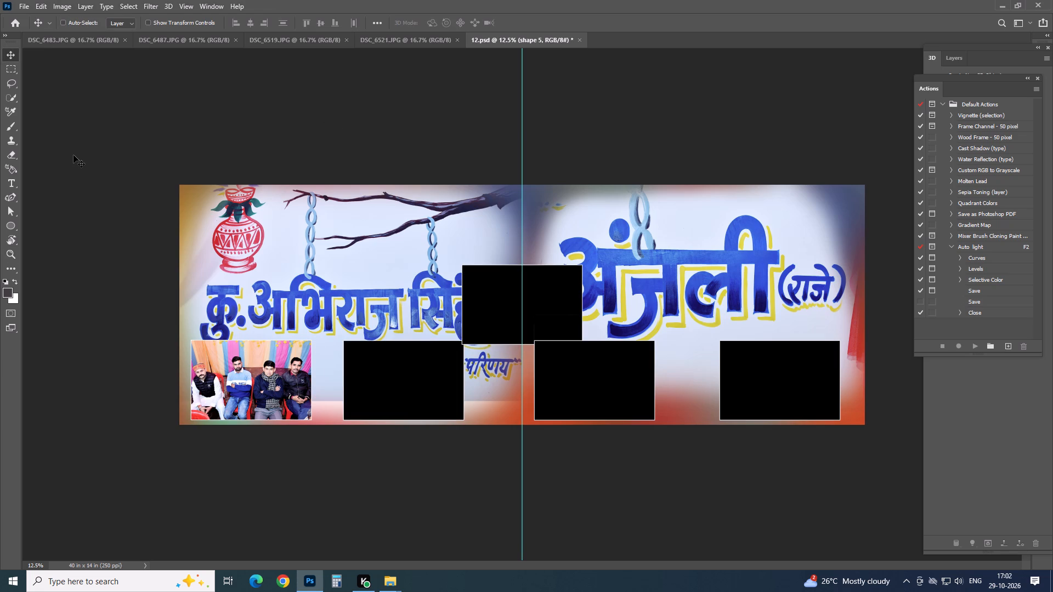
{"action": "key", "text": "ctrl+z"}
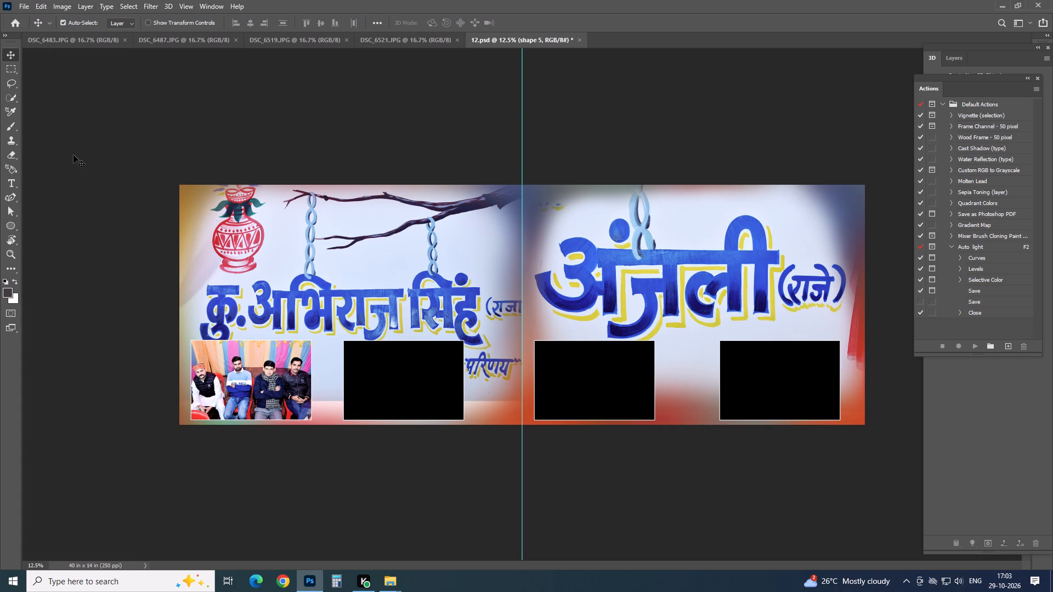
{"action": "key", "text": "ctrl+shift+z"}
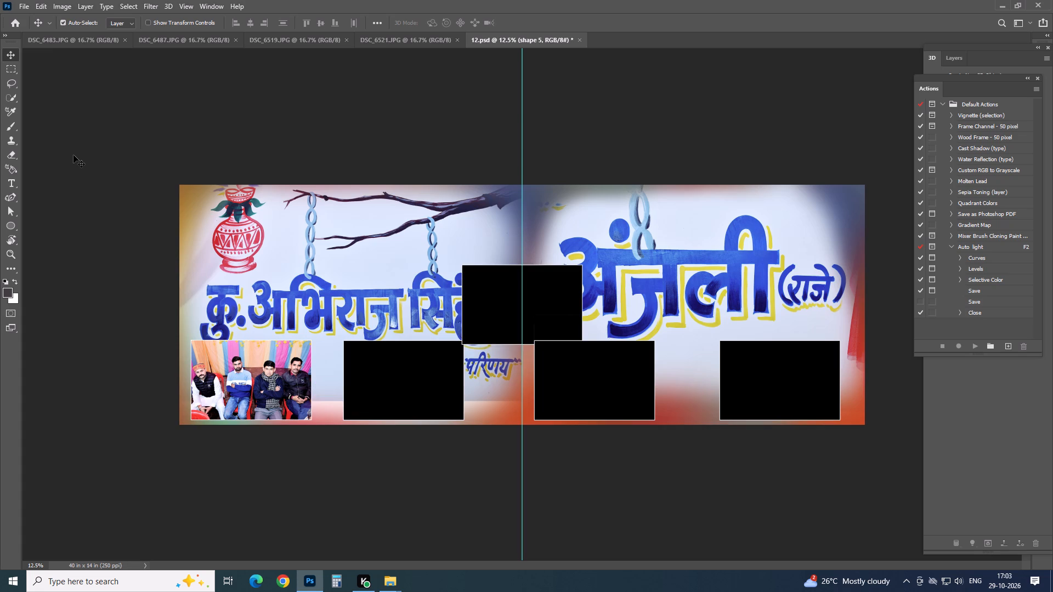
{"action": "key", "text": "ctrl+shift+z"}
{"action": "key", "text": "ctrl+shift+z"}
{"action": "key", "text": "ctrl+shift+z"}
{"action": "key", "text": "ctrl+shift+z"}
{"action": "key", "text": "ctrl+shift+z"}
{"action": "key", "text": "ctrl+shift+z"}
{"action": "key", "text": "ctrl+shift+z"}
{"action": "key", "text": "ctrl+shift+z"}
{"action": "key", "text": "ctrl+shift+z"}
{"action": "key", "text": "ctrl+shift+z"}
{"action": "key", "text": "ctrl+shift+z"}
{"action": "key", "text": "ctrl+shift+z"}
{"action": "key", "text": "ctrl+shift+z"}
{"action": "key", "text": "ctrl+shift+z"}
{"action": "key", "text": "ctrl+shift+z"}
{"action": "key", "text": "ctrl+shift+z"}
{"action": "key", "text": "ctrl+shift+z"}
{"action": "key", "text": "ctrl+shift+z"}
Delete the extra black frame pasted at the centre of the spread.
{"action": "left_click", "coordinate": [509, 285]}
{"action": "key", "text": "Delete"}
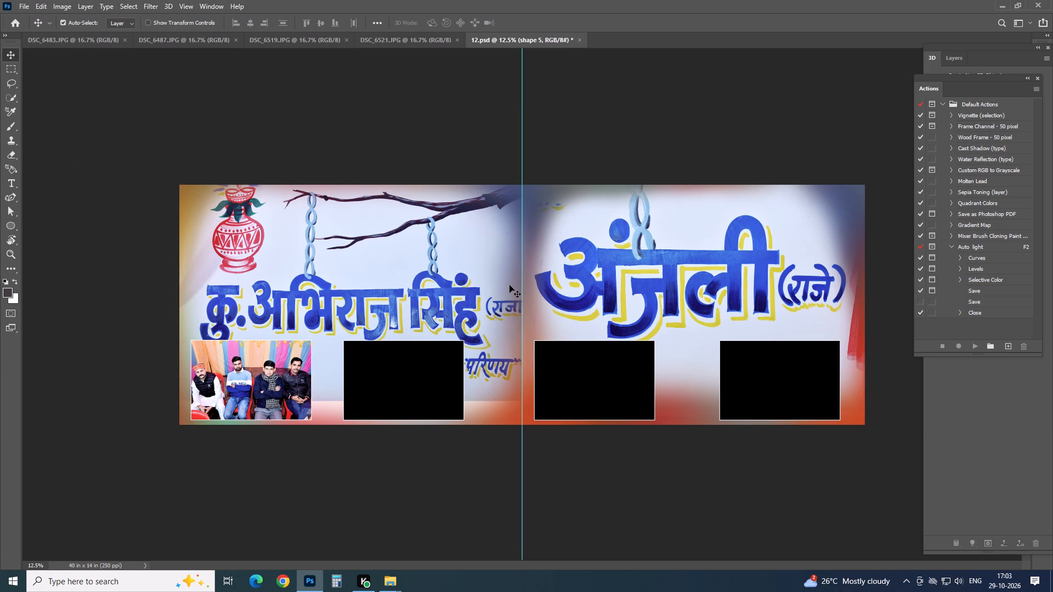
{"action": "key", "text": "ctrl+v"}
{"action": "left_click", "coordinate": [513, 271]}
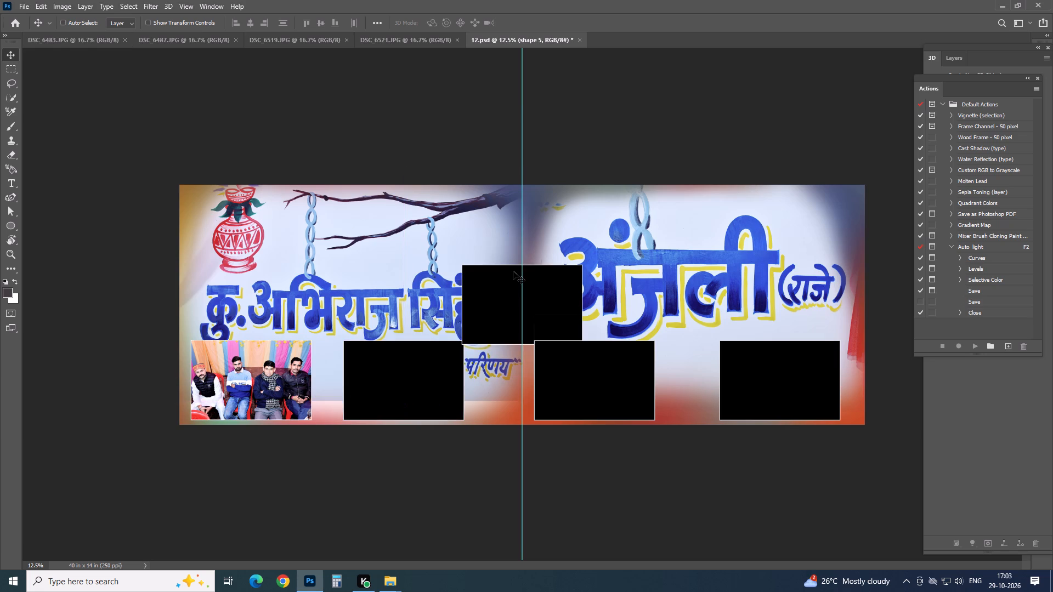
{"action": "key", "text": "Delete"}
Copy the whole DSC_6519.JPG photo, close its document and return to 12.psd.
{"action": "left_click", "coordinate": [199, 37]}
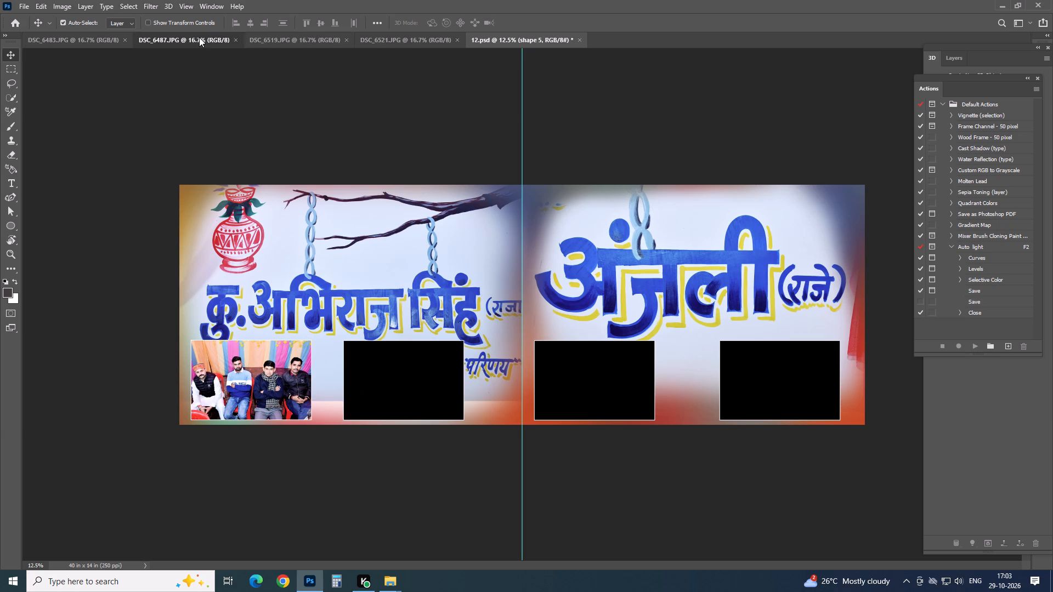
{"action": "left_click", "coordinate": [388, 41]}
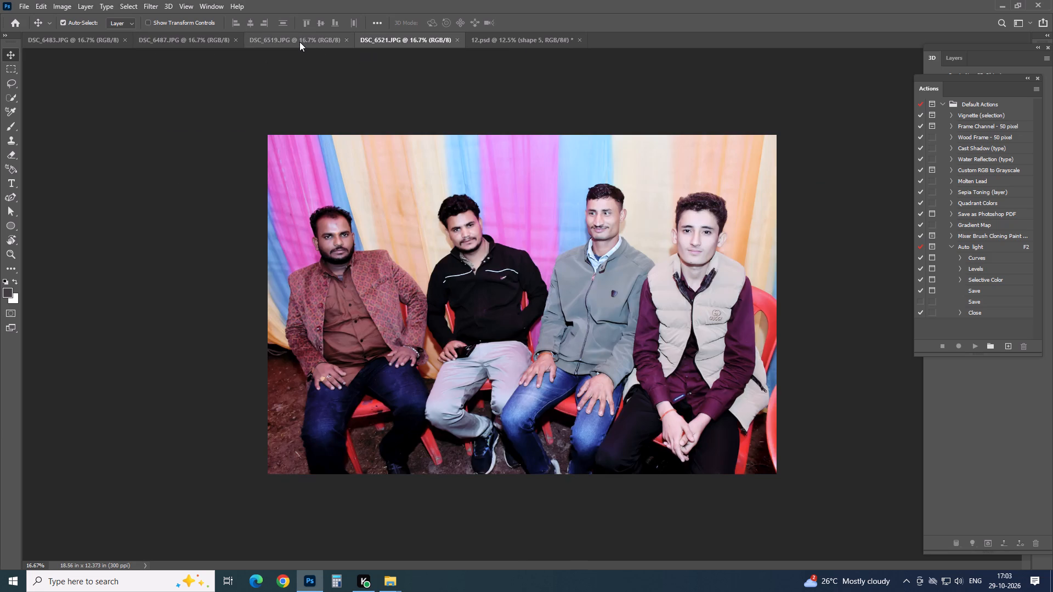
{"action": "left_click", "coordinate": [299, 42]}
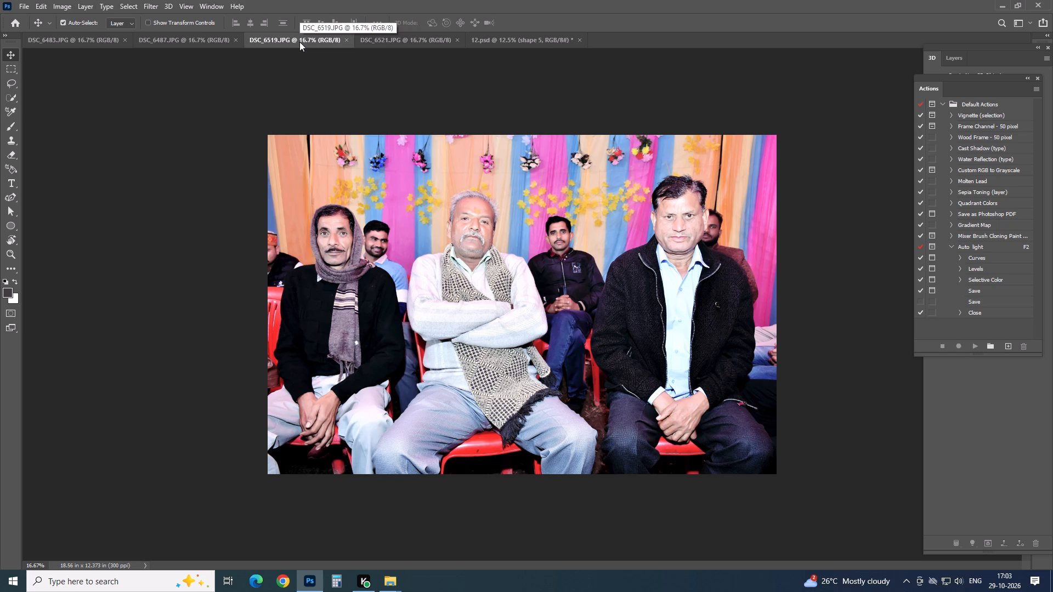
{"action": "key", "text": "ctrl+a"}
{"action": "key", "text": "ctrl+c"}
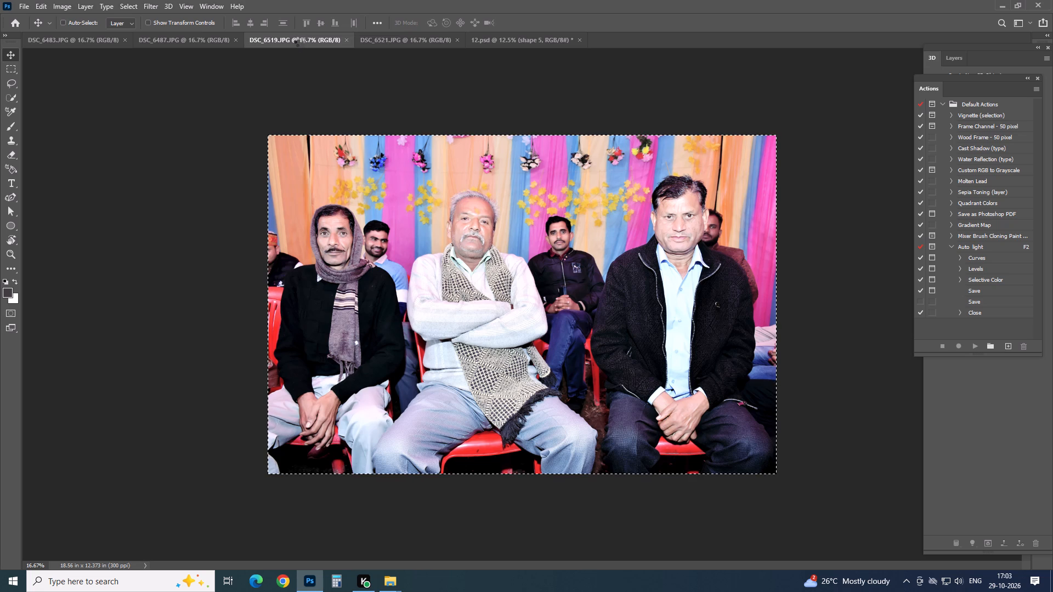
{"action": "key", "text": "ctrl+w"}
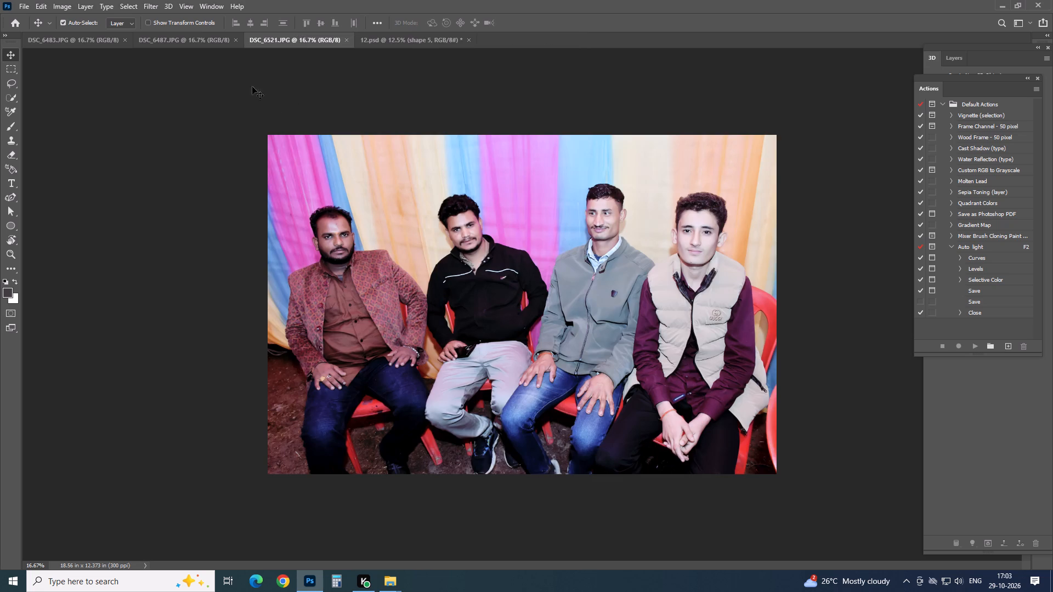
{"action": "left_click", "coordinate": [374, 46]}
Paste the copied photo over the left page's inner black frame, clip it to the frame and scale it down to fill it.
{"action": "left_click", "coordinate": [382, 385]}
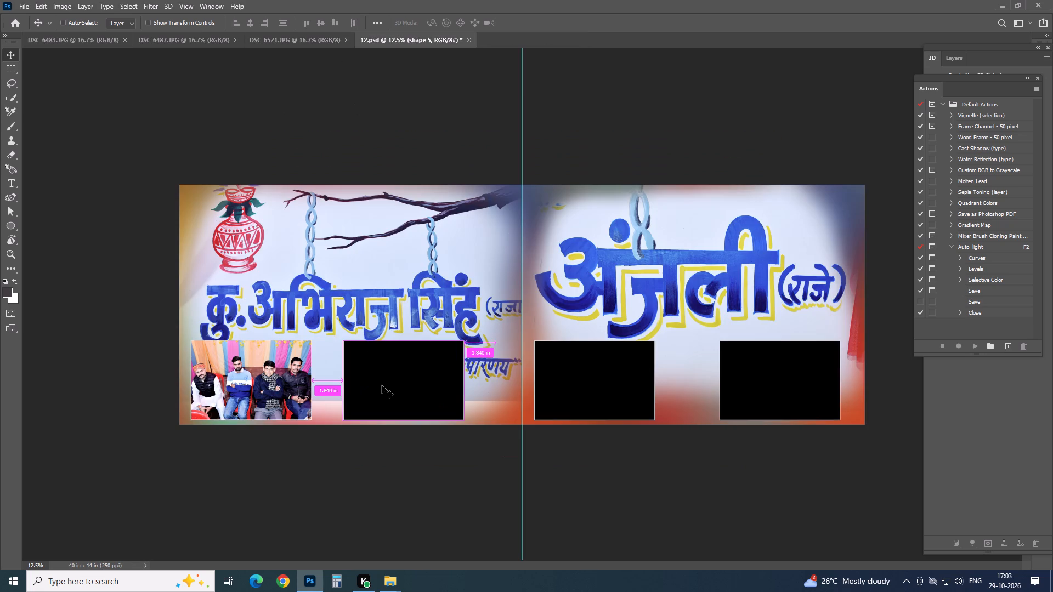
{"action": "key", "text": "ctrl+v"}
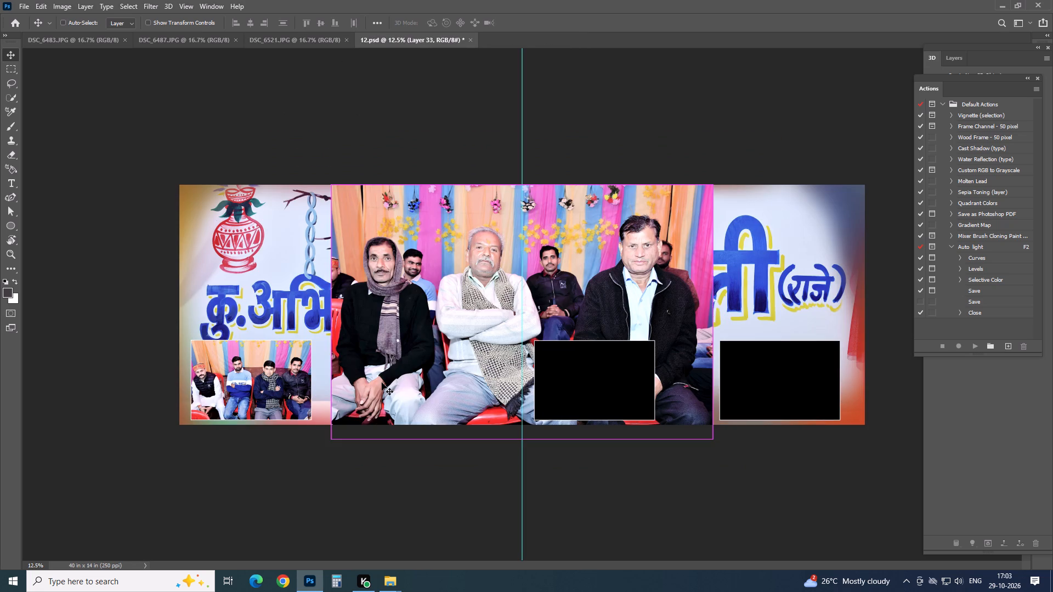
{"action": "key", "text": "ctrl+alt+f"}
{"action": "key", "text": "ctrl+alt+g"}
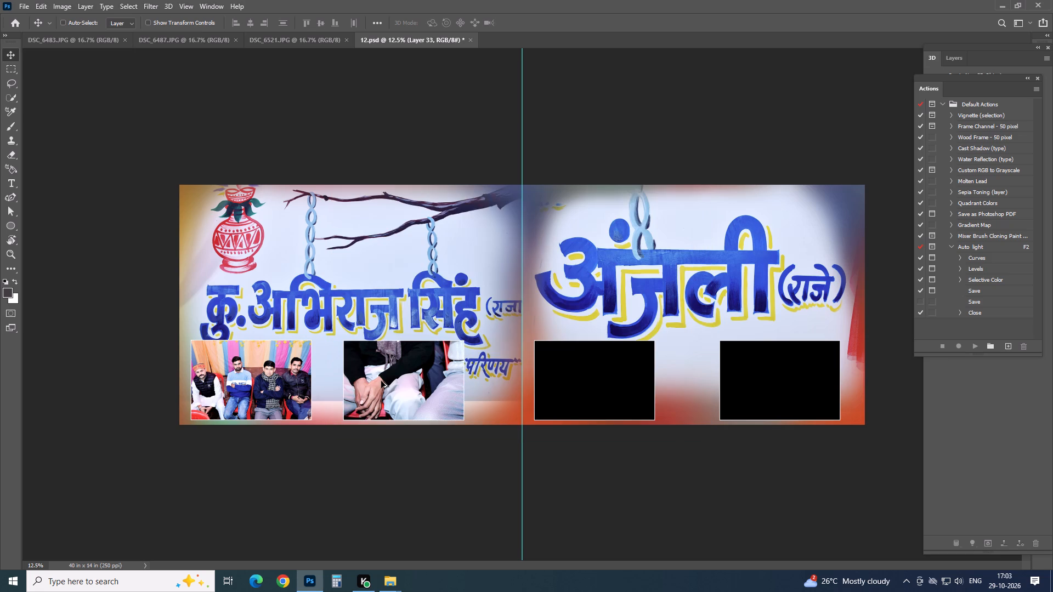
{"action": "key", "text": "ctrl+t"}
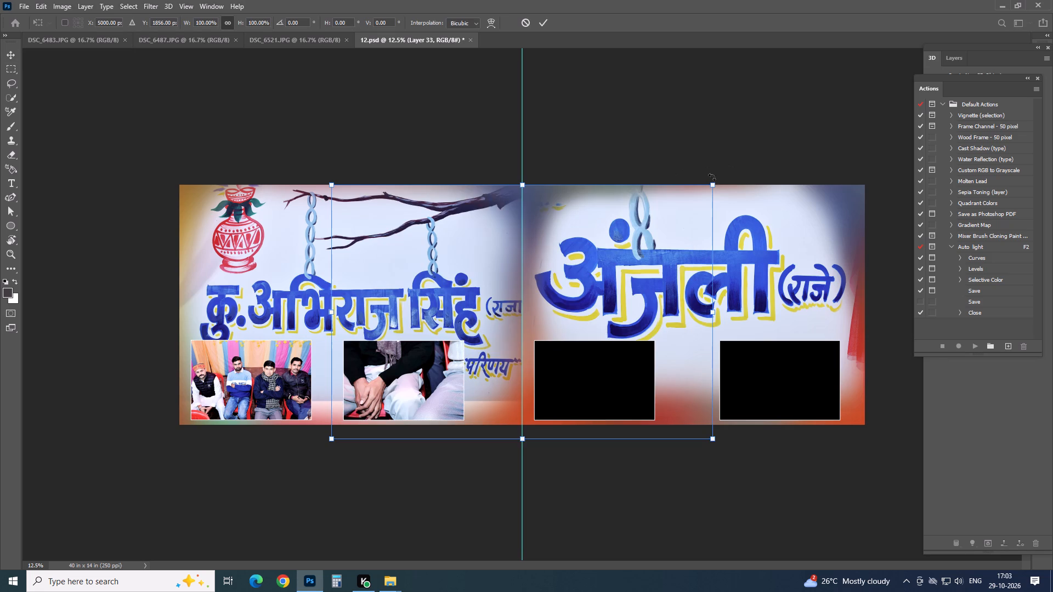
{"action": "left_click_drag", "start_coordinate": [714, 186], "coordinate": [454, 407]}
{"action": "left_click_drag", "start_coordinate": [384, 404], "coordinate": [395, 369]}
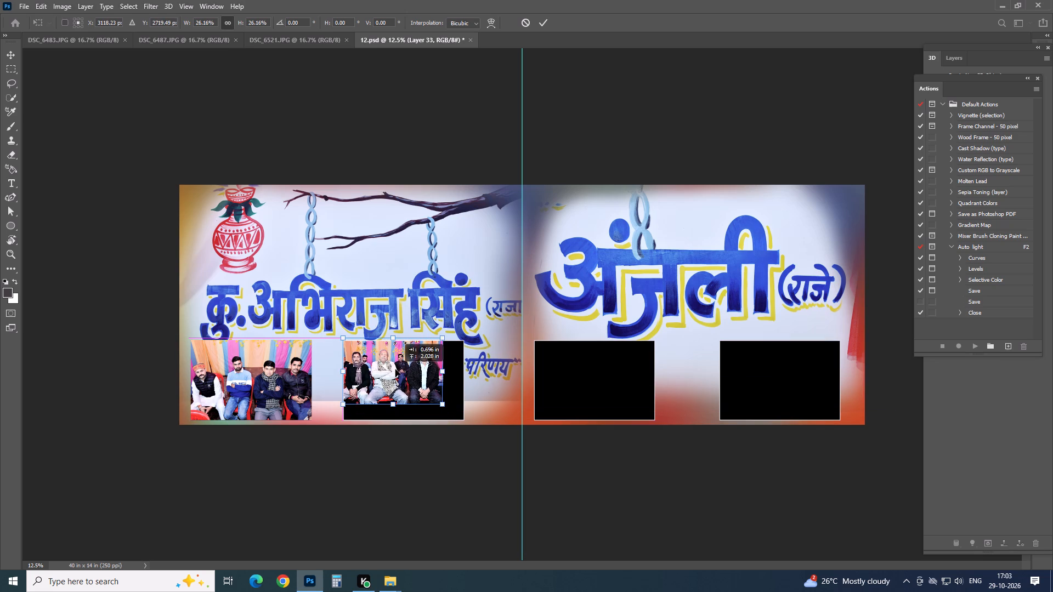
{"action": "left_click_drag", "start_coordinate": [395, 369], "coordinate": [394, 368]}
{"action": "left_click_drag", "start_coordinate": [441, 407], "coordinate": [449, 417]}
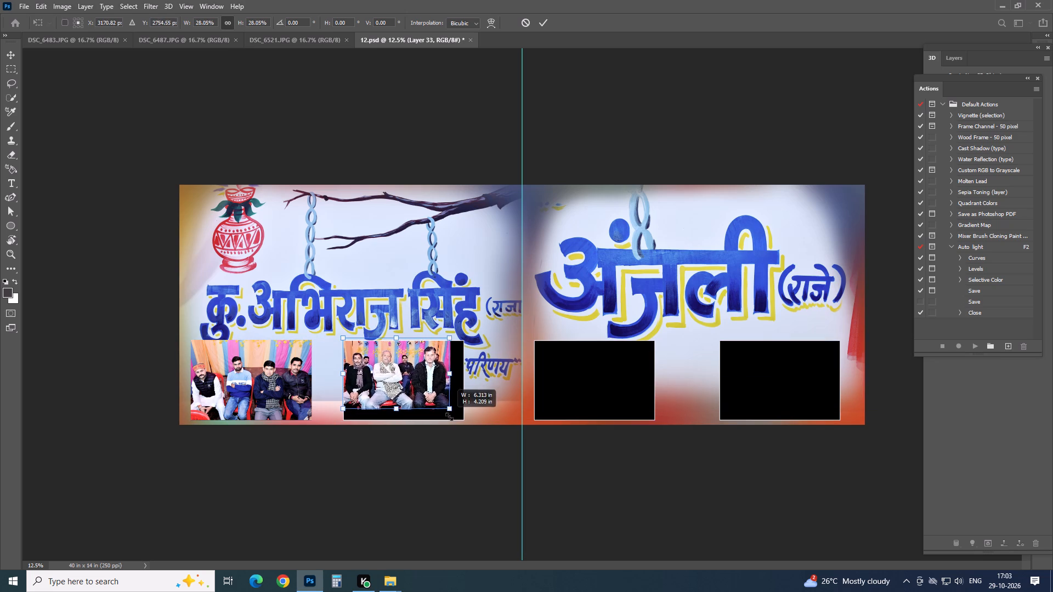
{"action": "left_click_drag", "start_coordinate": [449, 417], "coordinate": [458, 434]}
{"action": "key", "text": "Return"}
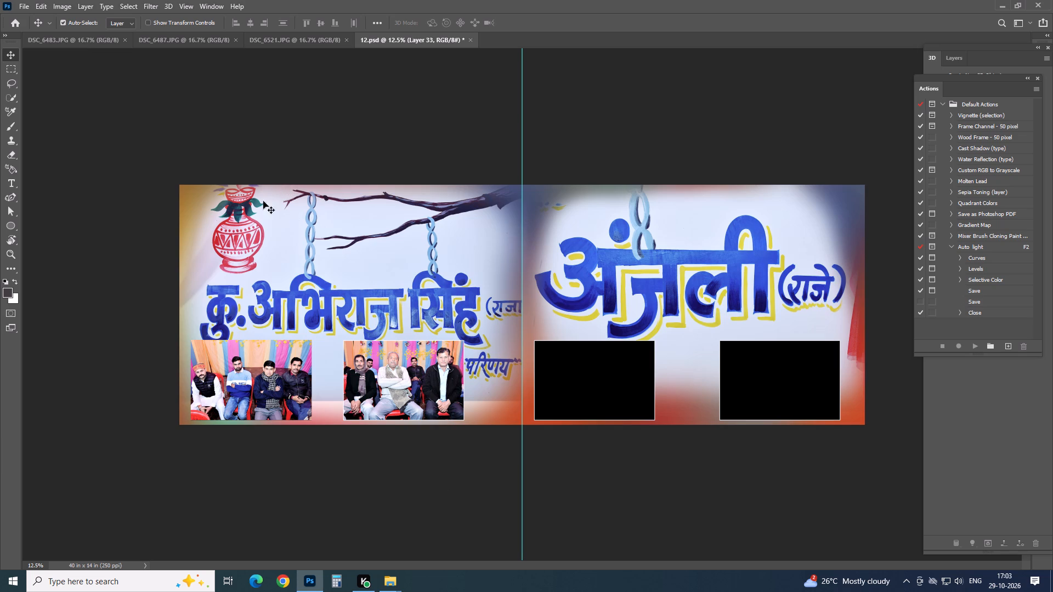
Copy the whole DSC_6521.JPG photo and close its document to return to 12.psd.
{"action": "left_click", "coordinate": [198, 42]}
{"action": "left_click", "coordinate": [305, 50]}
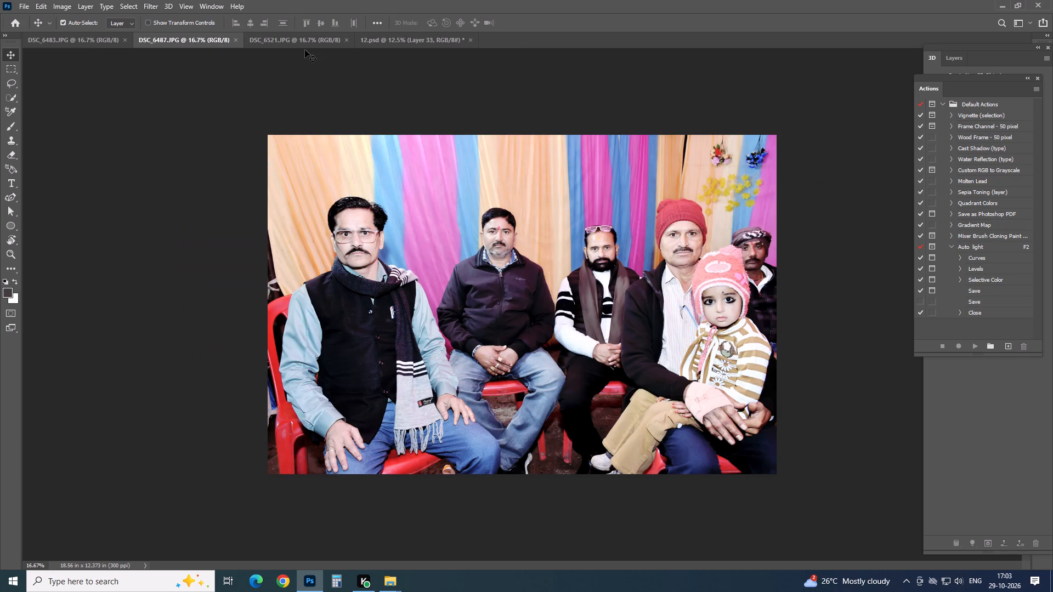
{"action": "left_click", "coordinate": [307, 45]}
{"action": "left_click", "coordinate": [375, 42]}
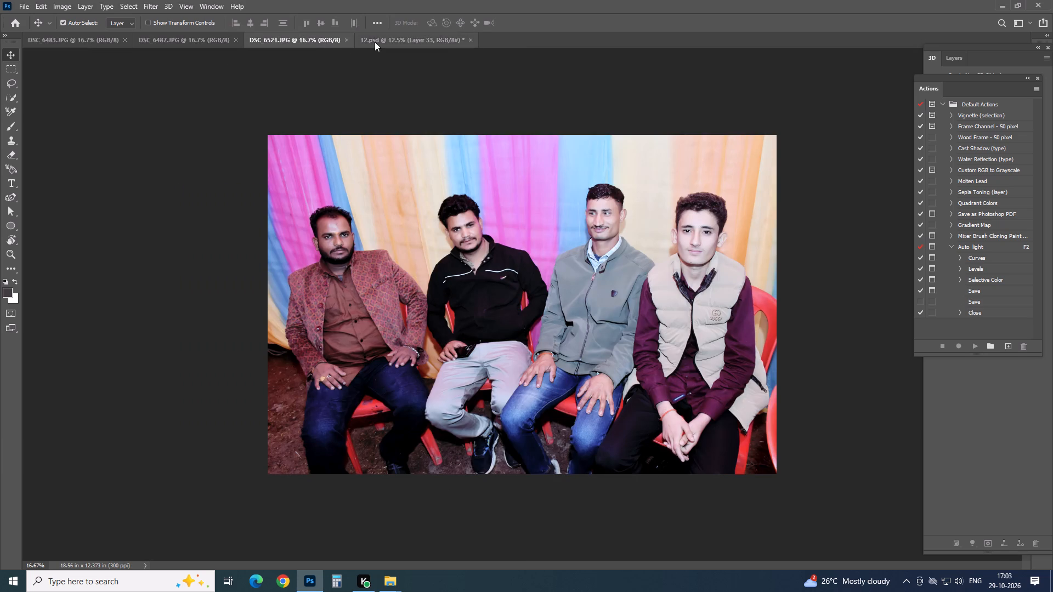
{"action": "left_click", "coordinate": [297, 47]}
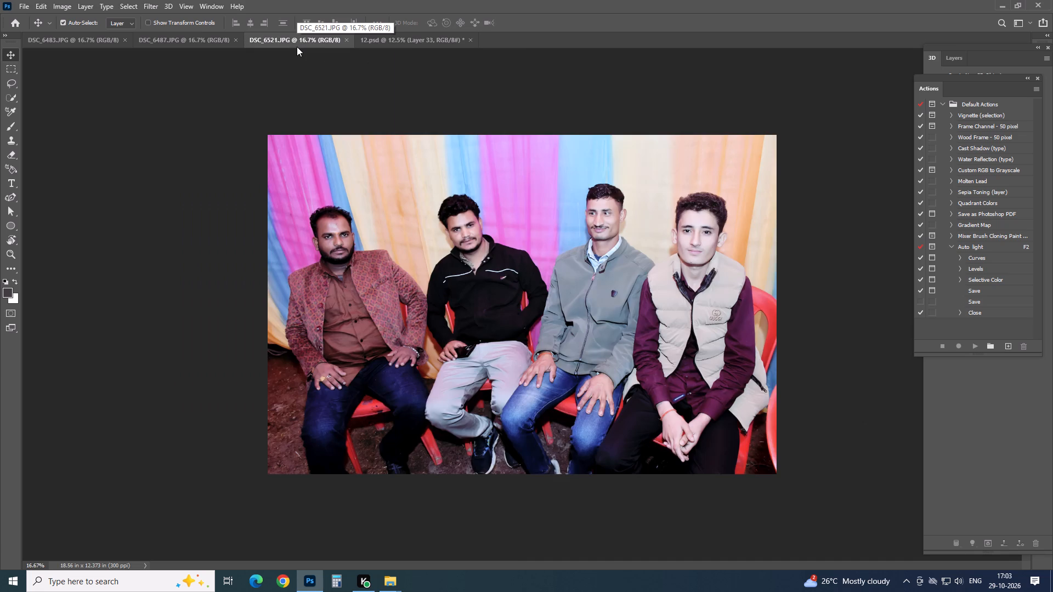
{"action": "key", "text": "ctrl+a"}
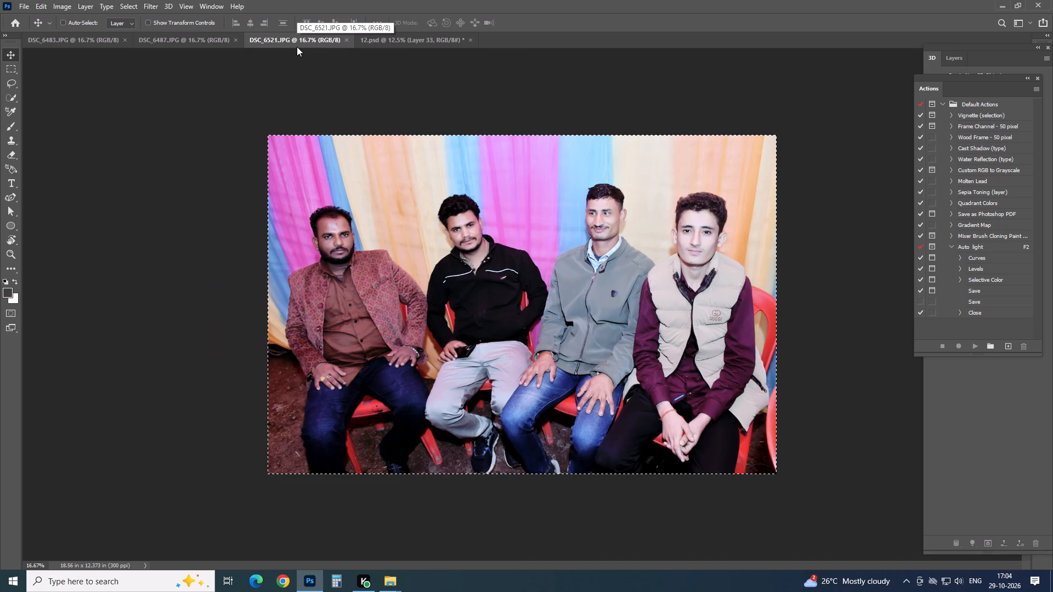
{"action": "key", "text": "ctrl+c"}
{"action": "key", "text": "ctrl+w"}
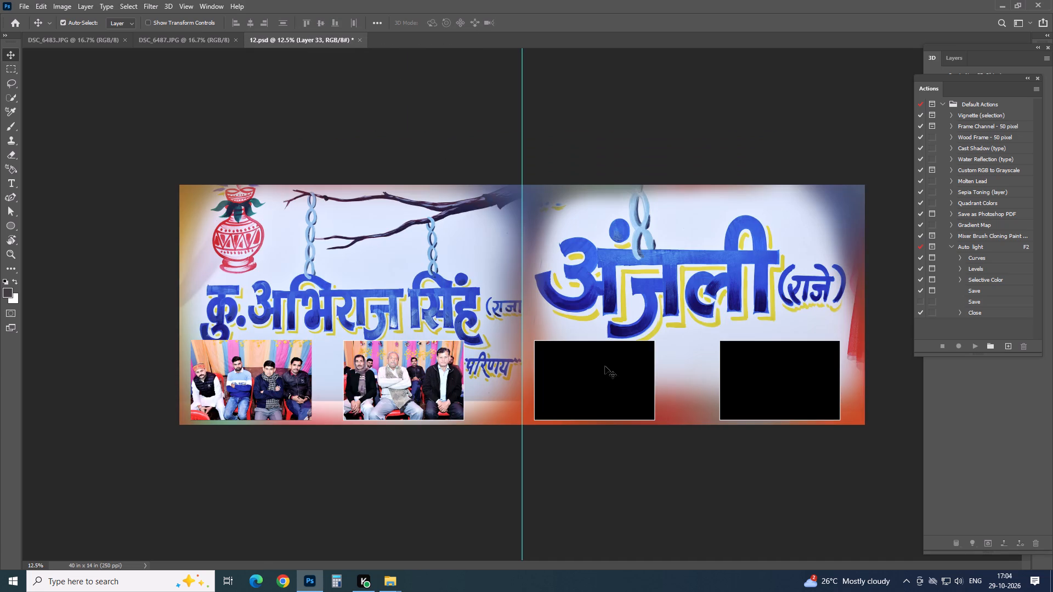
Paste the copied photo over the right page's inner black frame, clip it to the frame and scale it down to fill it.
{"action": "left_click", "coordinate": [605, 370]}
{"action": "key", "text": "ctrl+v"}
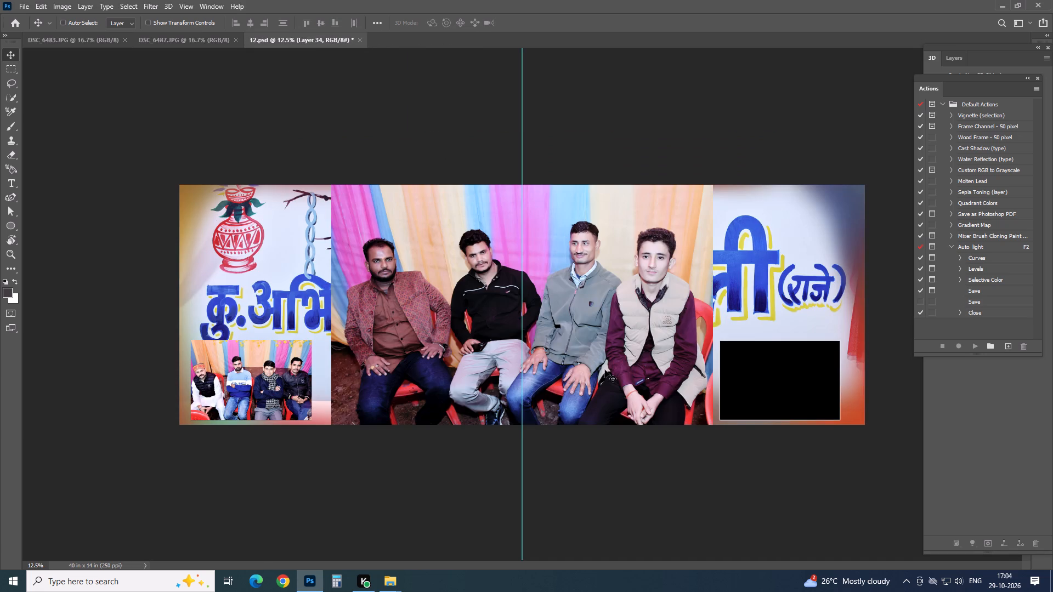
{"action": "key", "text": "ctrl+alt+g"}
{"action": "key", "text": "ctrl+t"}
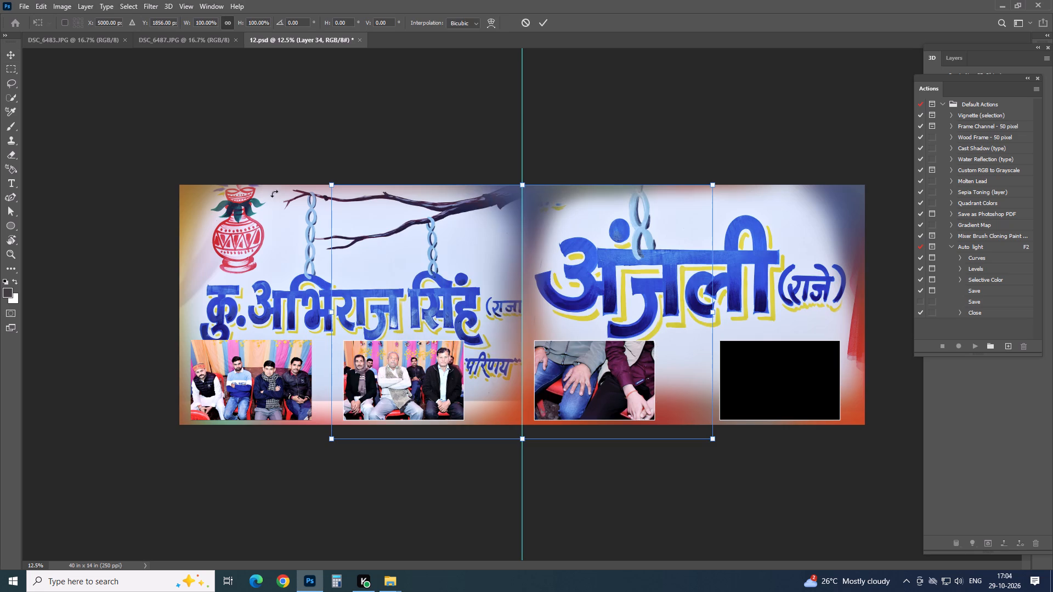
{"action": "left_click_drag", "start_coordinate": [331, 184], "coordinate": [510, 371]}
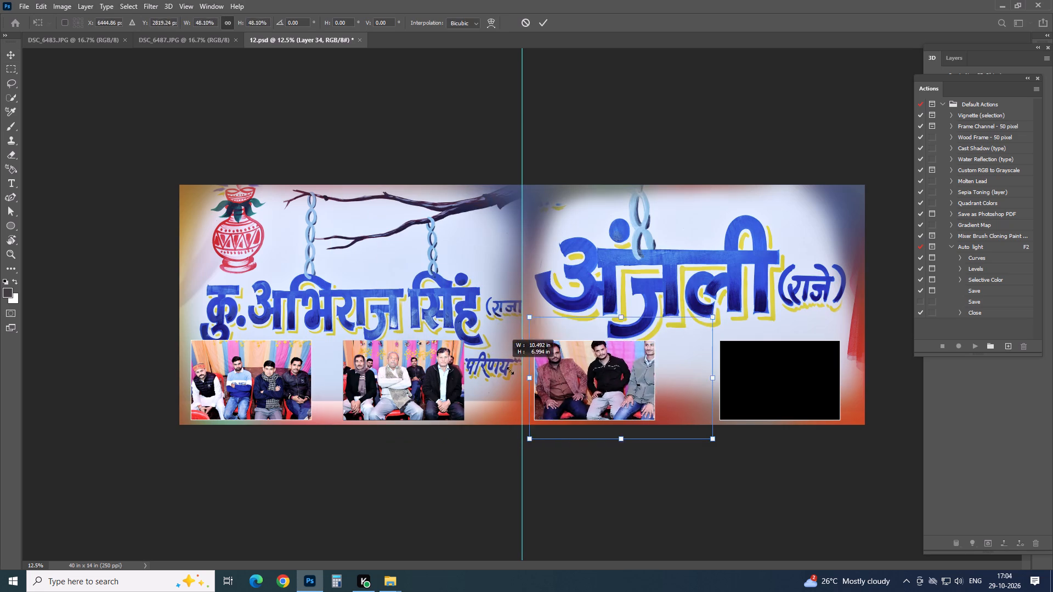
{"action": "left_click_drag", "start_coordinate": [510, 371], "coordinate": [570, 417]}
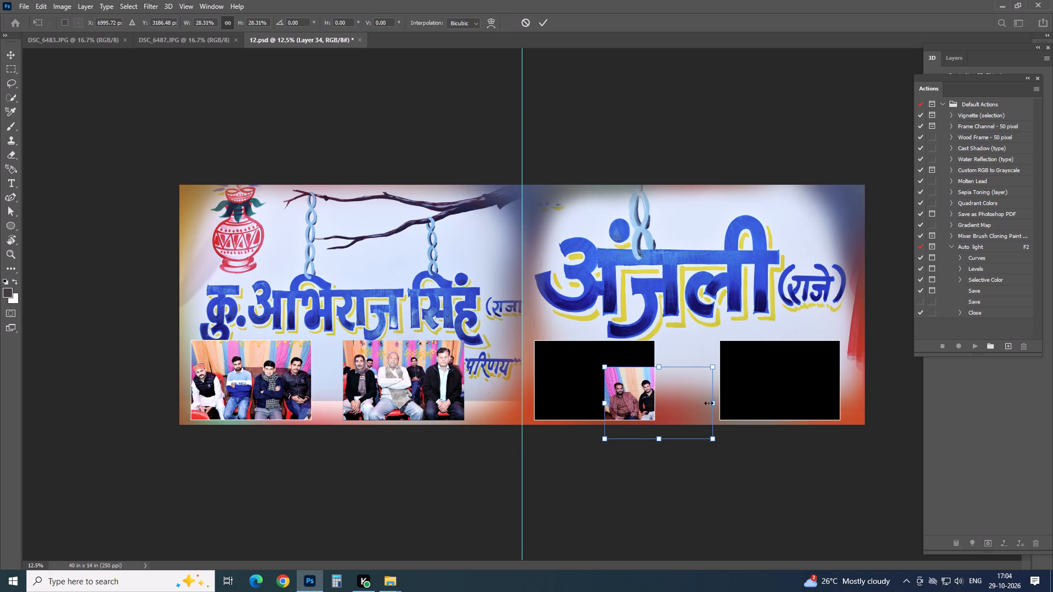
{"action": "left_click_drag", "start_coordinate": [682, 413], "coordinate": [607, 381]}
{"action": "left_click_drag", "start_coordinate": [644, 415], "coordinate": [658, 425]}
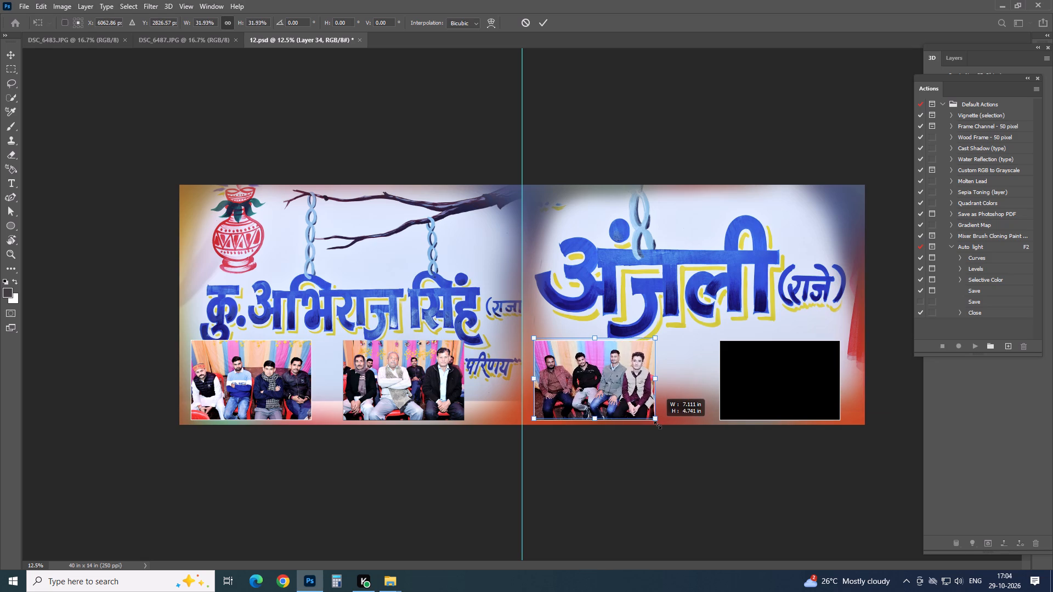
{"action": "left_click_drag", "start_coordinate": [658, 425], "coordinate": [659, 426]}
{"action": "key", "text": "Return"}
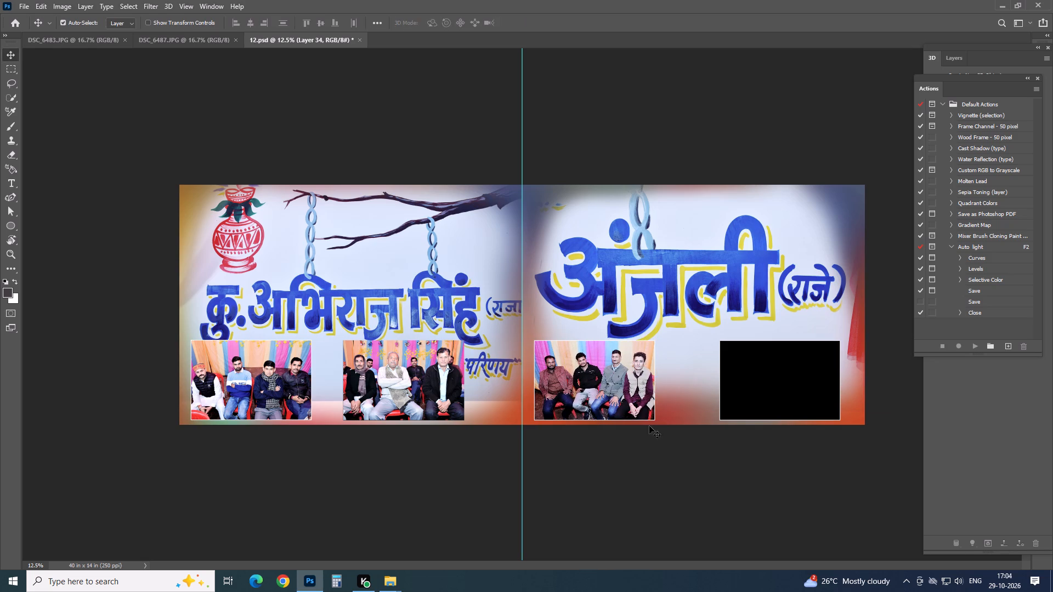
Copy the whole DSC_6487.JPG photo and close its document to return to 12.psd.
{"action": "left_click", "coordinate": [147, 44]}
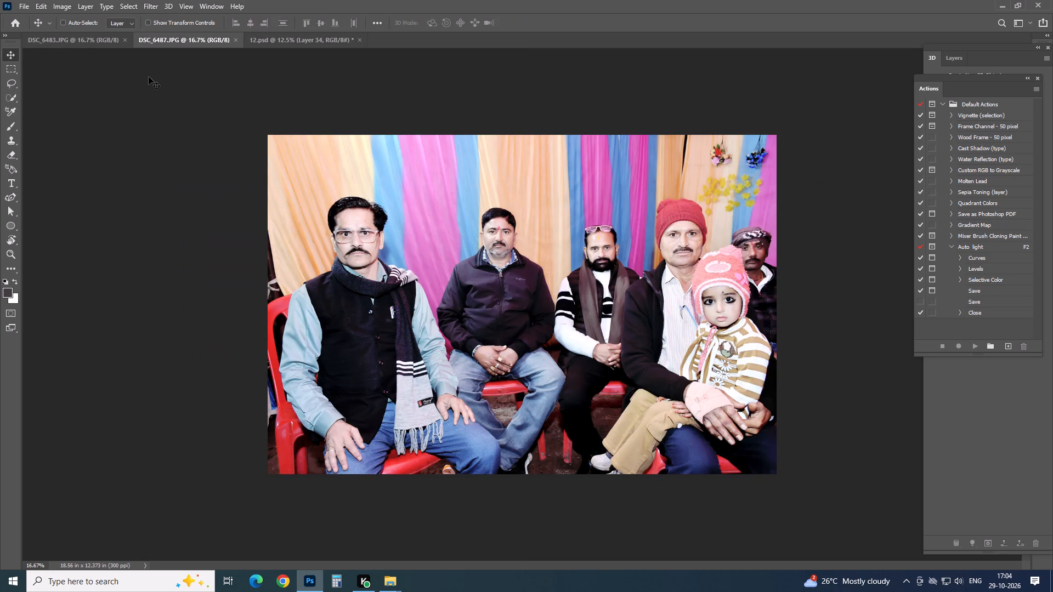
{"action": "key", "text": "ctrl+a"}
{"action": "key", "text": "ctrl+c"}
{"action": "key", "text": "ctrl+w"}
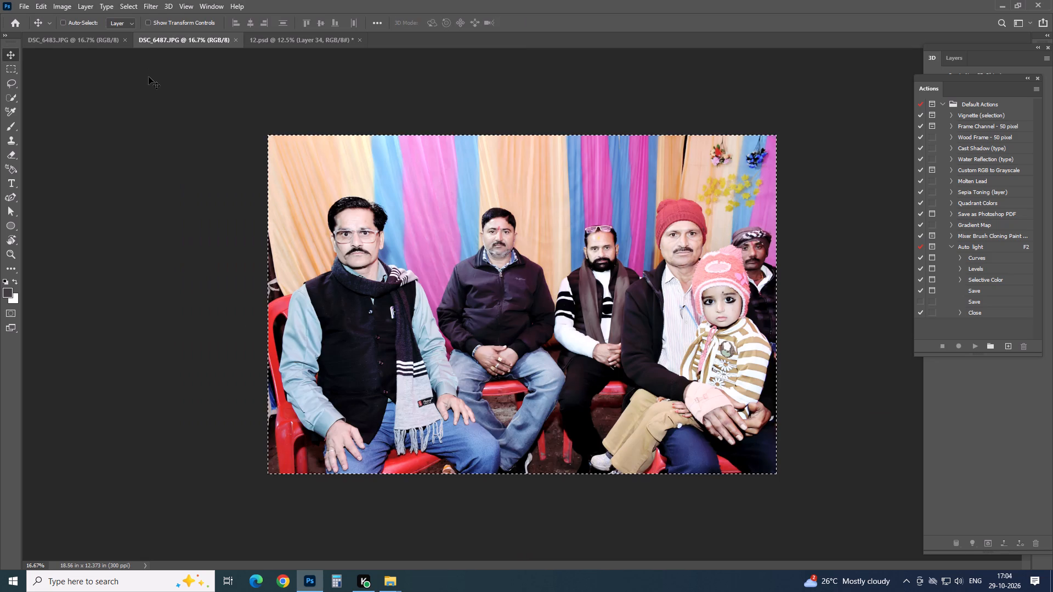
Paste the copied photo over the right page's outer black frame, clip it to the frame and scale it to about 32% to fill it.
{"action": "left_click", "coordinate": [783, 387]}
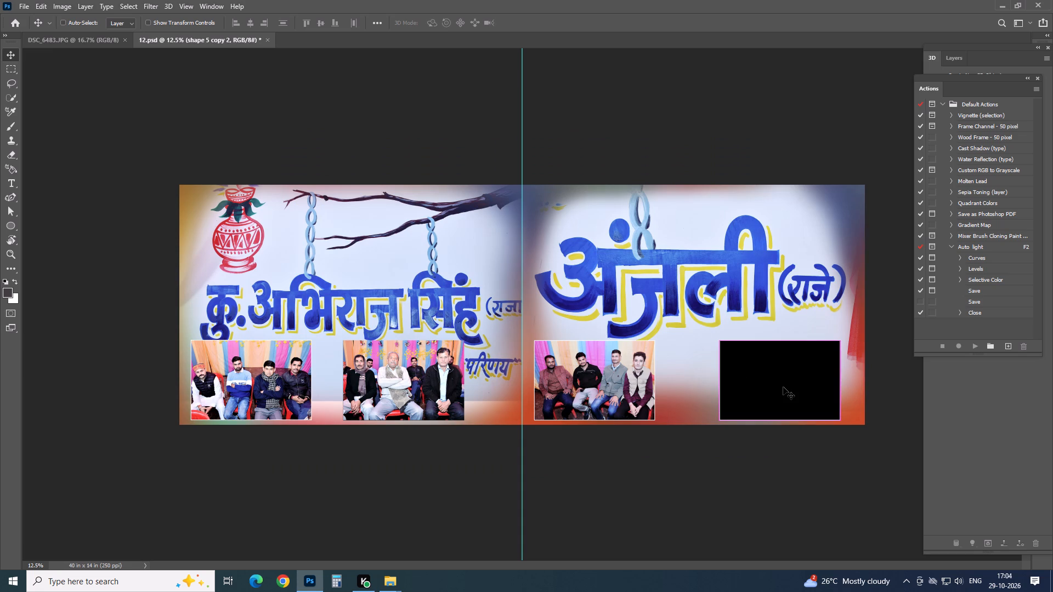
{"action": "key", "text": "ctrl+v"}
{"action": "key", "text": "ctrl+alt+g"}
{"action": "key", "text": "ctrl+t"}
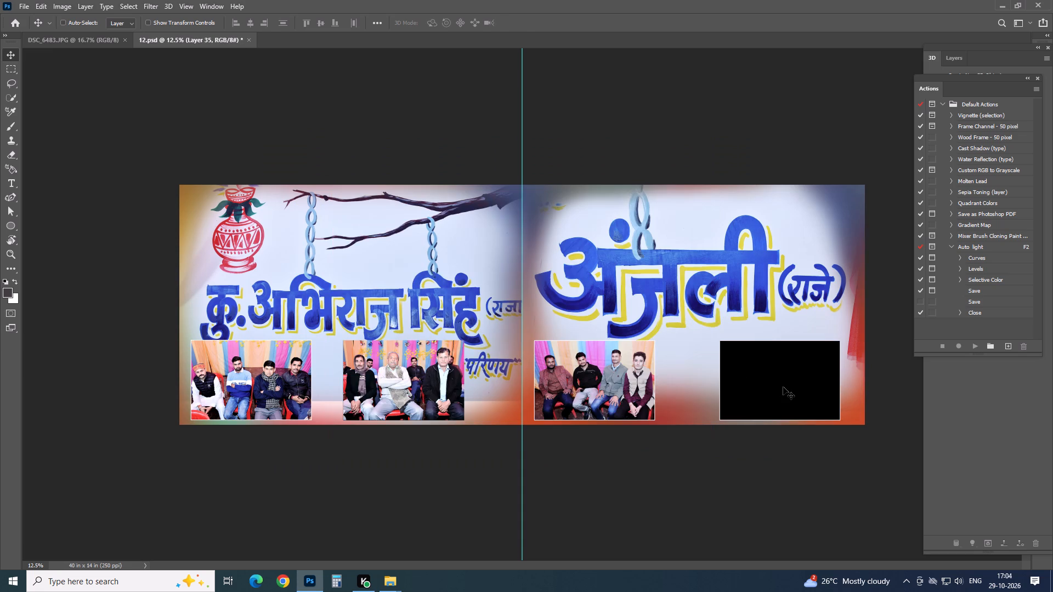
{"action": "left_click_drag", "start_coordinate": [327, 184], "coordinate": [616, 440]}
{"action": "left_click_drag", "start_coordinate": [697, 426], "coordinate": [777, 386]}
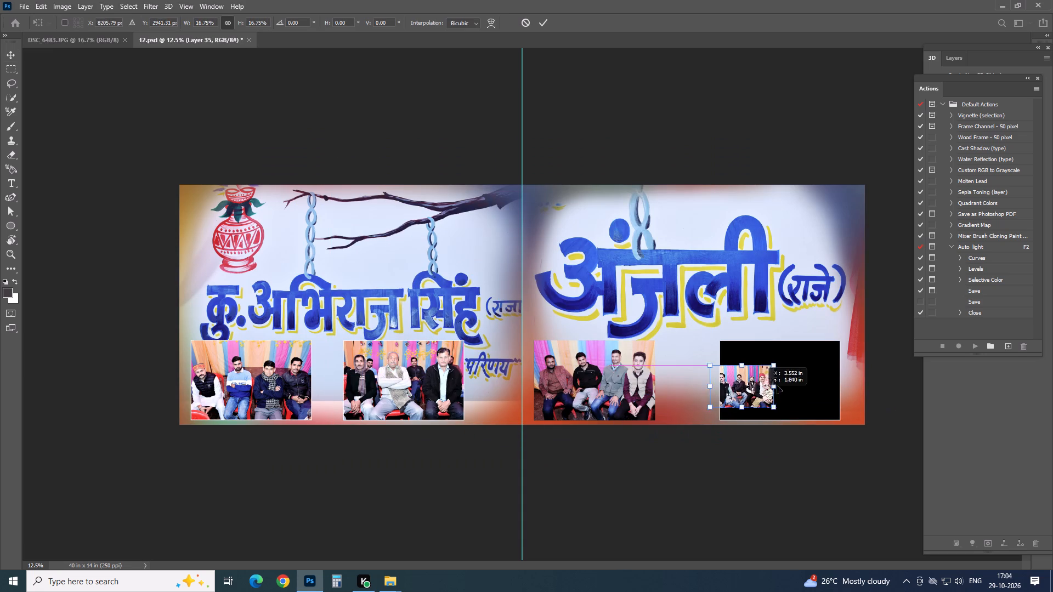
{"action": "left_click_drag", "start_coordinate": [777, 386], "coordinate": [800, 382]}
{"action": "left_click_drag", "start_coordinate": [752, 354], "coordinate": [731, 344]}
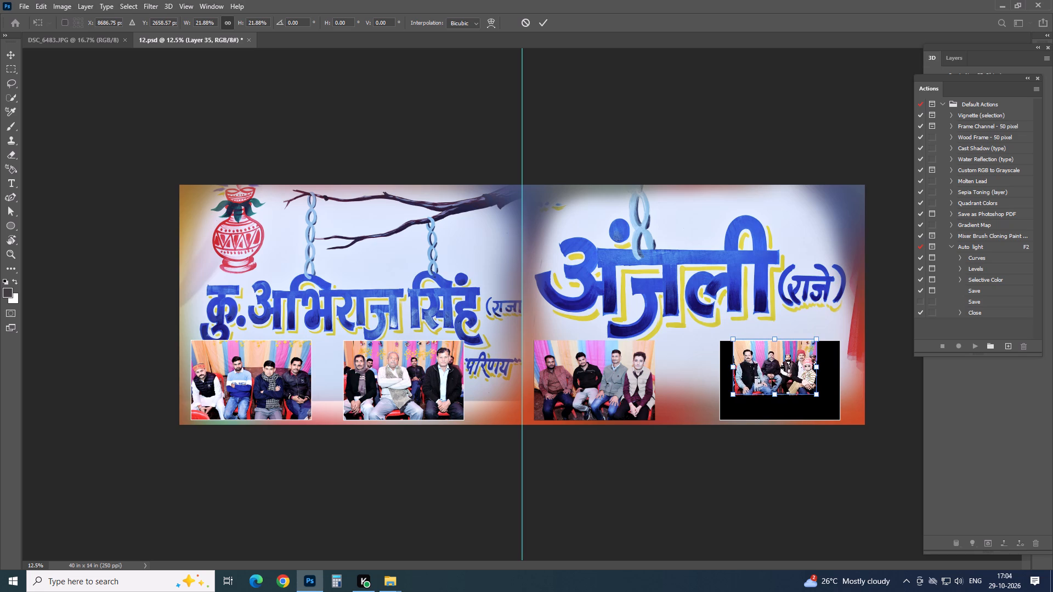
{"action": "left_click_drag", "start_coordinate": [814, 396], "coordinate": [837, 430]}
{"action": "left_click_drag", "start_coordinate": [825, 388], "coordinate": [814, 389]}
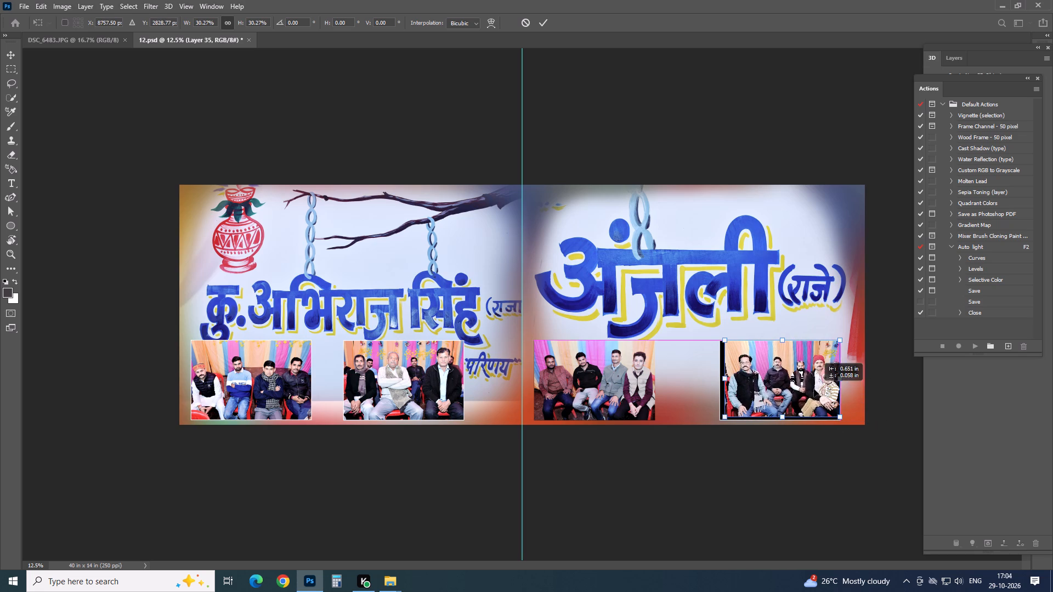
{"action": "left_click_drag", "start_coordinate": [814, 389], "coordinate": [811, 389]}
{"action": "left_click_drag", "start_coordinate": [833, 417], "coordinate": [839, 424]}
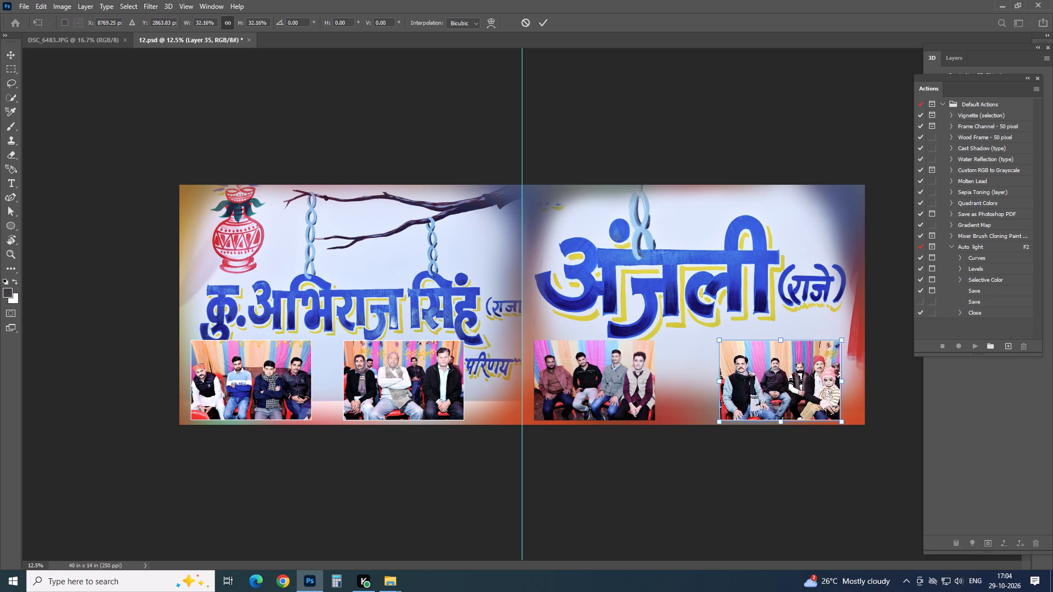
{"action": "left_click", "coordinate": [822, 405]}
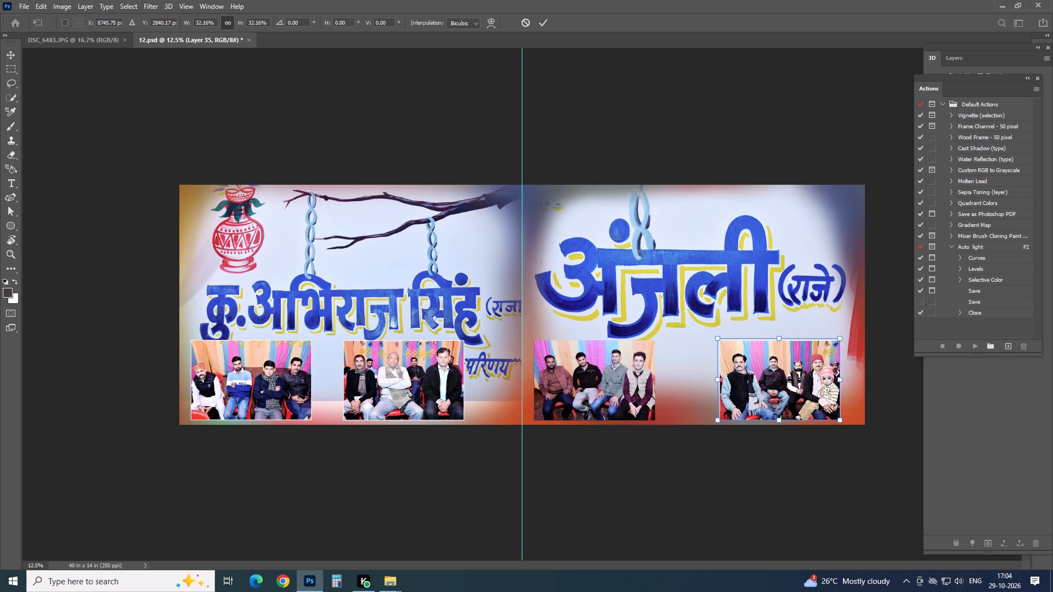
{"action": "key", "text": "Return"}
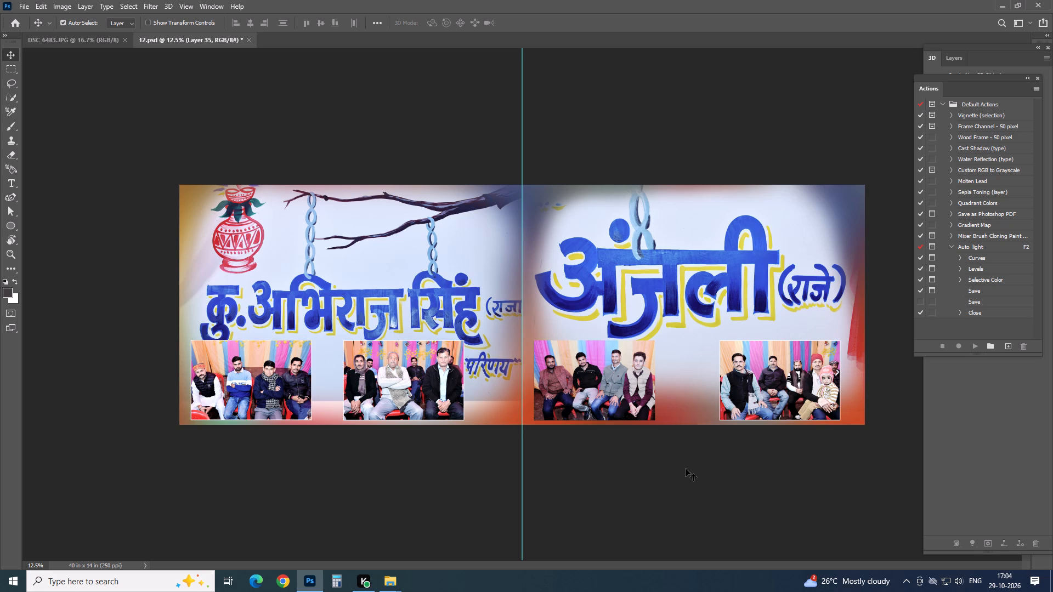
Shrink the left page's large feathered frame to about 89% width and 88% height, shifting it up and toward the spread's centre.
{"action": "left_click", "coordinate": [491, 412]}
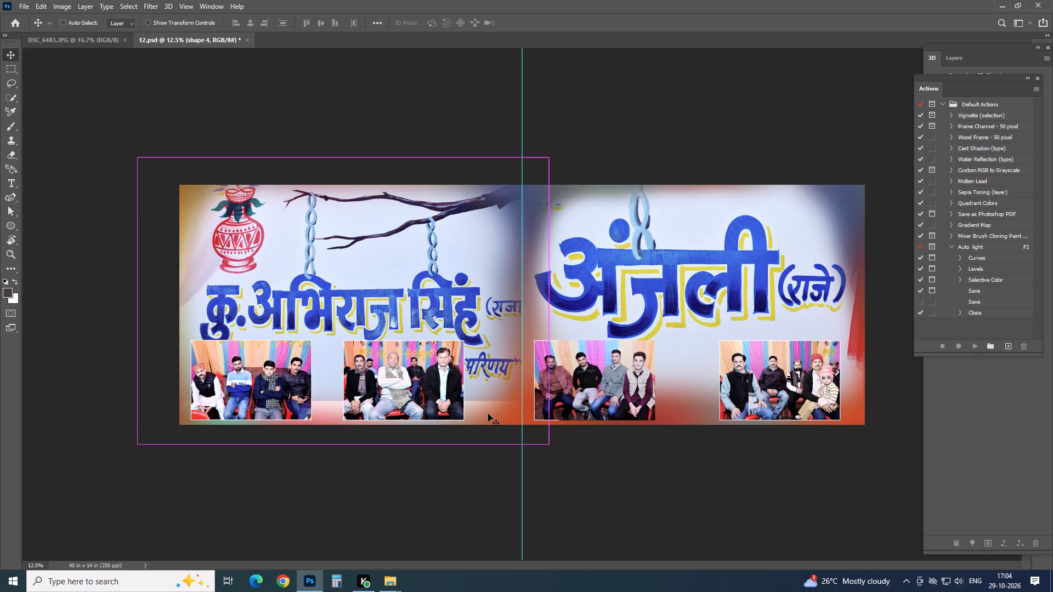
{"action": "key", "text": "ctrl+t"}
{"action": "left_click_drag", "start_coordinate": [548, 446], "coordinate": [533, 437]}
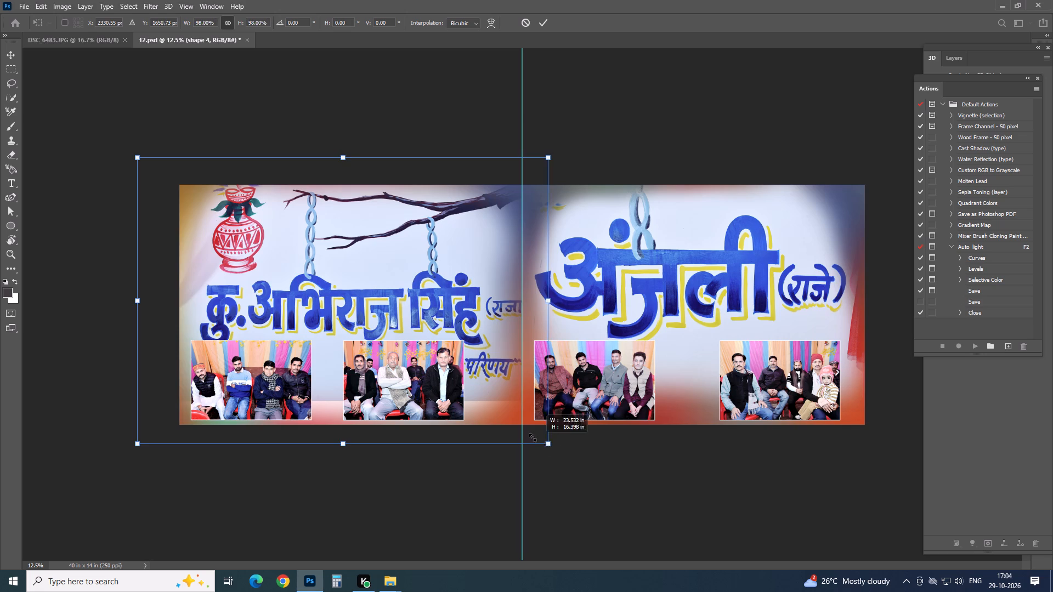
{"action": "left_click_drag", "start_coordinate": [533, 437], "coordinate": [501, 405]}
{"action": "left_click_drag", "start_coordinate": [431, 335], "coordinate": [444, 331]}
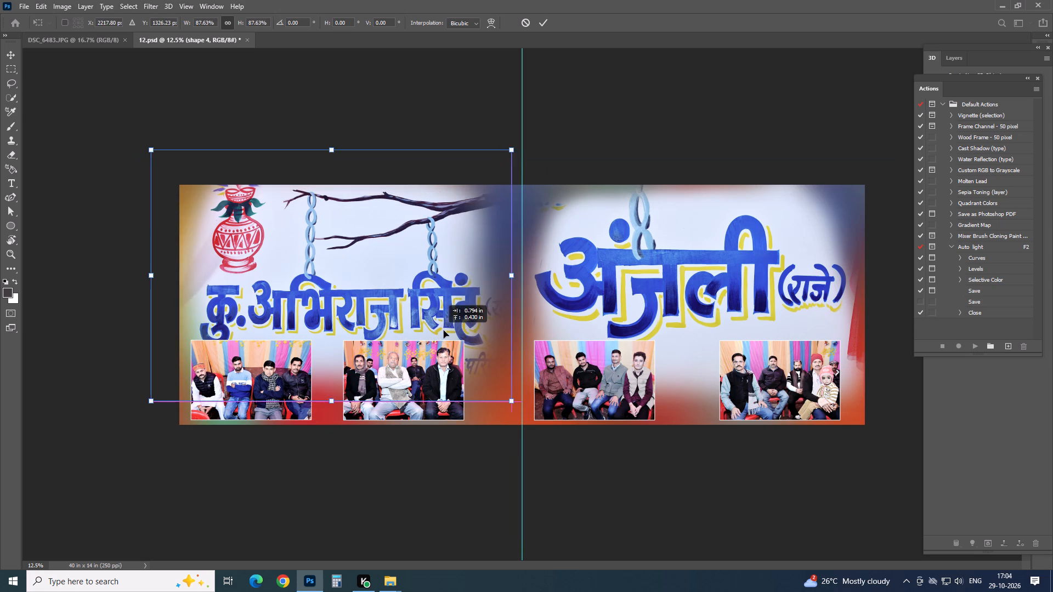
{"action": "left_click_drag", "start_coordinate": [444, 331], "coordinate": [469, 329]}
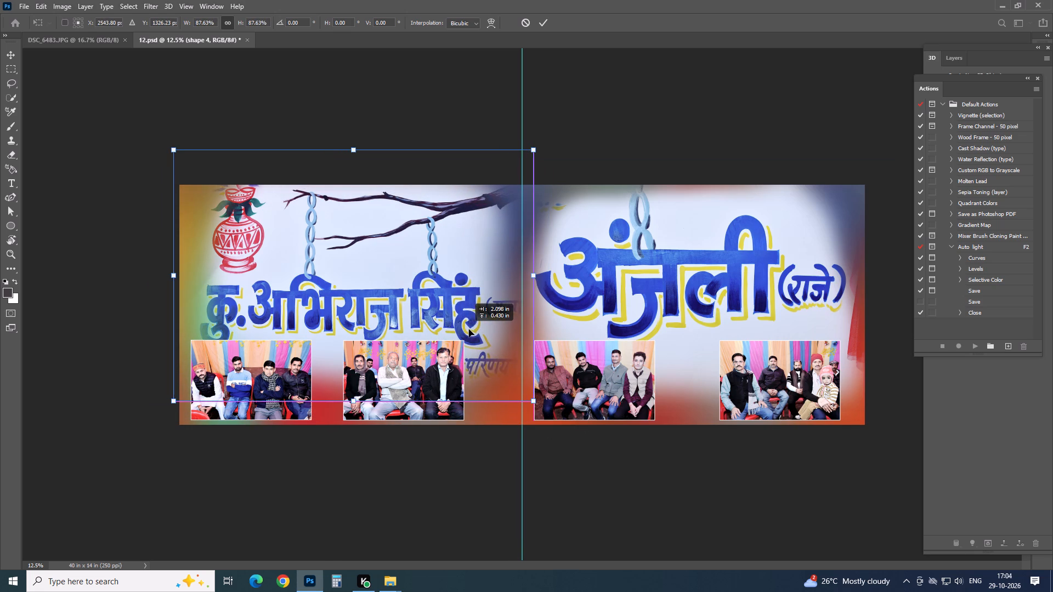
{"action": "left_click_drag", "start_coordinate": [469, 329], "coordinate": [472, 330]}
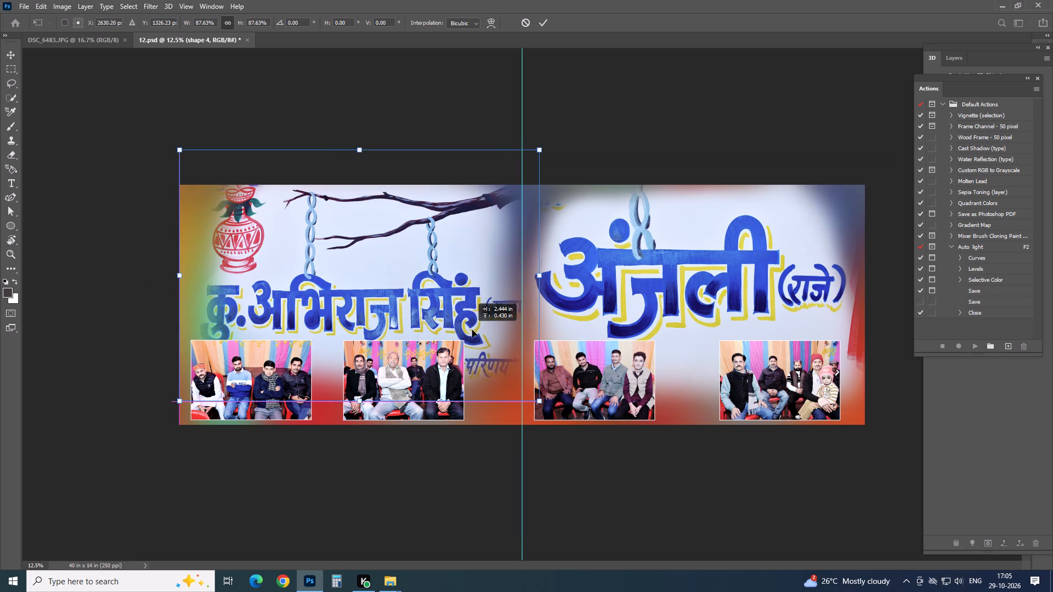
{"action": "left_click_drag", "start_coordinate": [472, 330], "coordinate": [471, 332]}
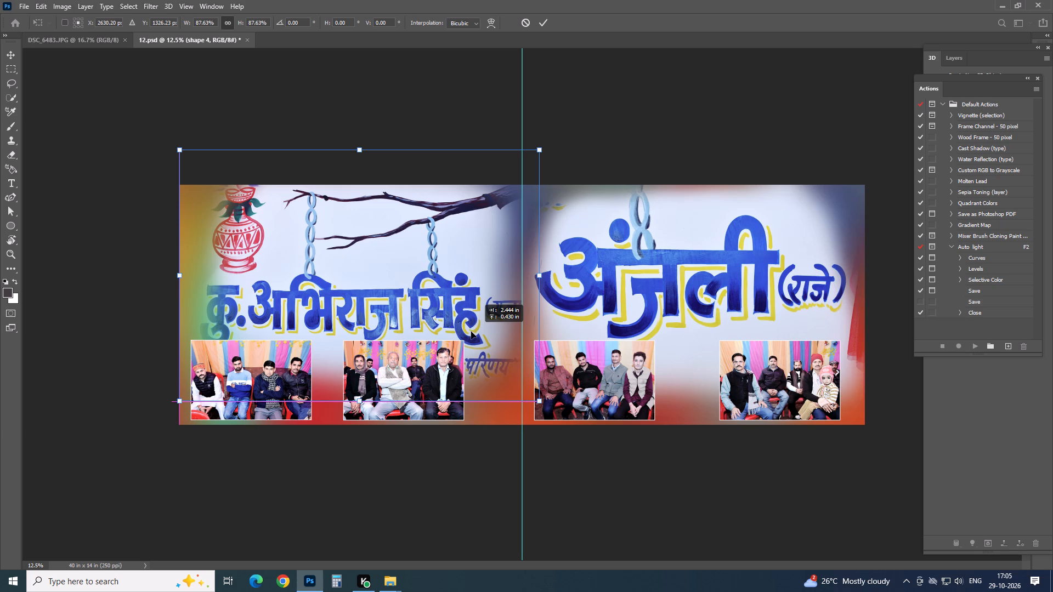
{"action": "left_click_drag", "start_coordinate": [471, 332], "coordinate": [473, 332]}
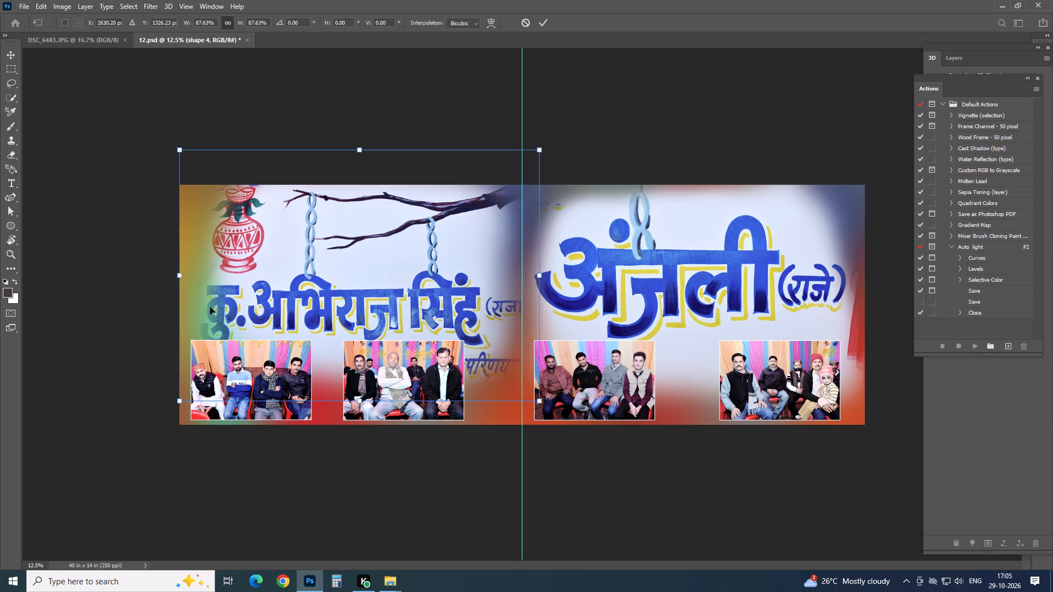
{"action": "left_click_drag", "start_coordinate": [177, 276], "coordinate": [160, 277], "text": "shift"}
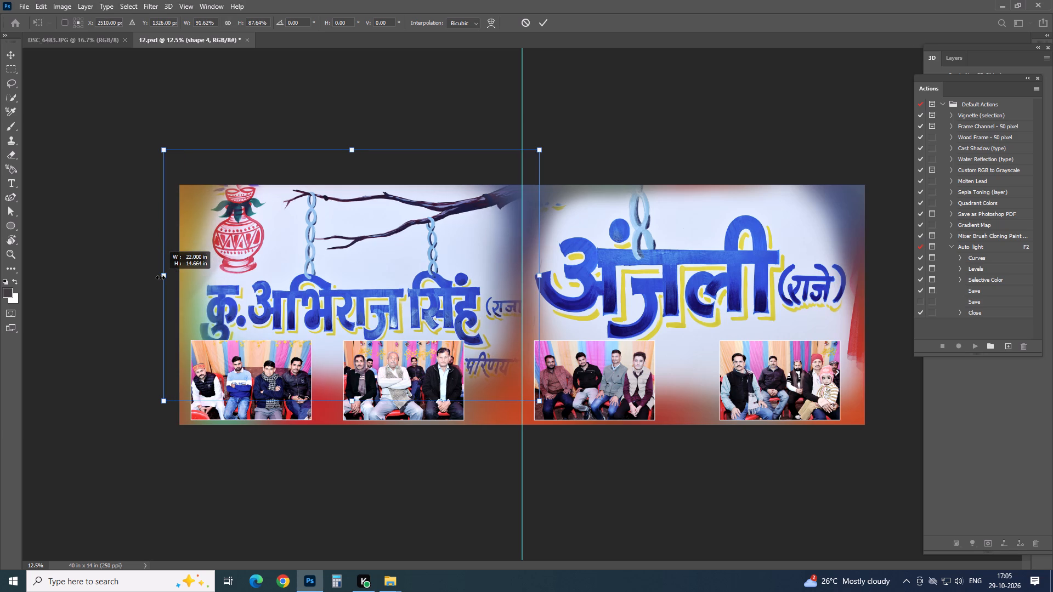
{"action": "left_click_drag", "start_coordinate": [160, 277], "coordinate": [165, 278], "text": "shift"}
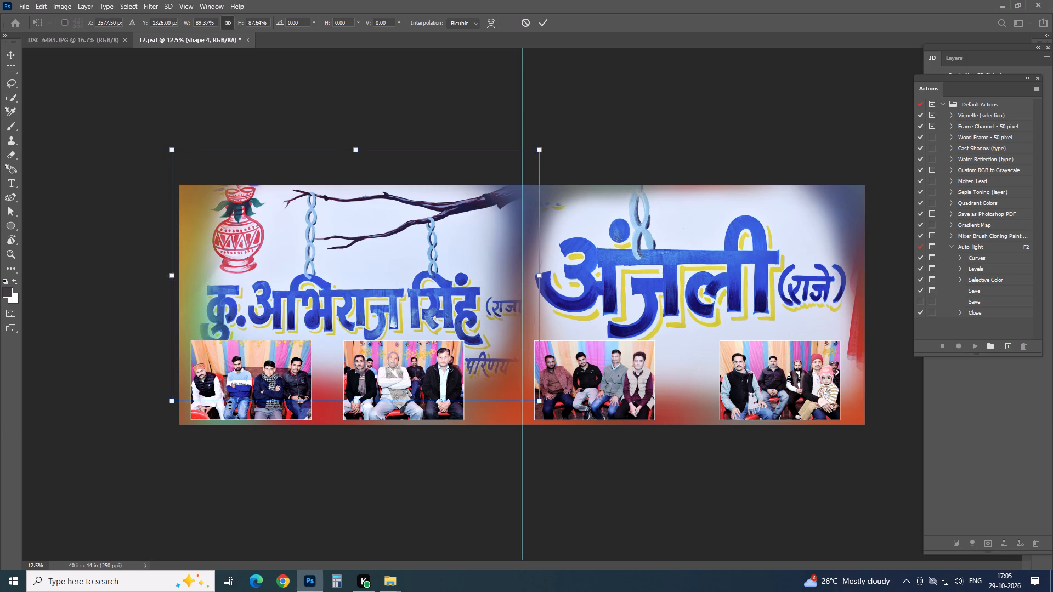
{"action": "key", "text": "Return"}
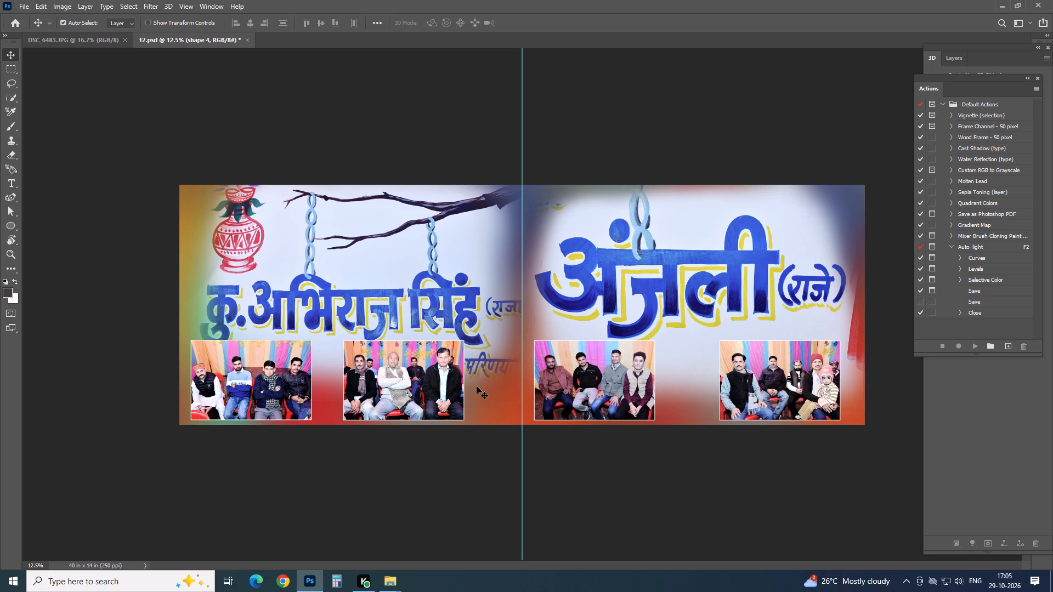
Start saving a copy of the spread and create and open a folder named PSD inside Shadi photo on MY WORK (E:).
{"action": "key", "text": "ctrl+alt+s"}
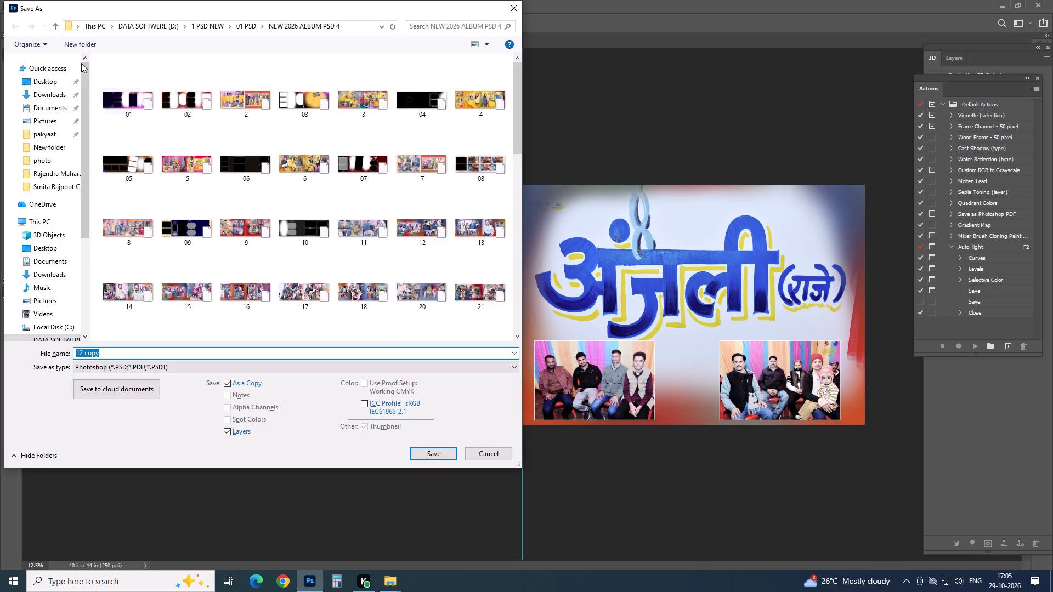
{"action": "left_click", "coordinate": [47, 221]}
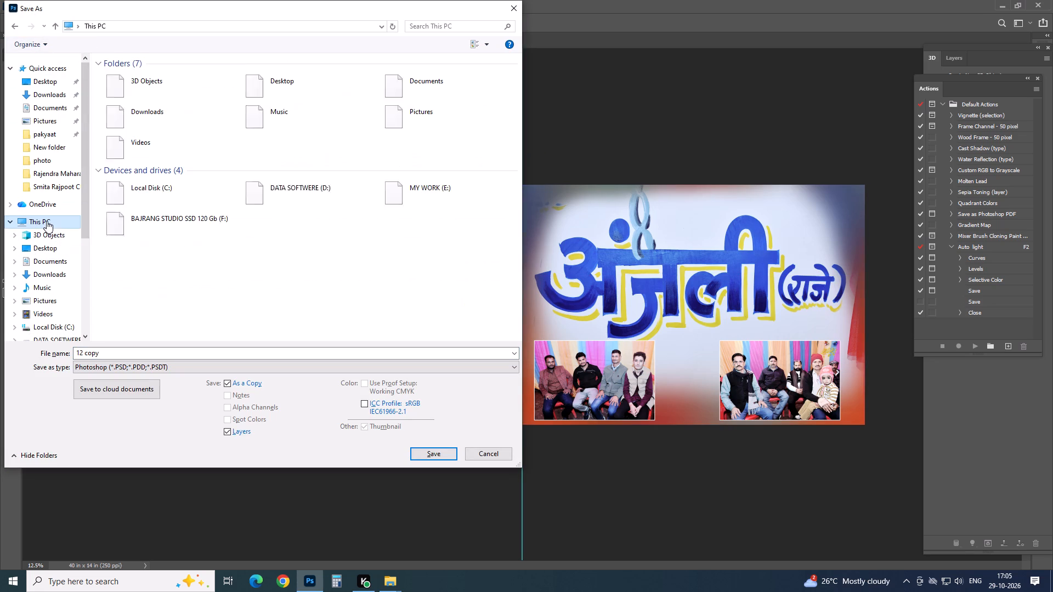
{"action": "double_click", "coordinate": [285, 193]}
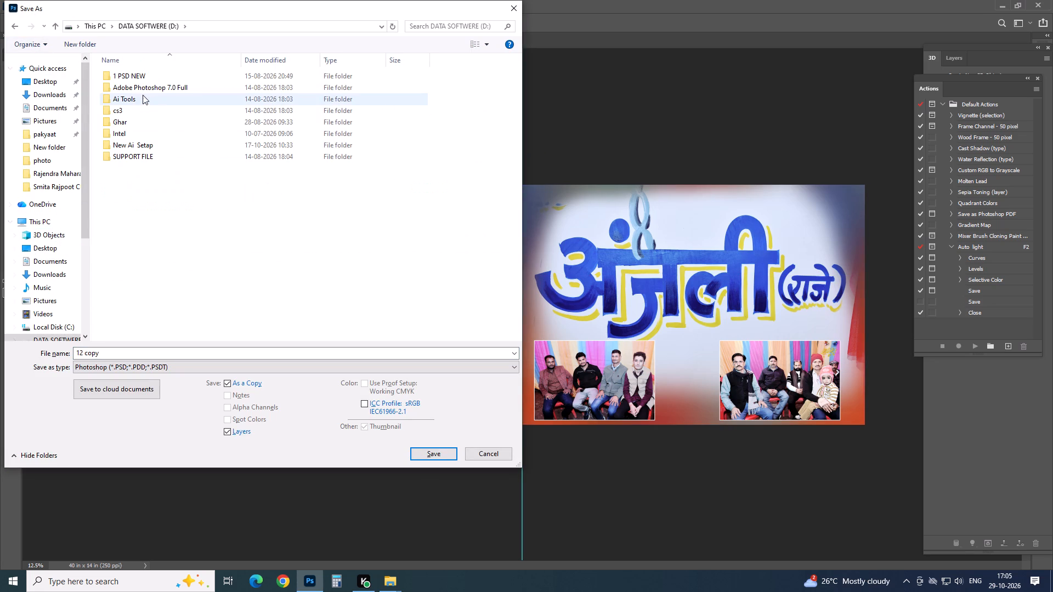
{"action": "left_click", "coordinate": [55, 22]}
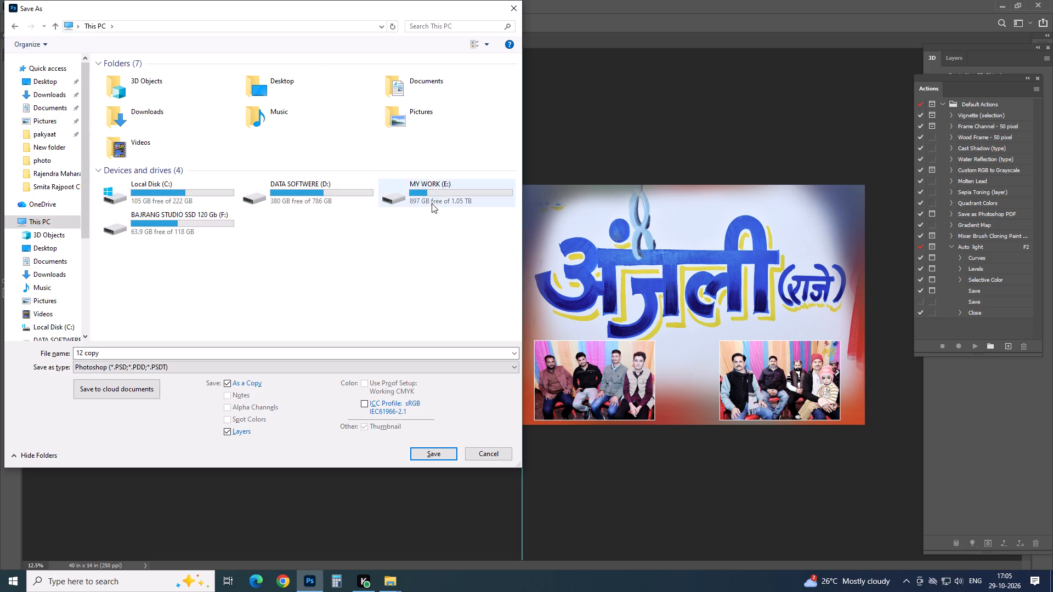
{"action": "double_click", "coordinate": [435, 192]}
{"action": "double_click", "coordinate": [148, 101]}
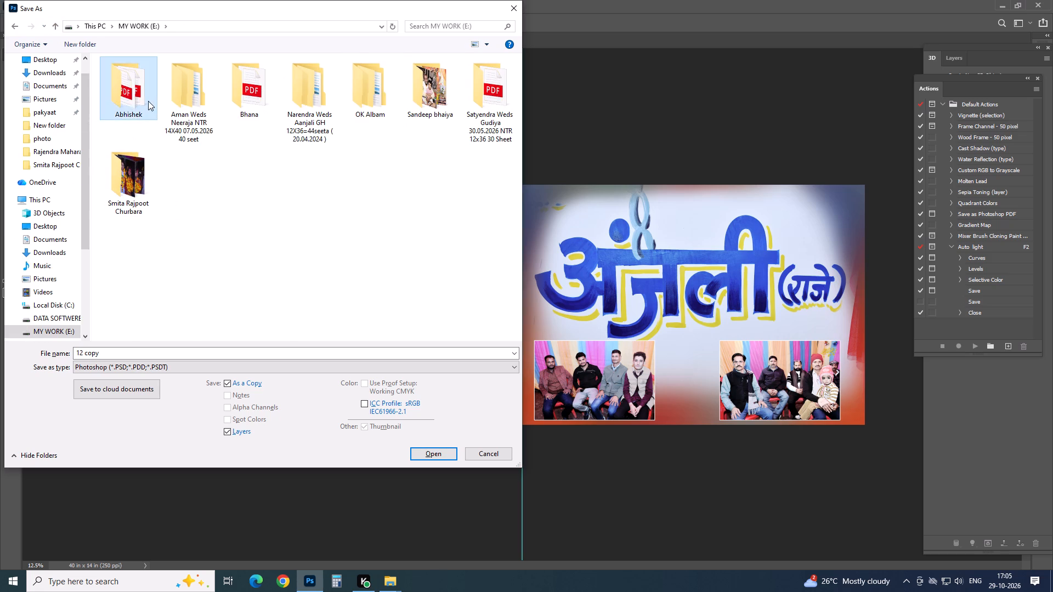
{"action": "double_click", "coordinate": [316, 102]}
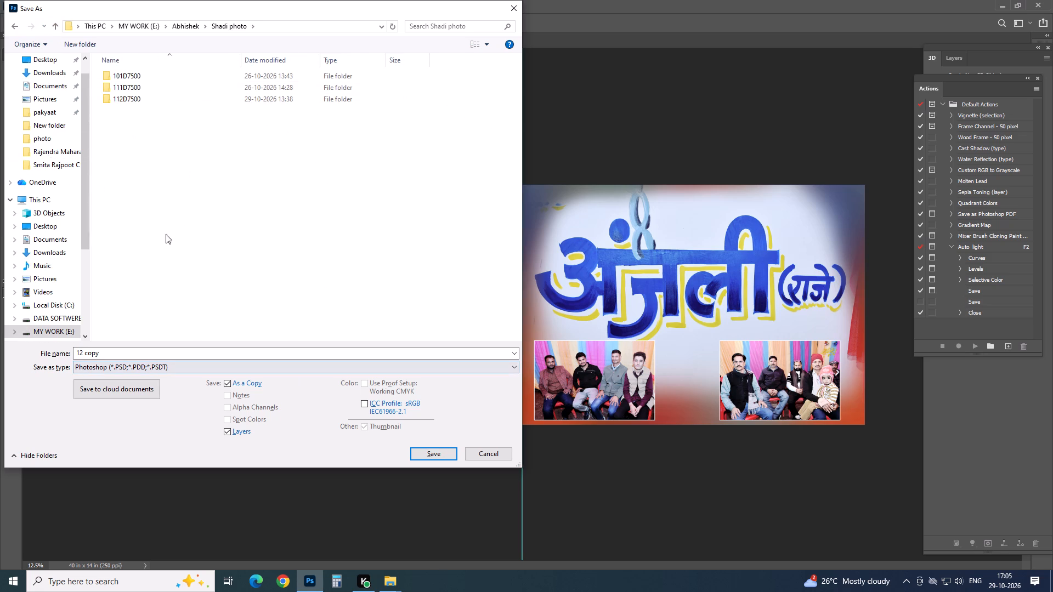
{"action": "right_click", "coordinate": [196, 160]}
{"action": "left_click", "coordinate": [237, 264]}
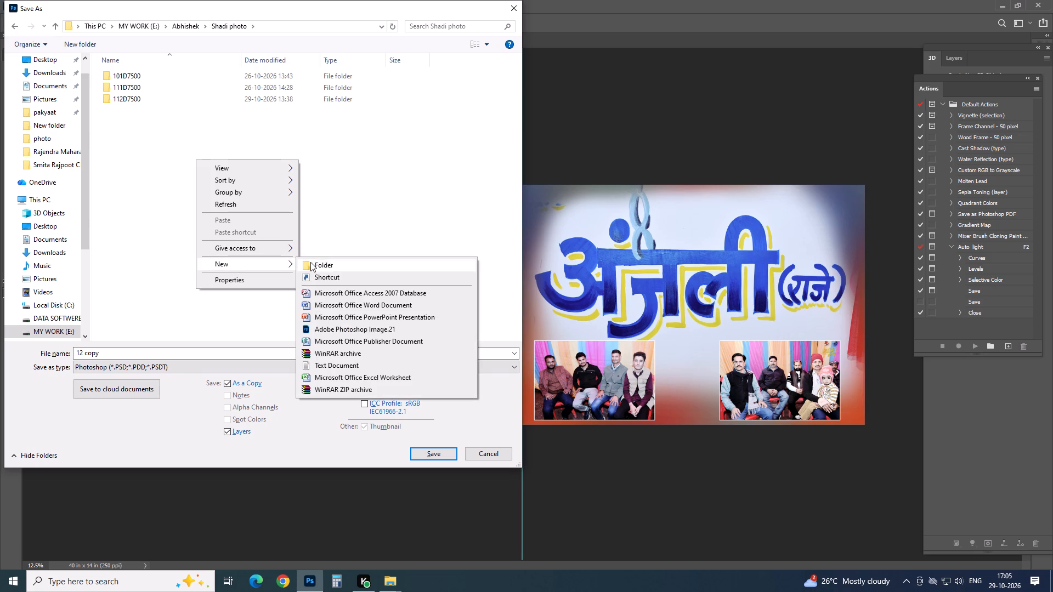
{"action": "left_click", "coordinate": [331, 264]}
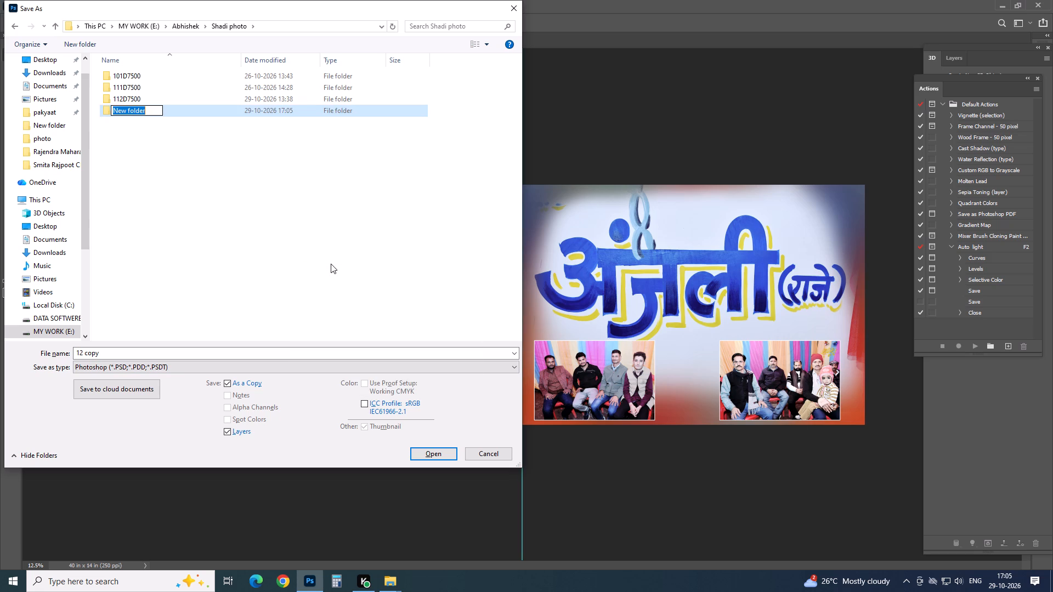
{"action": "key", "text": "p"}
{"action": "key", "text": "d"}
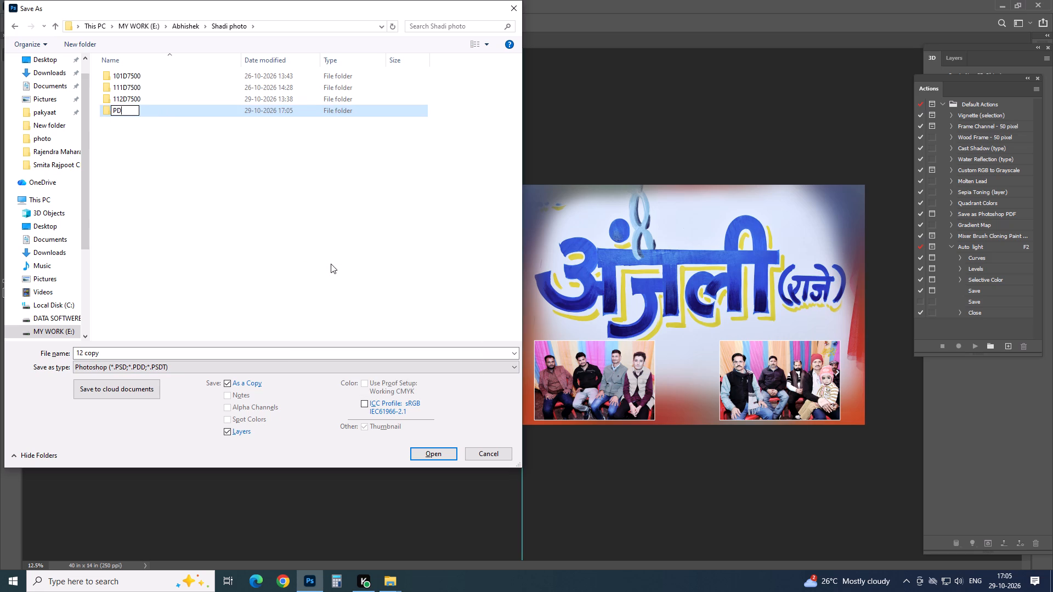
{"action": "key", "text": "BackSpace"}
{"action": "type", "text": "SD"}
{"action": "left_click", "coordinate": [317, 282]}
{"action": "double_click", "coordinate": [145, 110]}
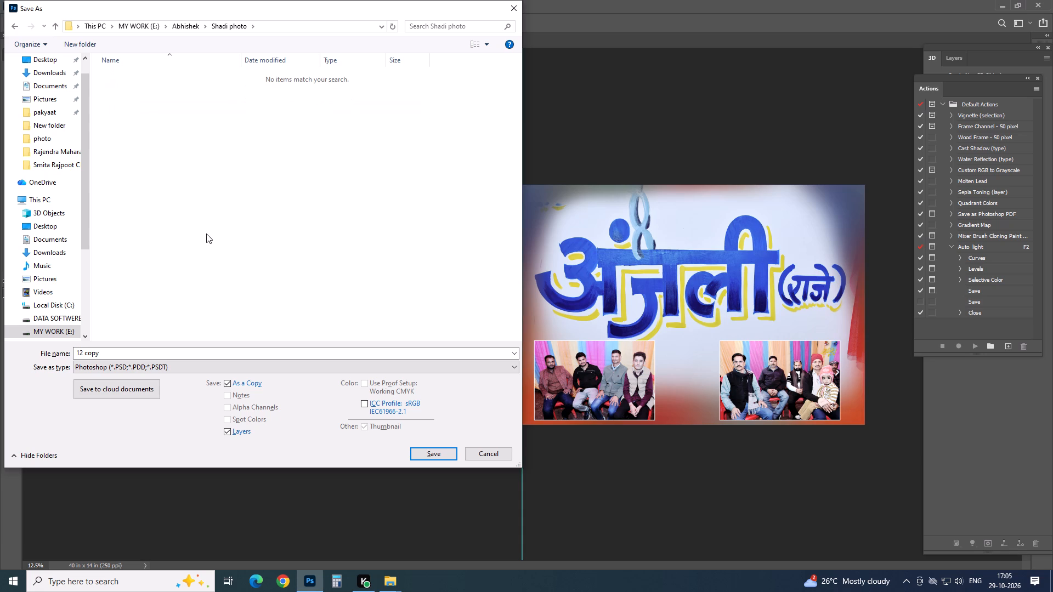
Save the layered Photoshop copy in the PSD folder under the file name 1.
{"action": "key", "text": "1"}
{"action": "left_click", "coordinate": [156, 347]}
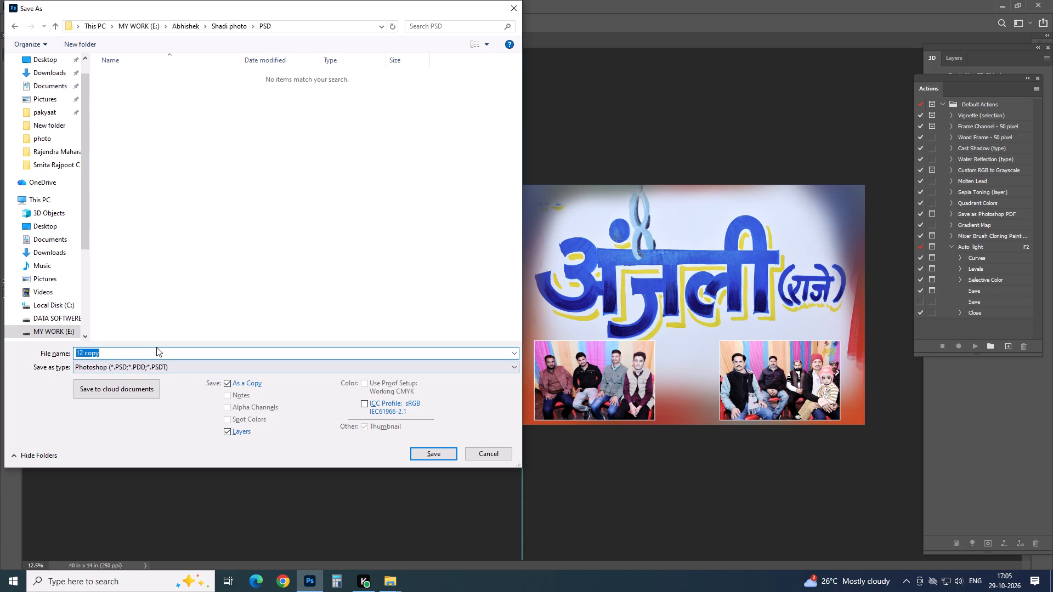
{"action": "key", "text": "1"}
{"action": "left_click", "coordinate": [418, 443]}
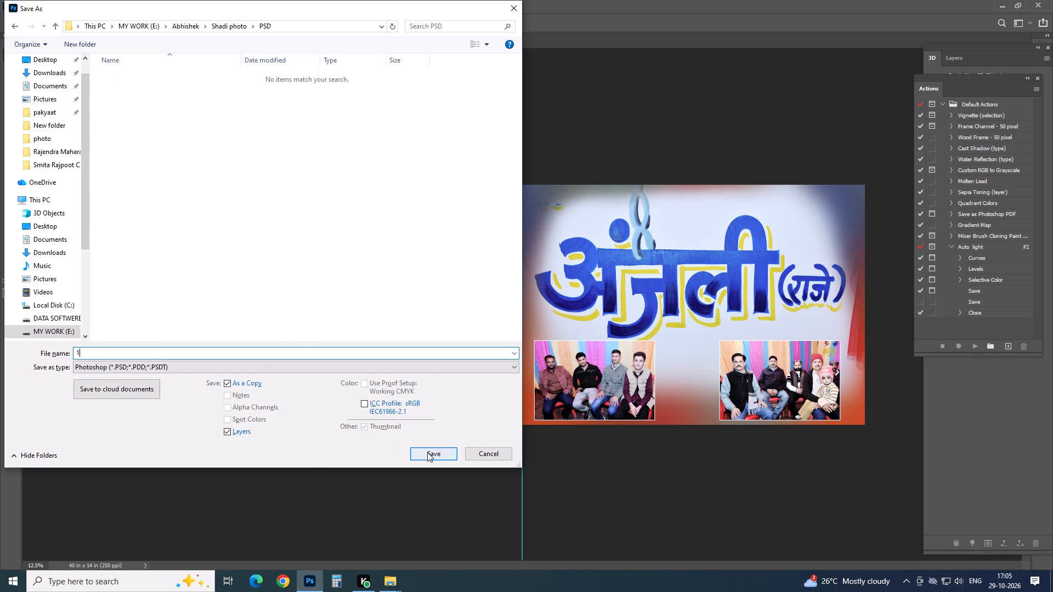
{"action": "left_click", "coordinate": [427, 452]}
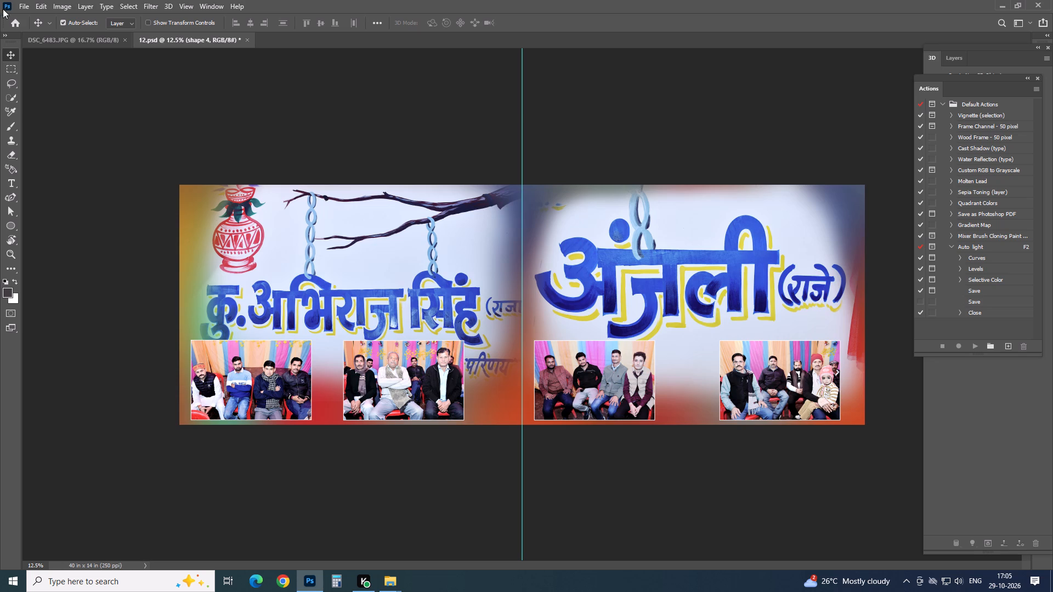
Close the 12.psd template without saving its changes.
{"action": "left_click", "coordinate": [247, 39]}
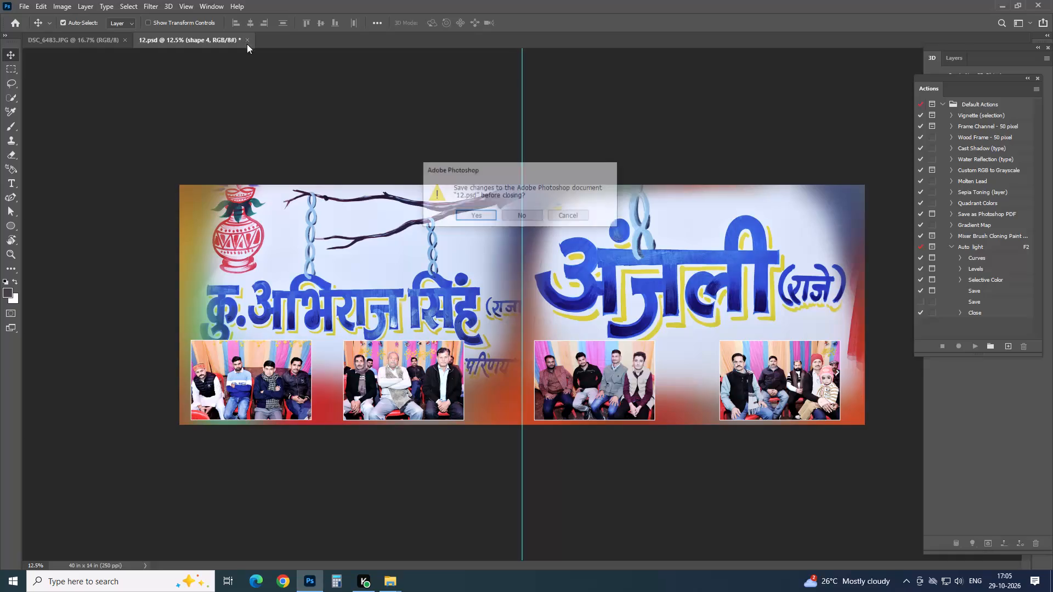
{"action": "left_click", "coordinate": [523, 212]}
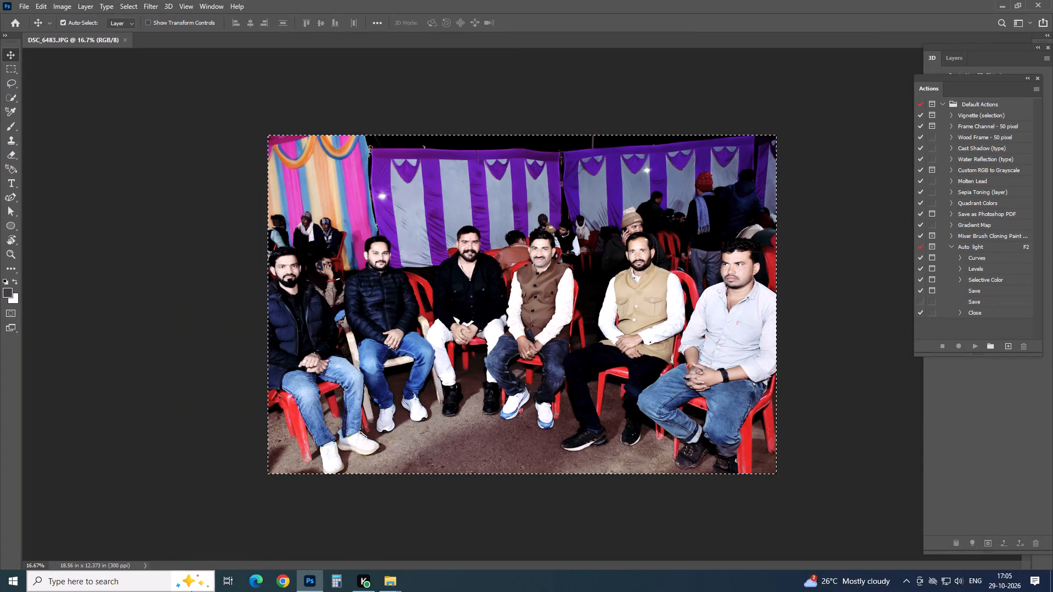
Create a new folder inside 101D7500 and move the photos DSC_6461 through DSC_6523 into it.
{"action": "left_click", "coordinate": [385, 585]}
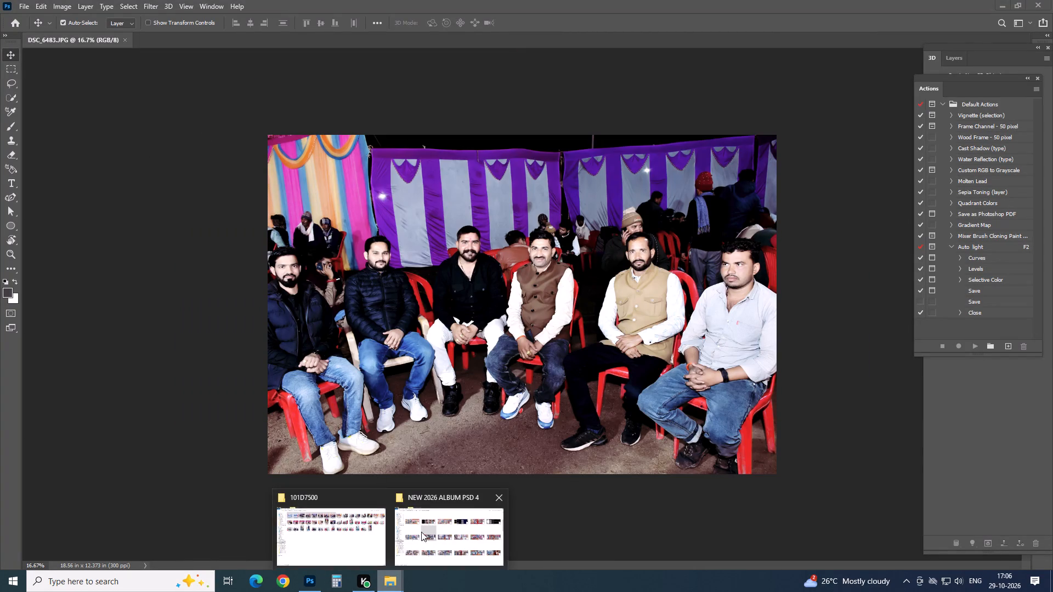
{"action": "left_click", "coordinate": [353, 521]}
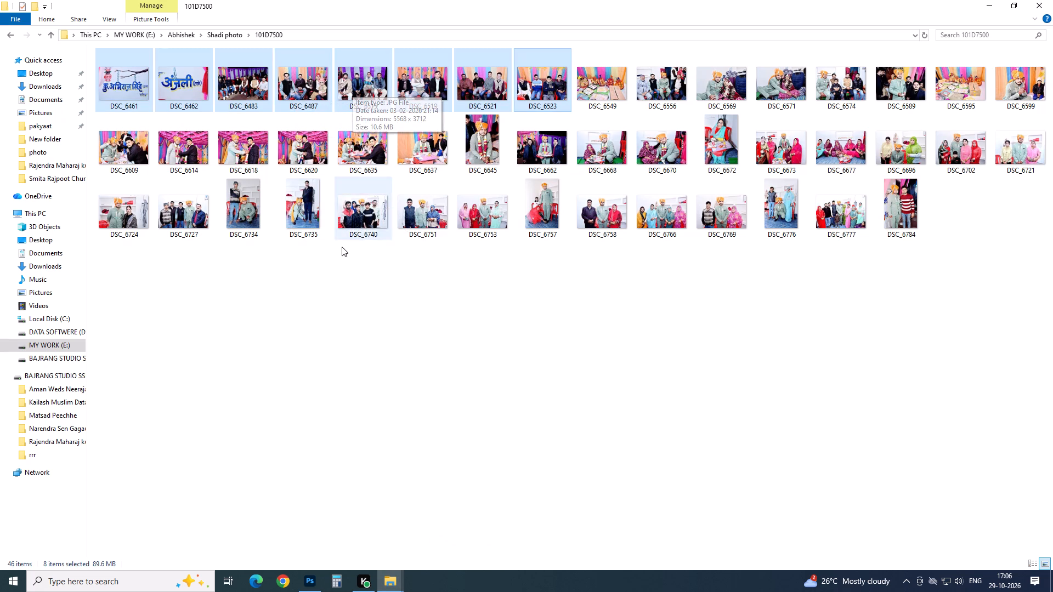
{"action": "left_click", "coordinate": [358, 323]}
{"action": "right_click", "coordinate": [358, 323]}
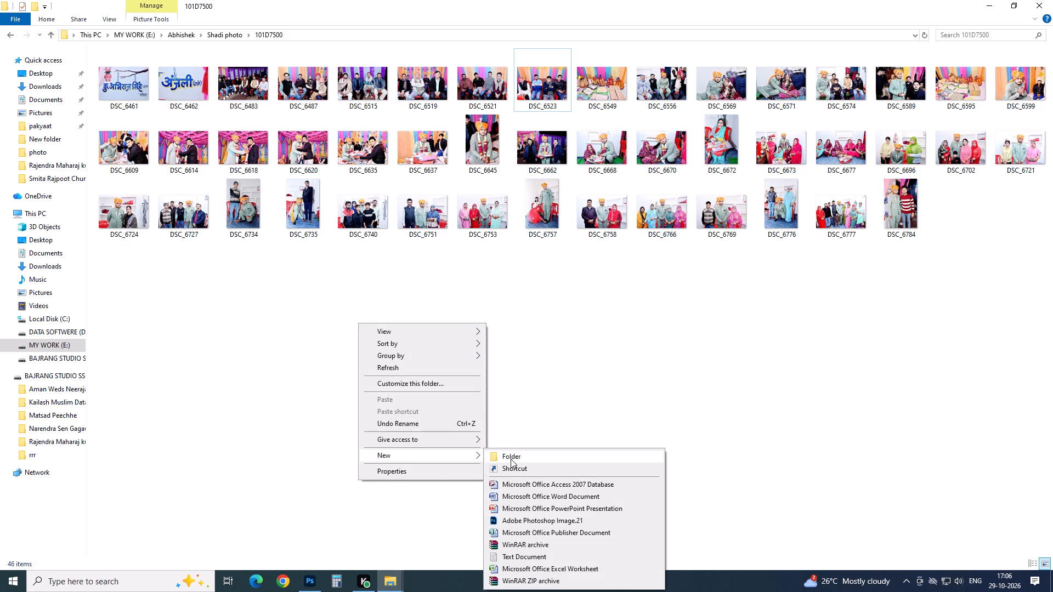
{"action": "double_click", "coordinate": [511, 459]}
{"action": "left_click", "coordinate": [465, 334]}
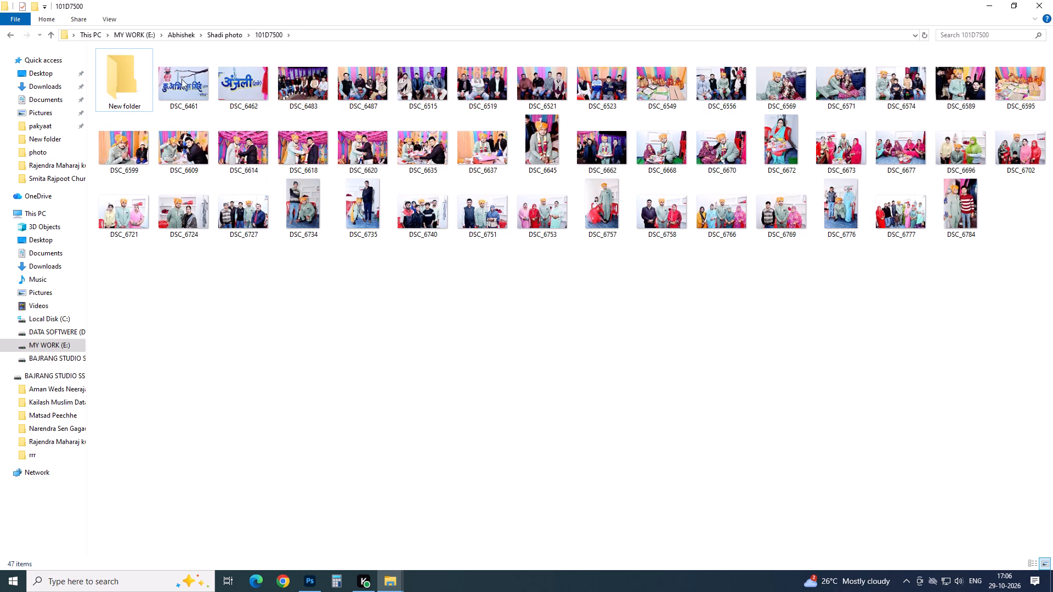
{"action": "left_click", "coordinate": [185, 86], "text": "ctrl"}
{"action": "left_click", "coordinate": [593, 95], "text": "shift"}
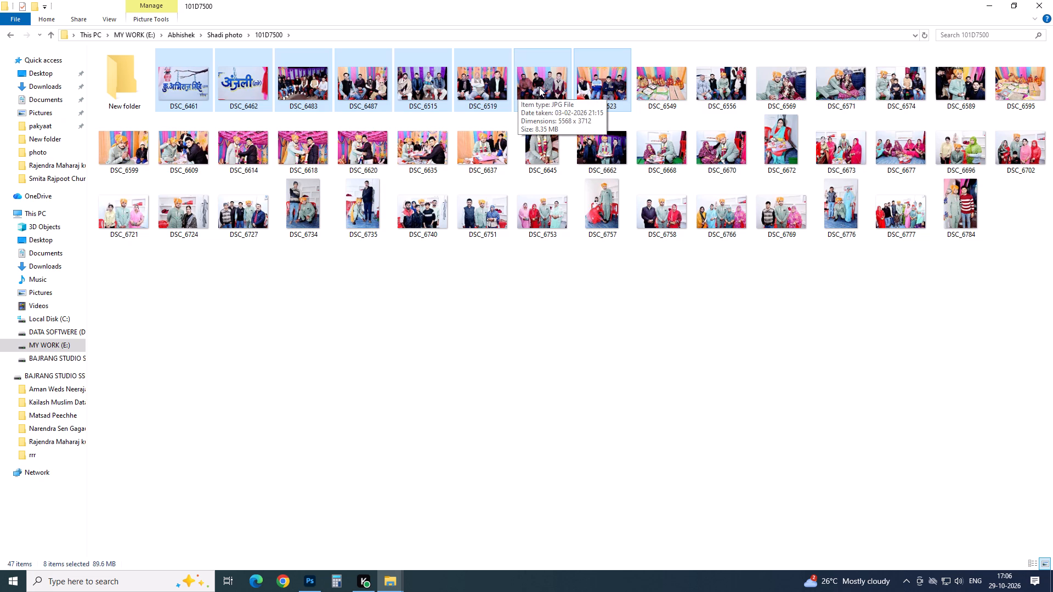
{"action": "left_click_drag", "start_coordinate": [539, 87], "coordinate": [139, 87]}
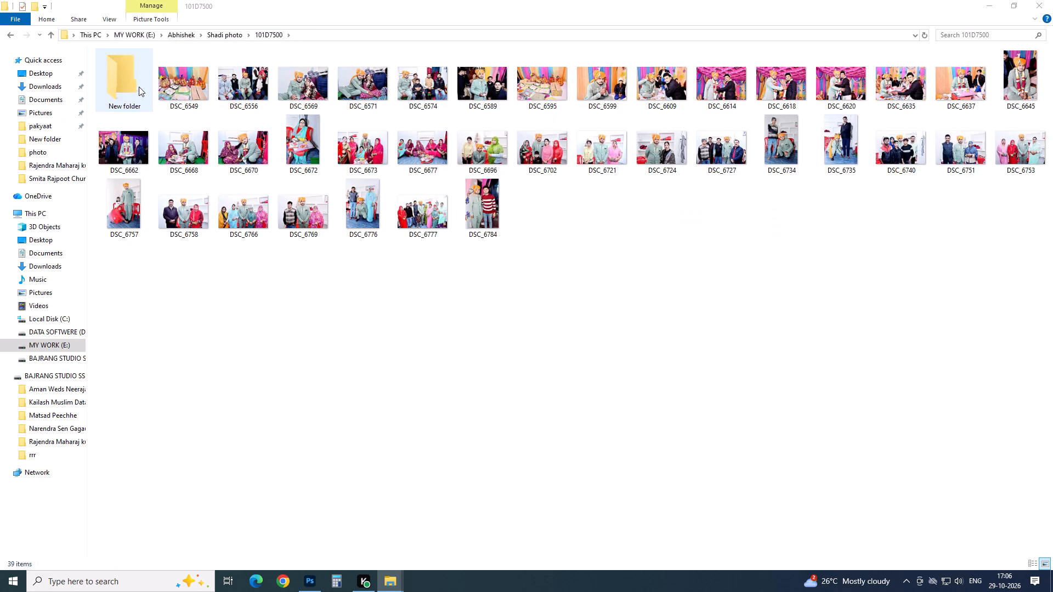
Open DSC_6515 from the new folder in Photoshop as a separate document.
{"action": "double_click", "coordinate": [139, 87]}
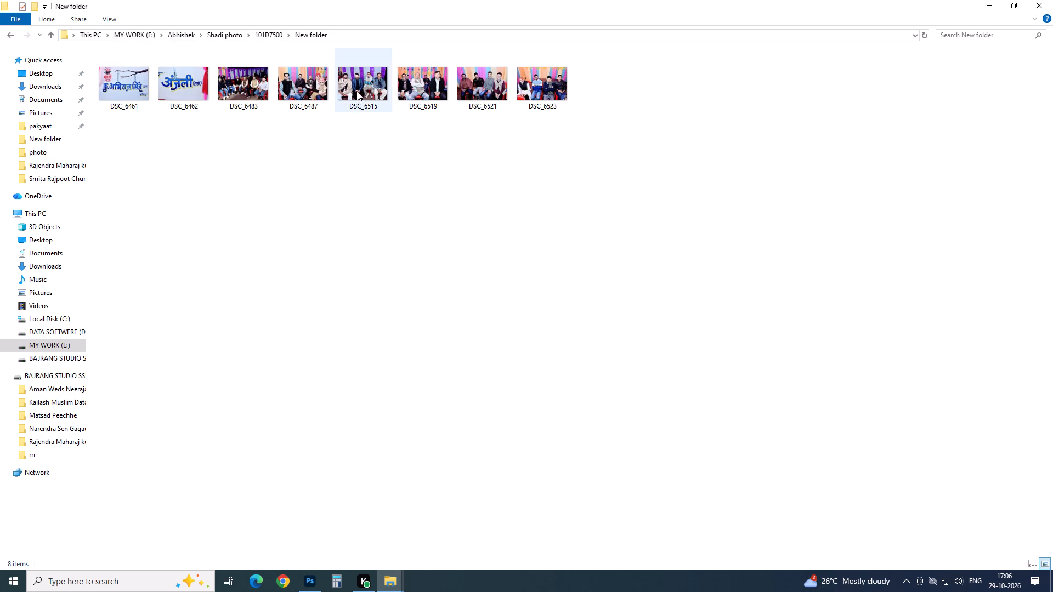
{"action": "left_click_drag", "start_coordinate": [361, 85], "coordinate": [250, 170]}
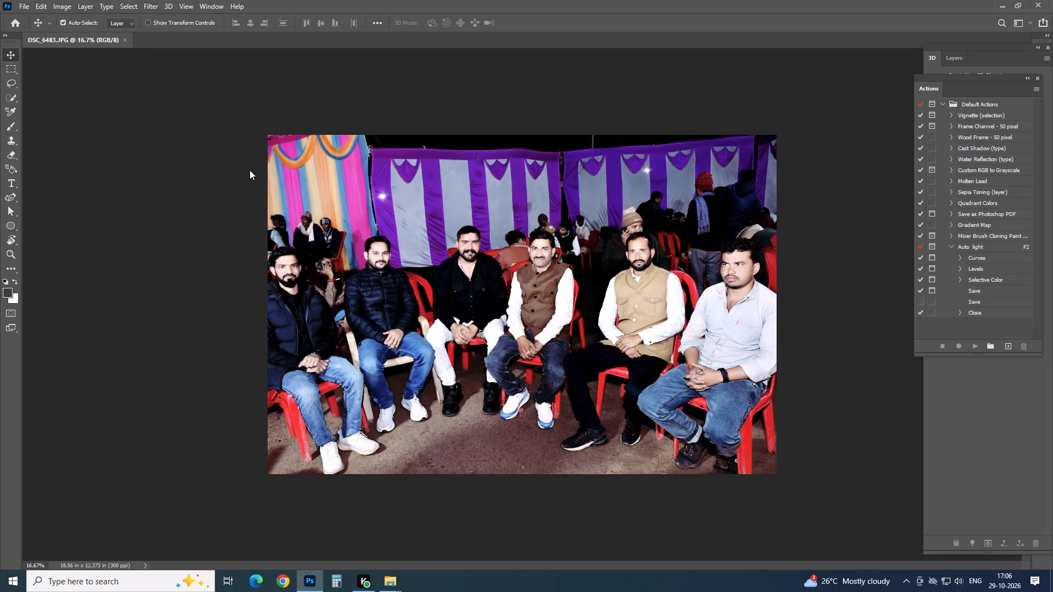
{"action": "left_click_drag", "start_coordinate": [250, 170], "coordinate": [174, 45]}
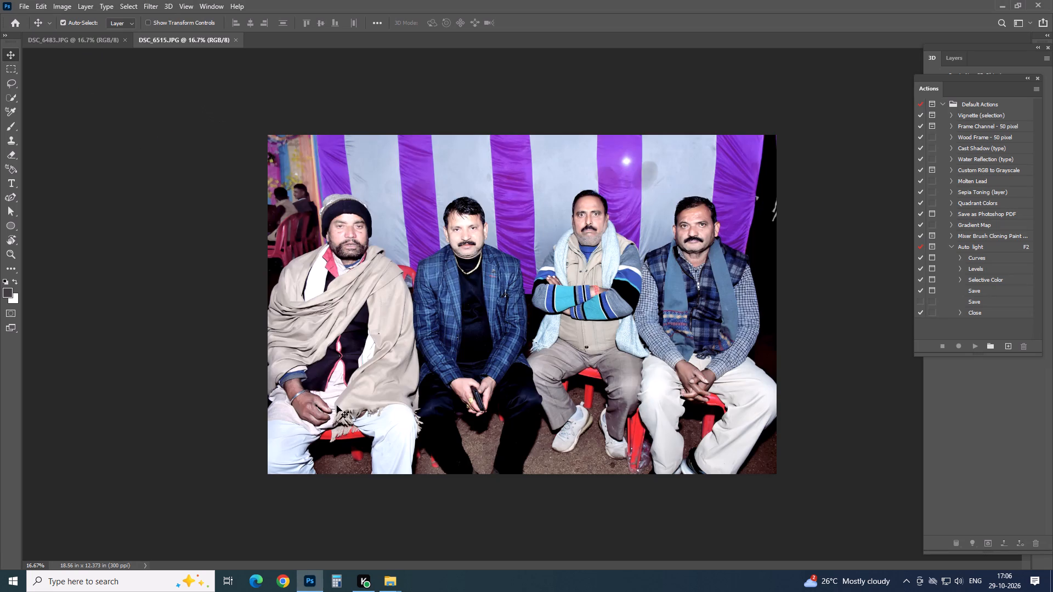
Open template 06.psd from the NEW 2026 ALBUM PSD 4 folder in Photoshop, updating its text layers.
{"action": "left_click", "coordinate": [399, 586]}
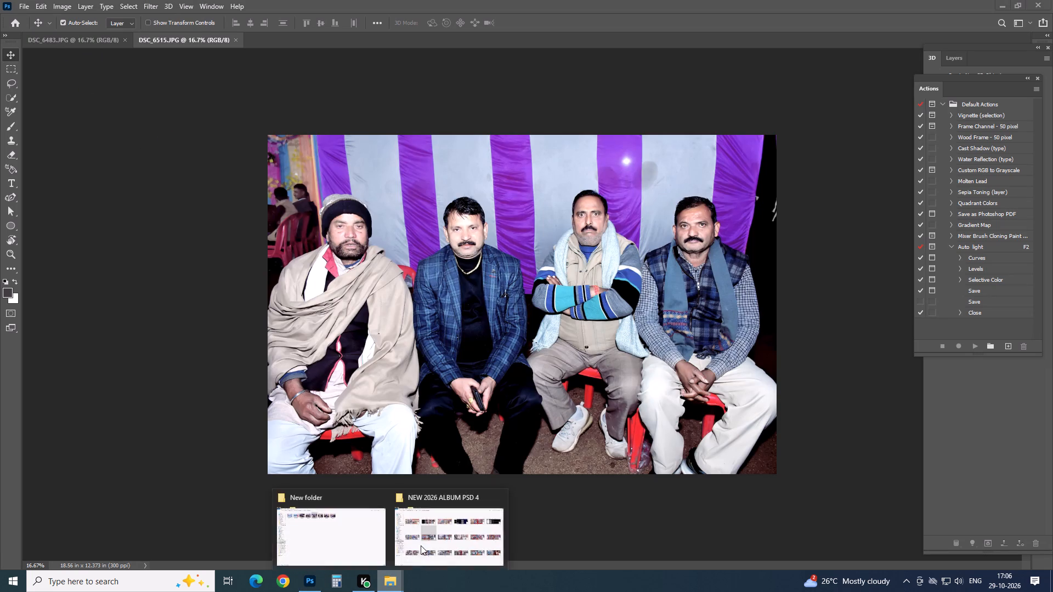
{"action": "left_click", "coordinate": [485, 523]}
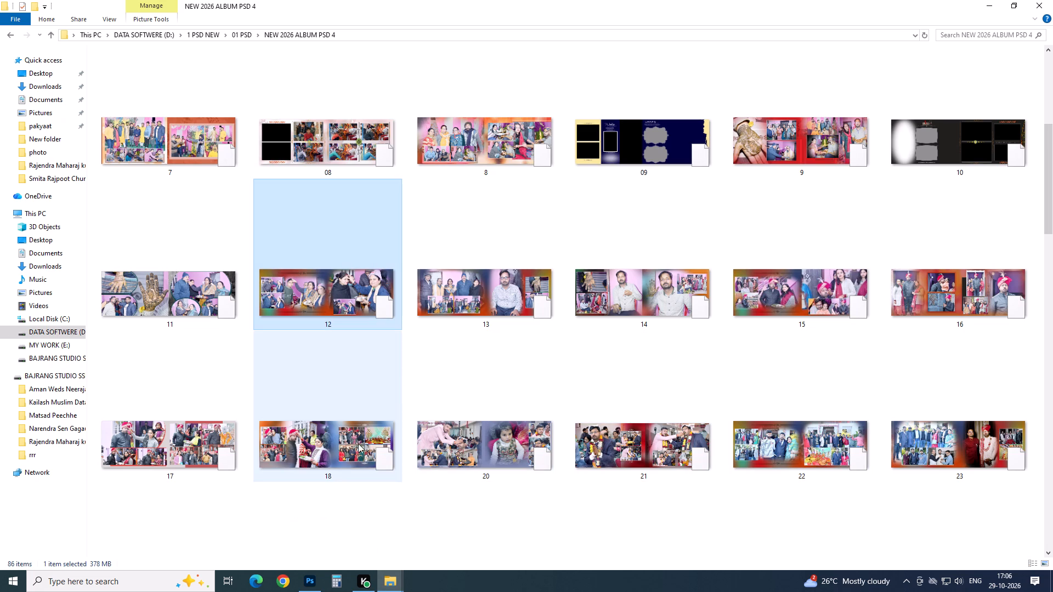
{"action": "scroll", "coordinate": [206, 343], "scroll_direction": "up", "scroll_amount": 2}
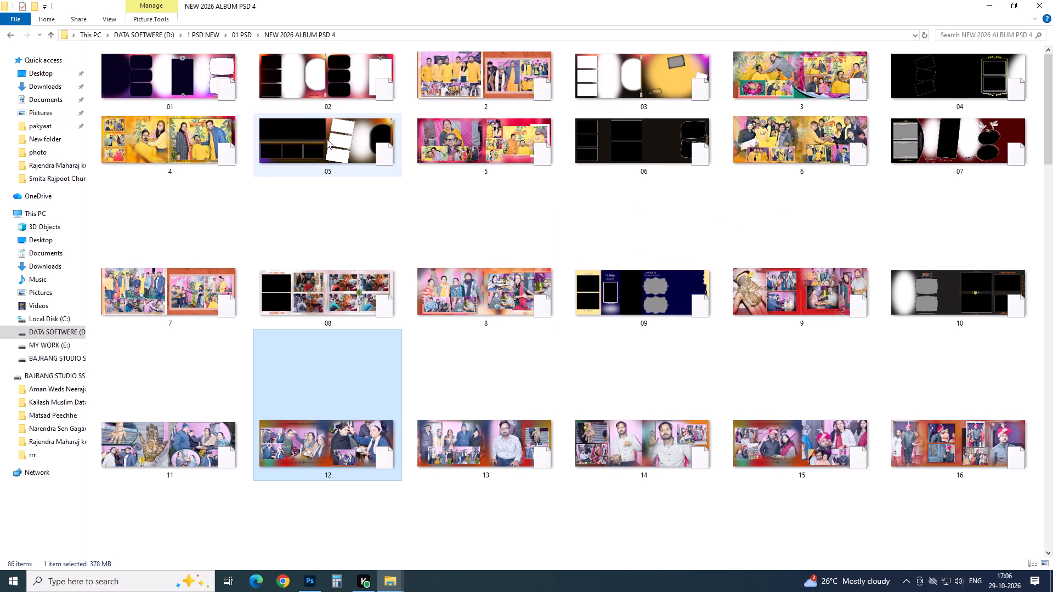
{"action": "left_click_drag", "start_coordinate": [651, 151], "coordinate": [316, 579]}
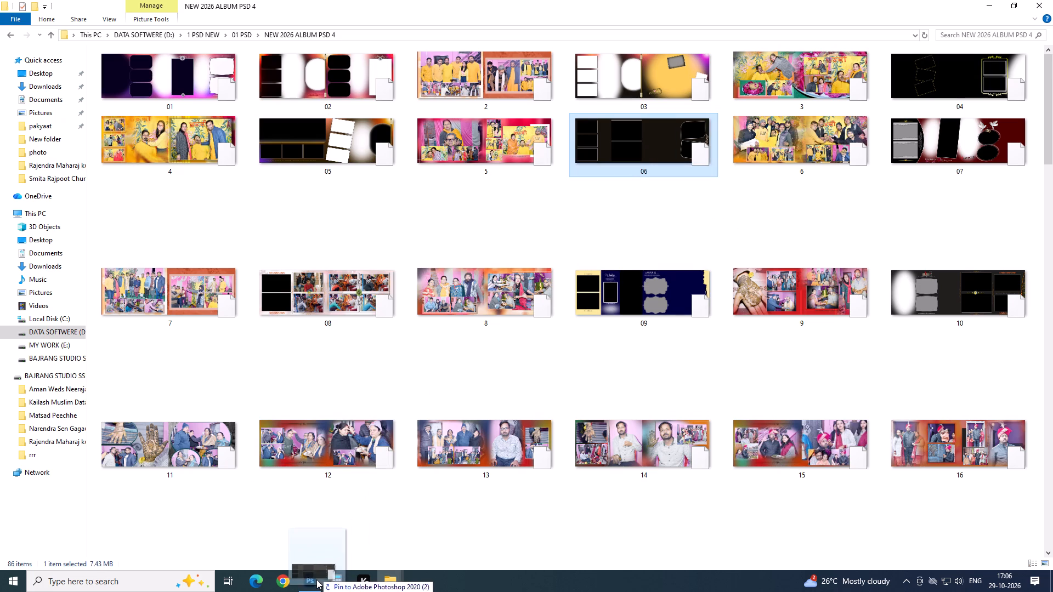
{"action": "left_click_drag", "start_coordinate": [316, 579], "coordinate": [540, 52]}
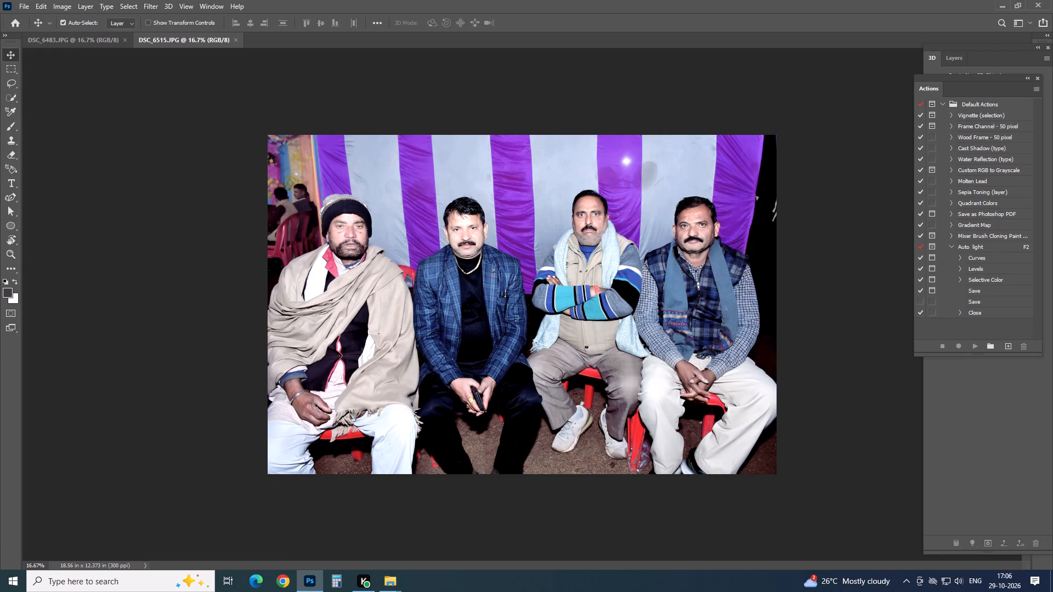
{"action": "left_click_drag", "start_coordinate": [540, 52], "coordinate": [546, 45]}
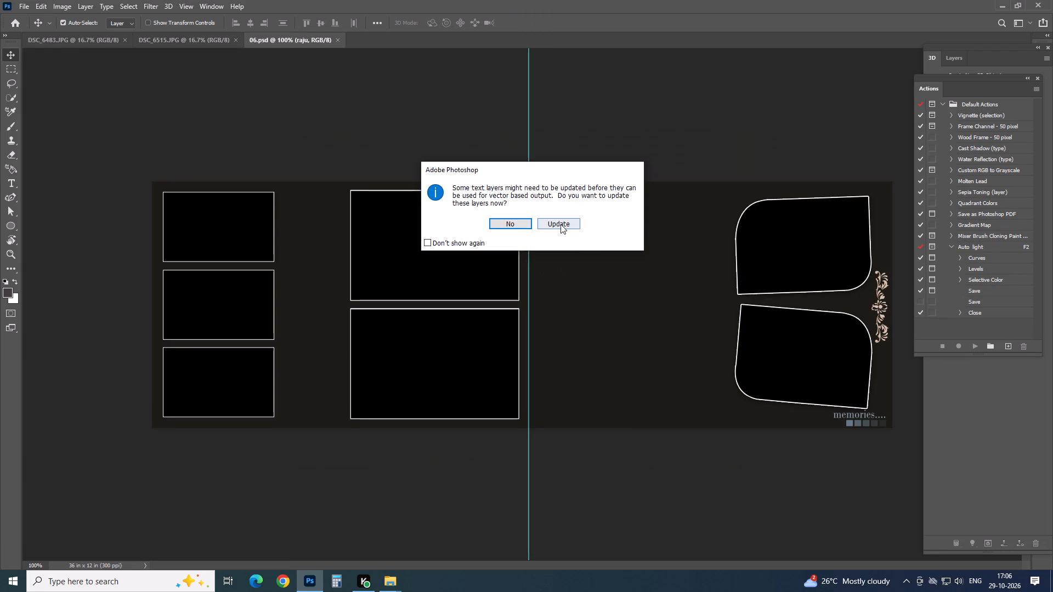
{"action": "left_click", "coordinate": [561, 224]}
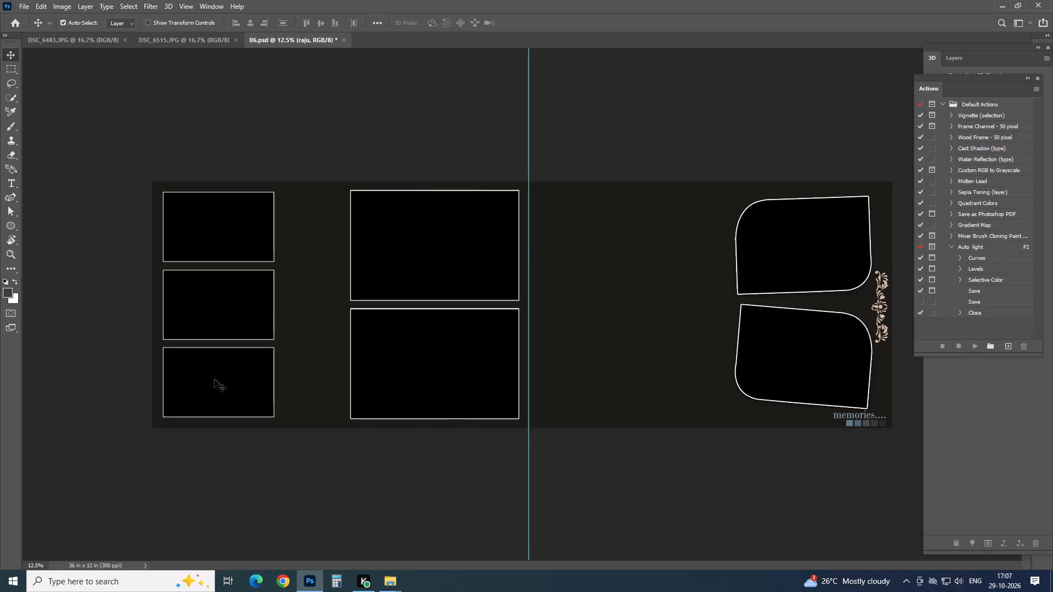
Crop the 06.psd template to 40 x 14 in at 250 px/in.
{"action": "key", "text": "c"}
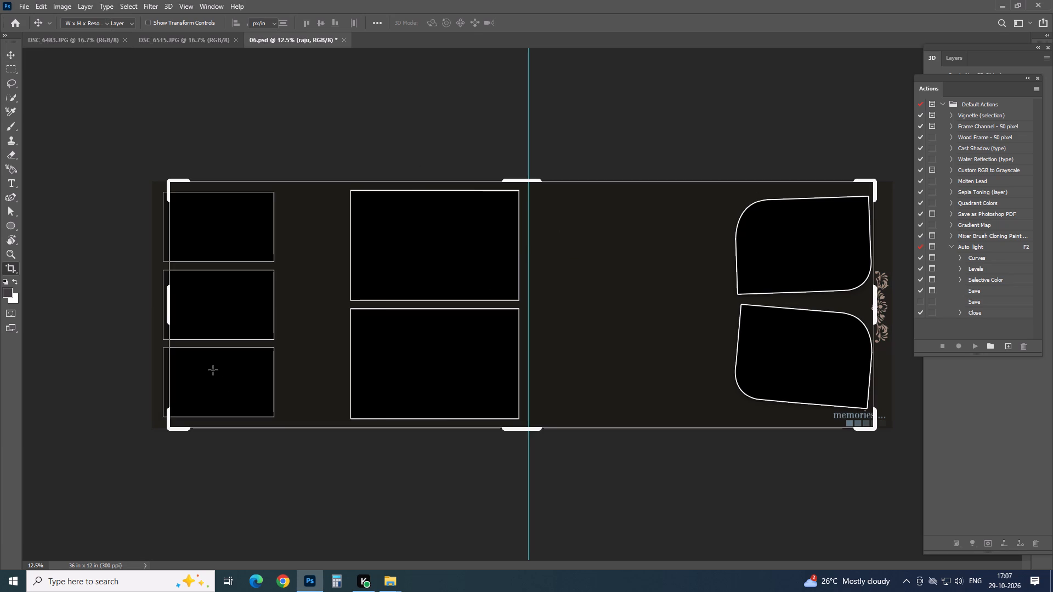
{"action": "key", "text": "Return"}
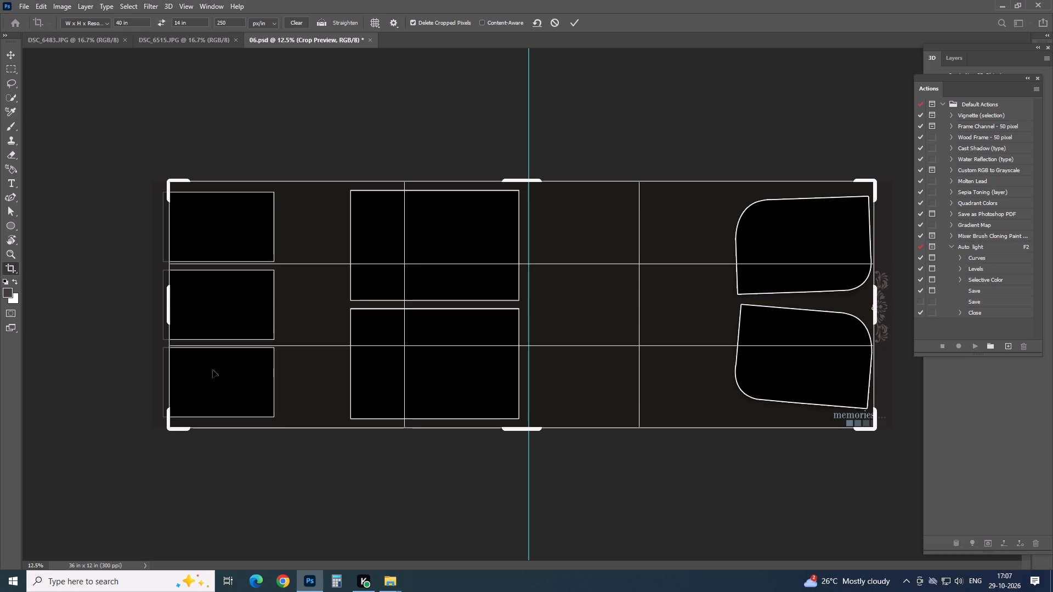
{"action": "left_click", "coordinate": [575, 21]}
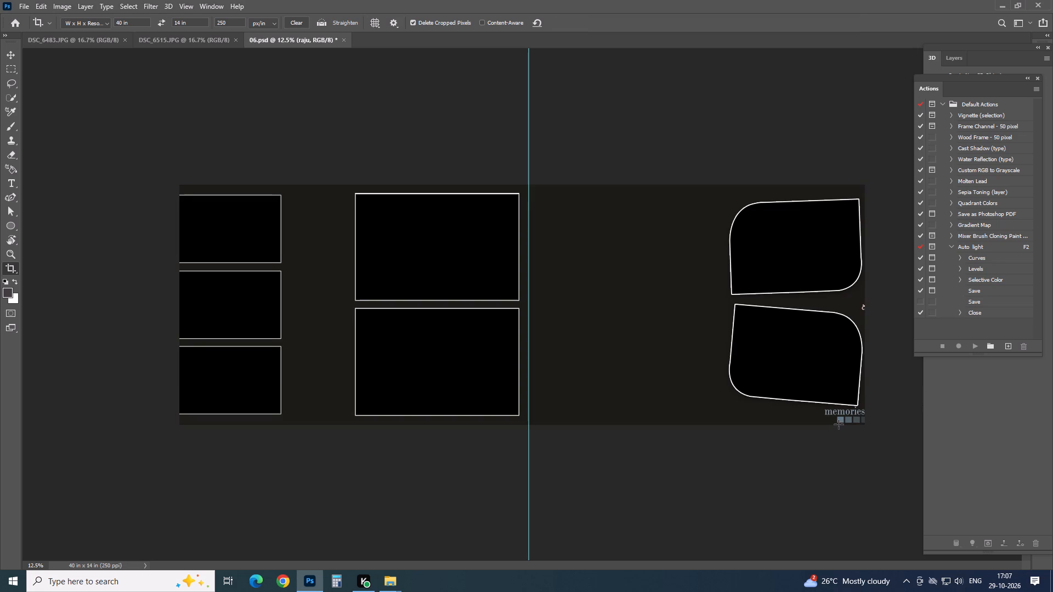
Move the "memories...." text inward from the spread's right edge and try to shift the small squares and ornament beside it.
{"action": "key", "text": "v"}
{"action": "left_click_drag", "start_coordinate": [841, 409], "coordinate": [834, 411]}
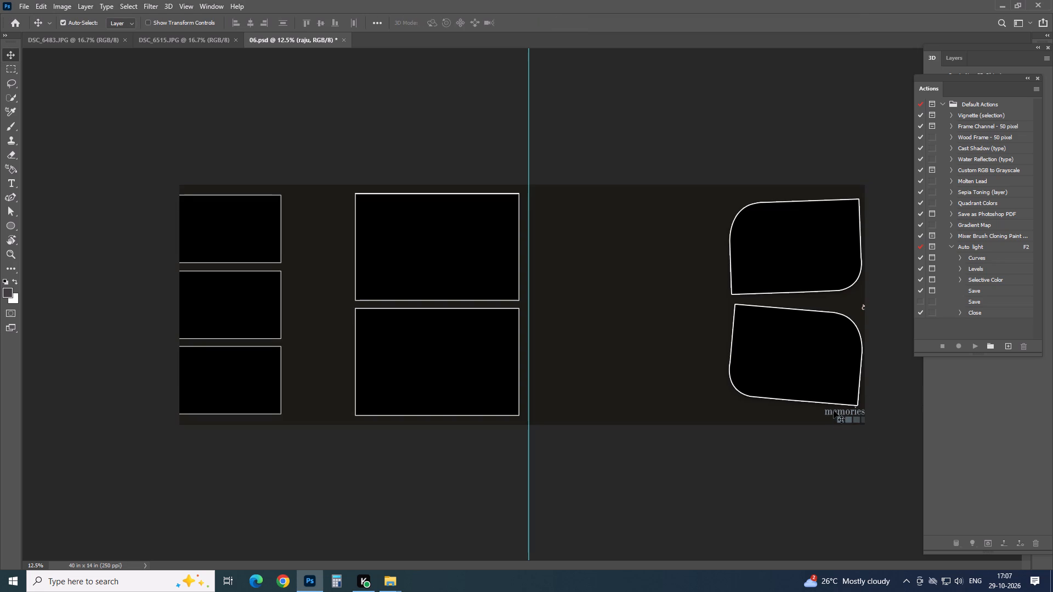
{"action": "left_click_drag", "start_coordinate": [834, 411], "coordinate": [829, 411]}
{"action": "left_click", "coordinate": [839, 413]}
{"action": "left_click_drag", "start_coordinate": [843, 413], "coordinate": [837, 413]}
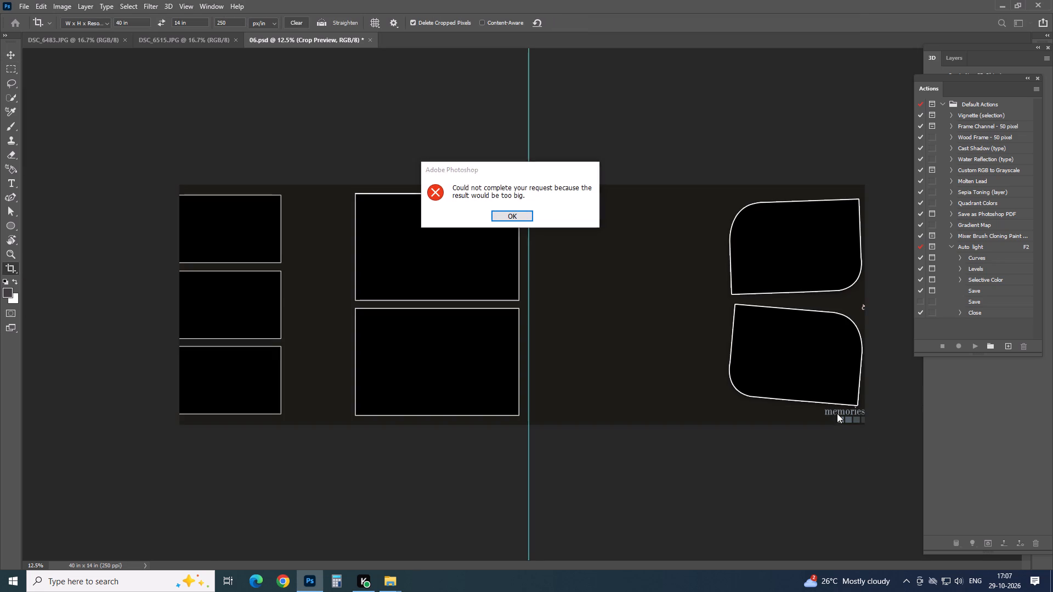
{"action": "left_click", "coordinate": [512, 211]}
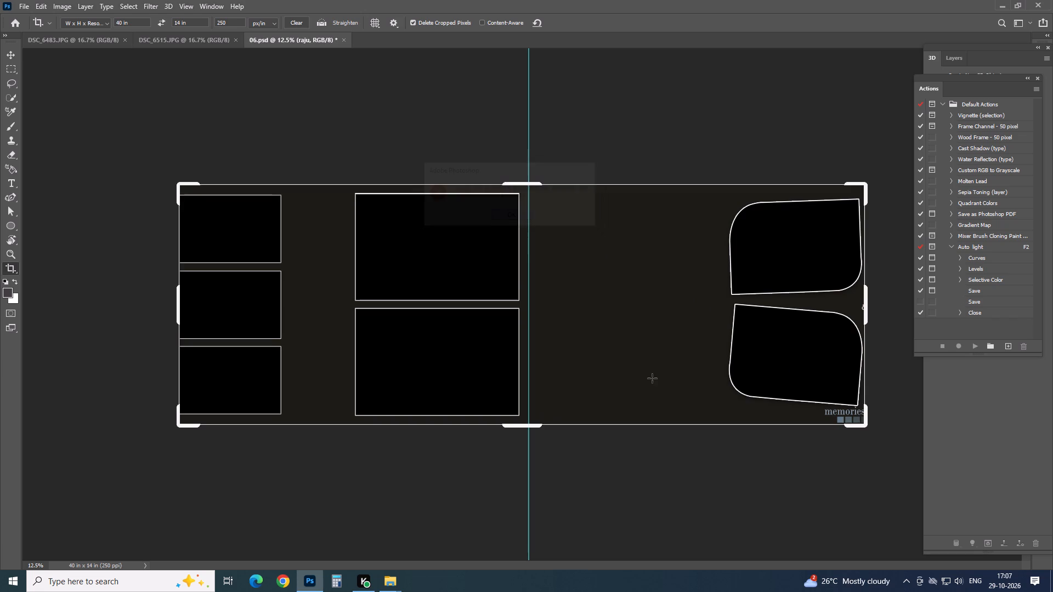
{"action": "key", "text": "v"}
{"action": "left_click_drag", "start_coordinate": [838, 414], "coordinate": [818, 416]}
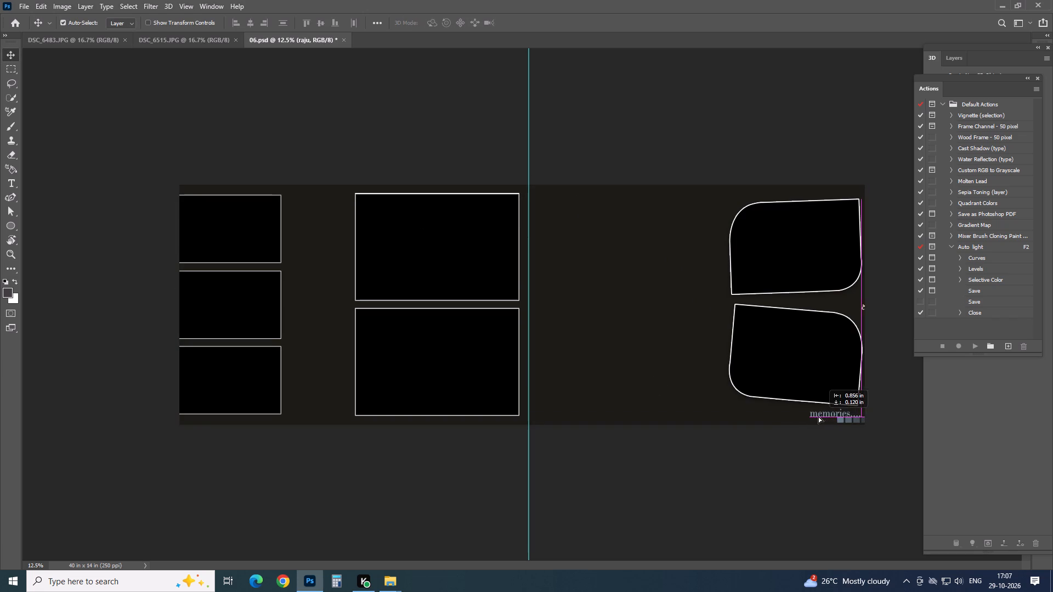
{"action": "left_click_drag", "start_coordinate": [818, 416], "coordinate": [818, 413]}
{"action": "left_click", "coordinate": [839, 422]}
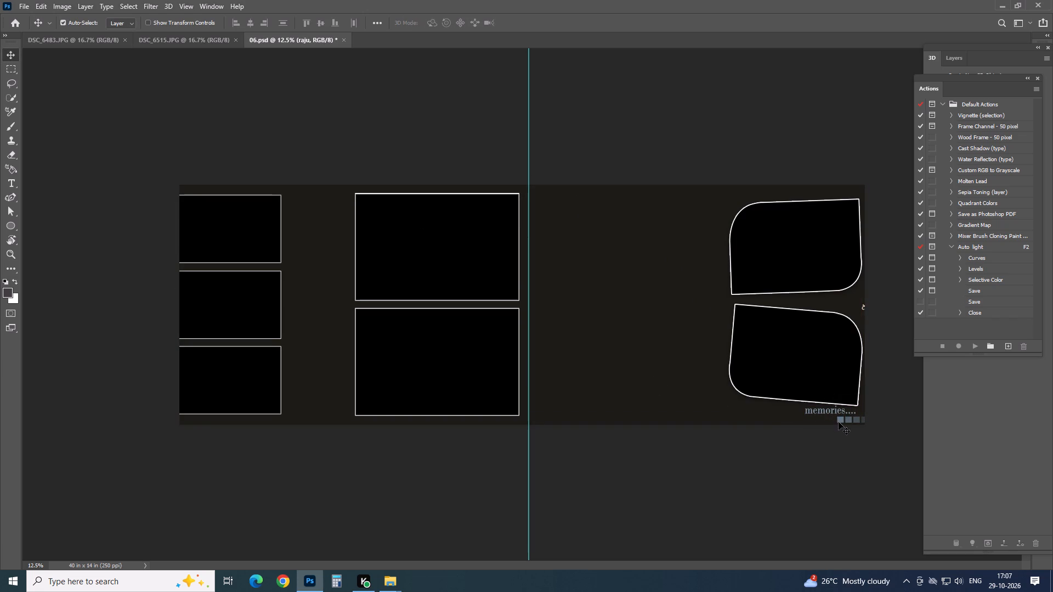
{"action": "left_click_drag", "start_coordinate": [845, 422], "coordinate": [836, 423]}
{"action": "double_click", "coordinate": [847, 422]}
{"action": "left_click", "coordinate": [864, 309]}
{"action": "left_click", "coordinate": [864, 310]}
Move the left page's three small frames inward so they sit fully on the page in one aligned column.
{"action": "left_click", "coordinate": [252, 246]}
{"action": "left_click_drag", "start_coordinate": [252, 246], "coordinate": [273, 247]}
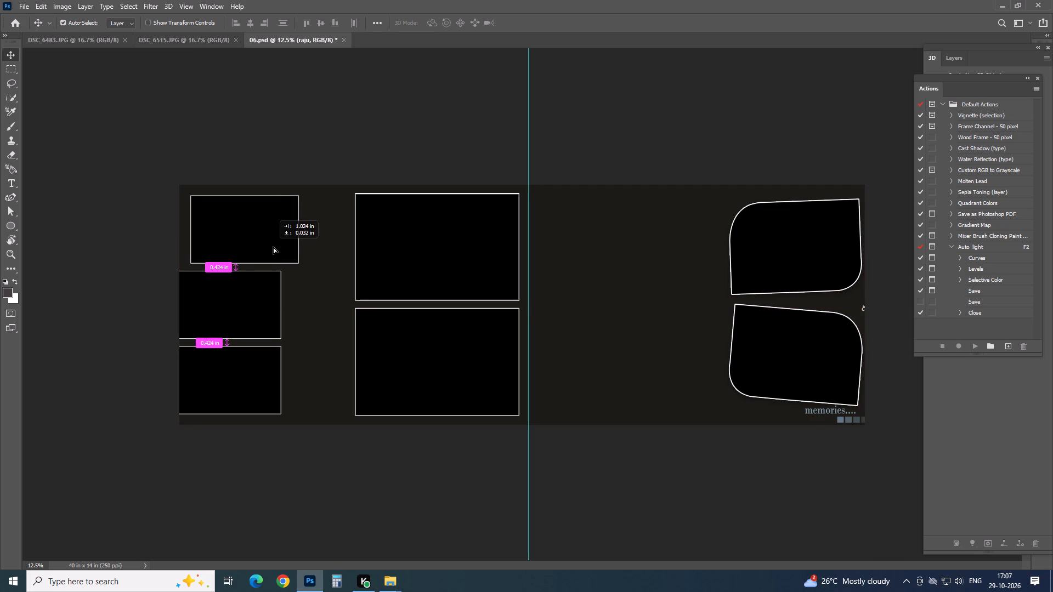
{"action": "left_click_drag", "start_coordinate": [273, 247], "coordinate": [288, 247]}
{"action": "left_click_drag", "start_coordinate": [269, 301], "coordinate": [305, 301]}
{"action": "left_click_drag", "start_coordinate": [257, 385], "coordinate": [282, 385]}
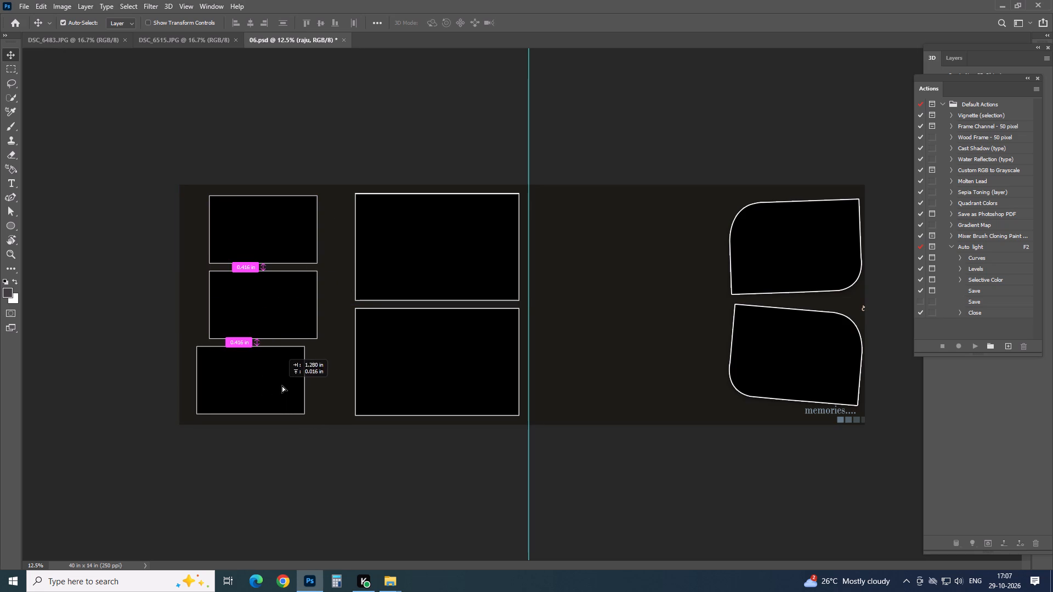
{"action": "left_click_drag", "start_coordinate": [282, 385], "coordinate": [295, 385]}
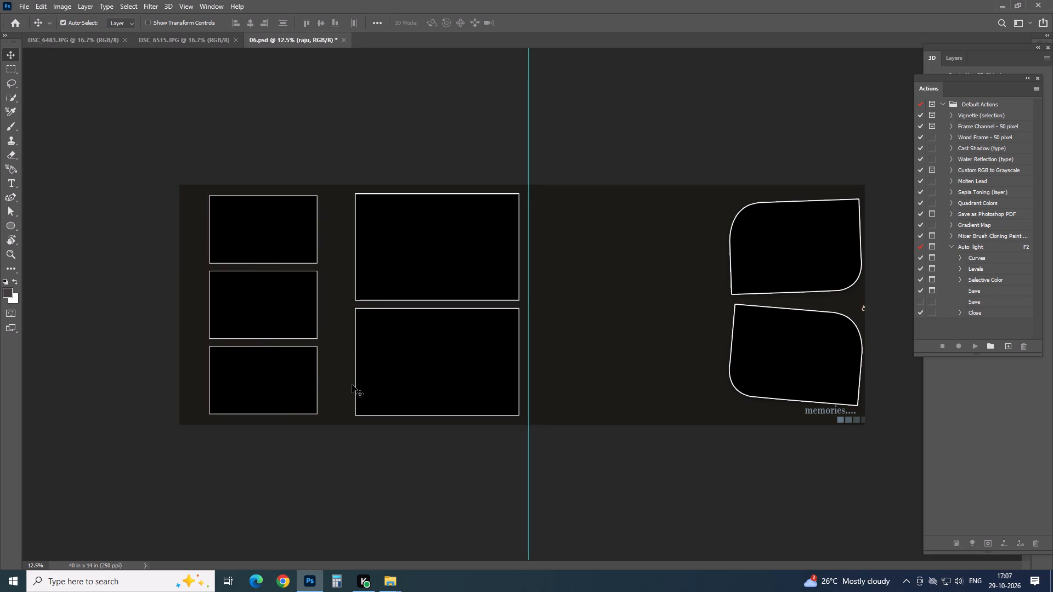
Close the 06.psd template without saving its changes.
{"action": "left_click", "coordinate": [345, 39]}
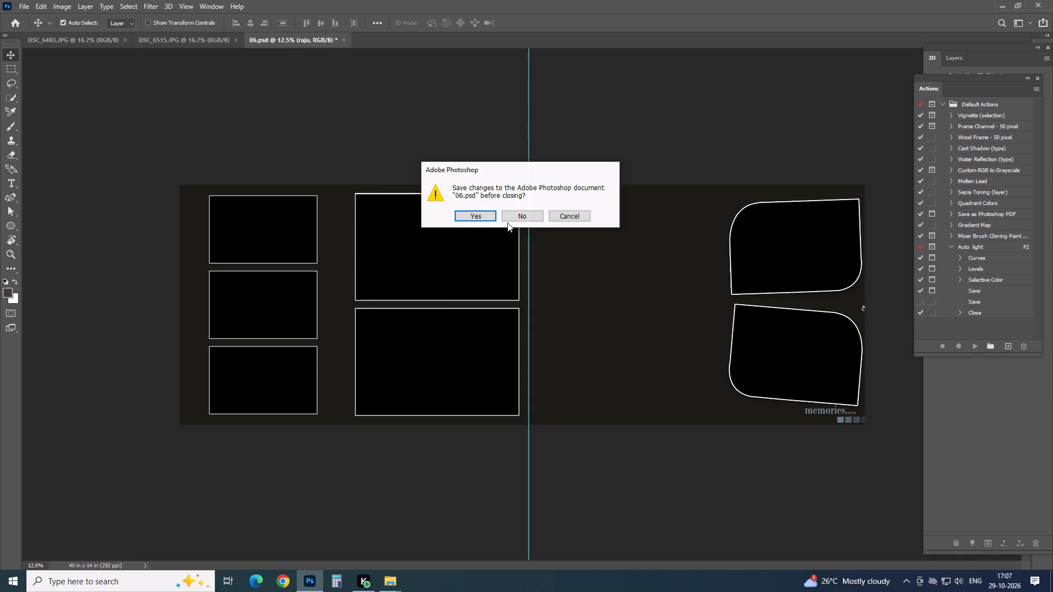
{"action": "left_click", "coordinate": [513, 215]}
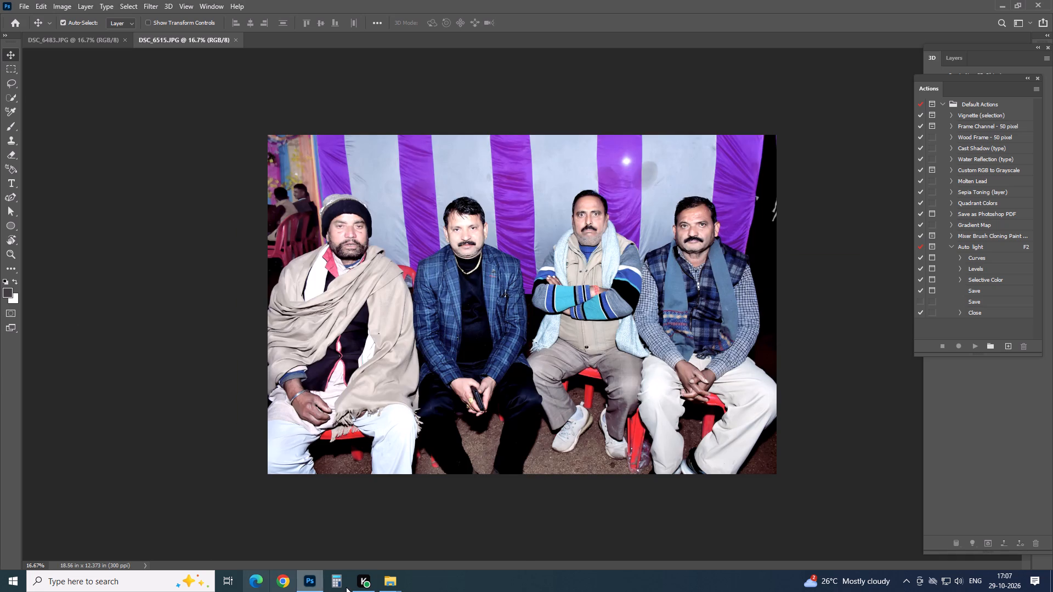
Look through the templates in the NEW 2026 ALBUM PSD 4 folder for another spread layout.
{"action": "left_click", "coordinate": [389, 576]}
{"action": "left_click", "coordinate": [447, 526]}
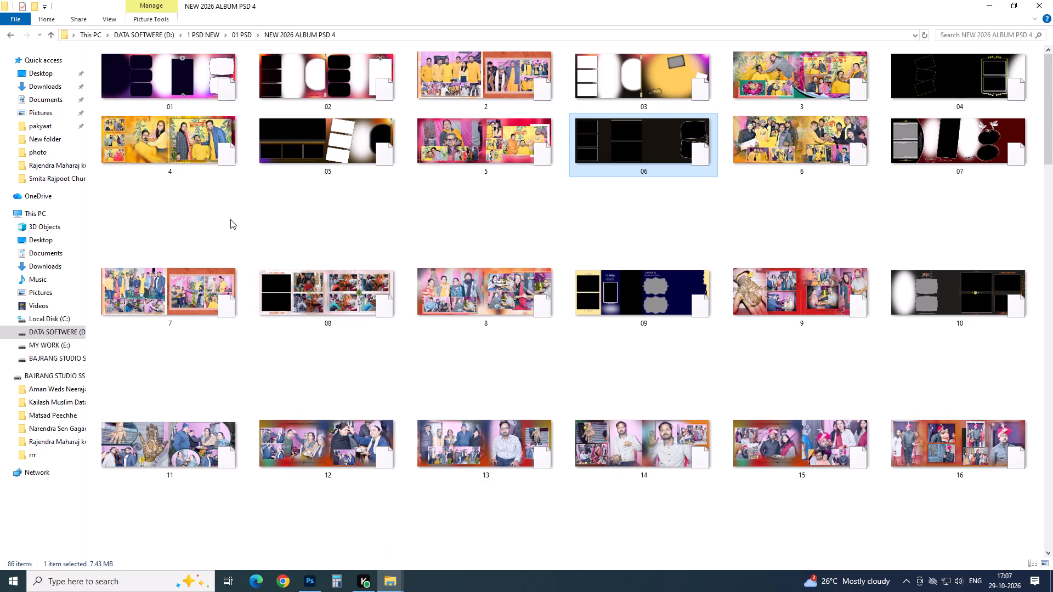
{"action": "scroll", "coordinate": [297, 326], "scroll_direction": "down", "scroll_amount": 1}
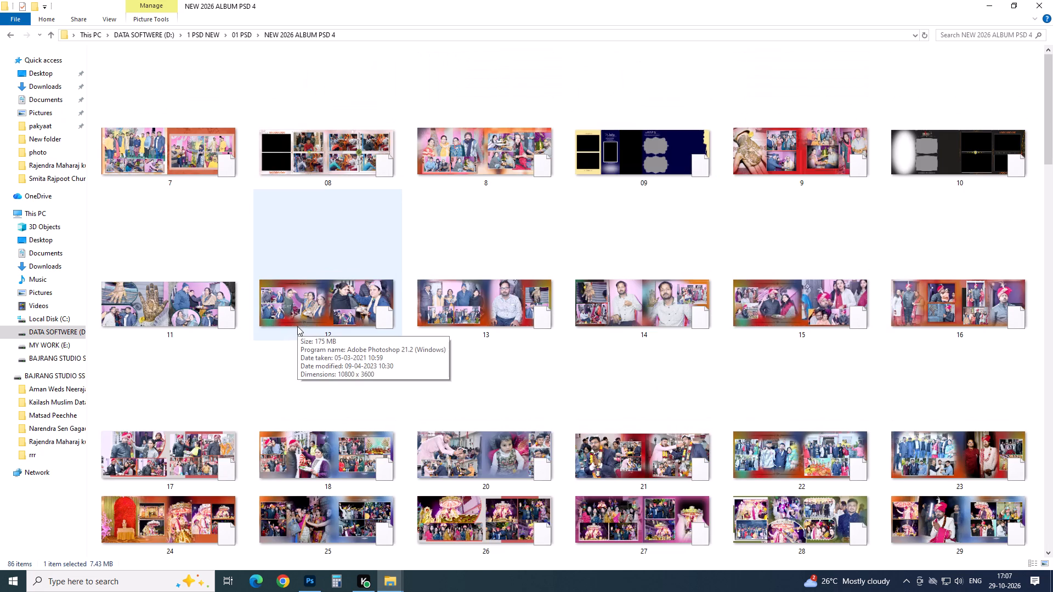
{"action": "scroll", "coordinate": [297, 326], "scroll_direction": "down", "scroll_amount": 4}
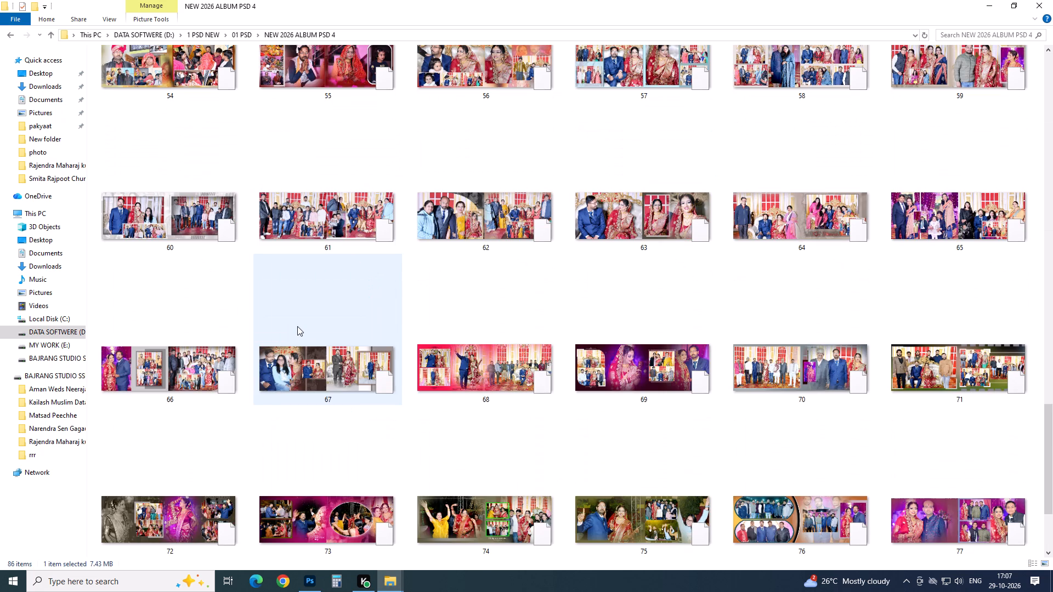
{"action": "scroll", "coordinate": [459, 431], "scroll_direction": "down", "scroll_amount": 1}
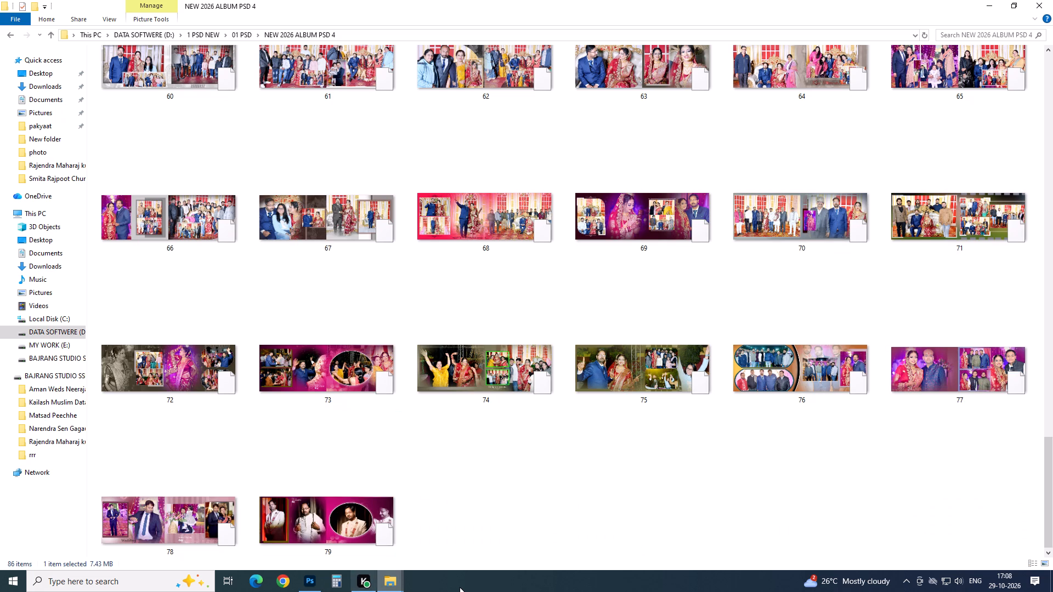
{"action": "scroll", "coordinate": [371, 422], "scroll_direction": "up", "scroll_amount": 1}
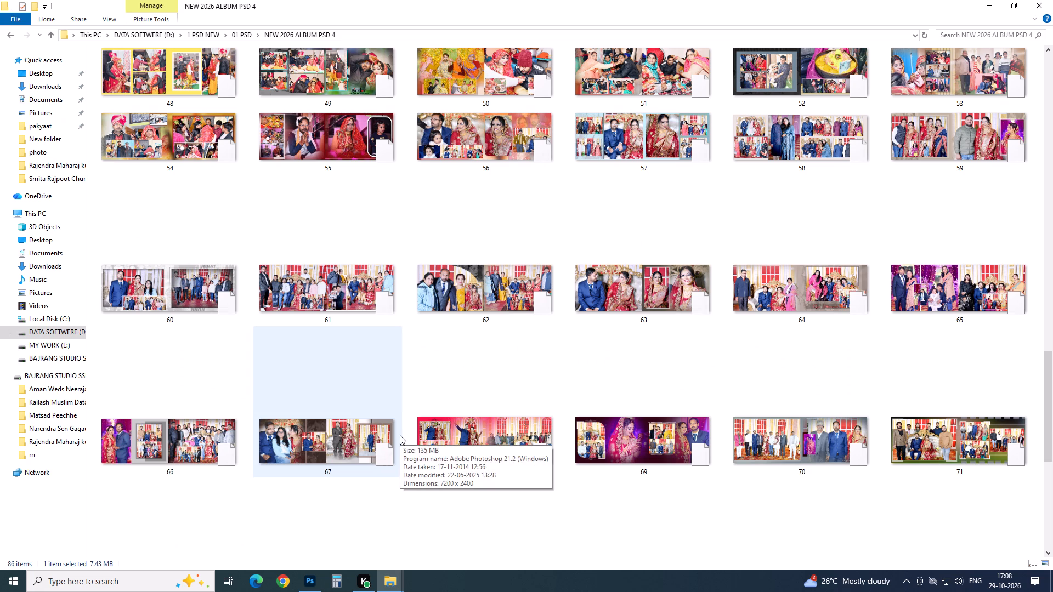
{"action": "scroll", "coordinate": [473, 474], "scroll_direction": "up", "scroll_amount": 1}
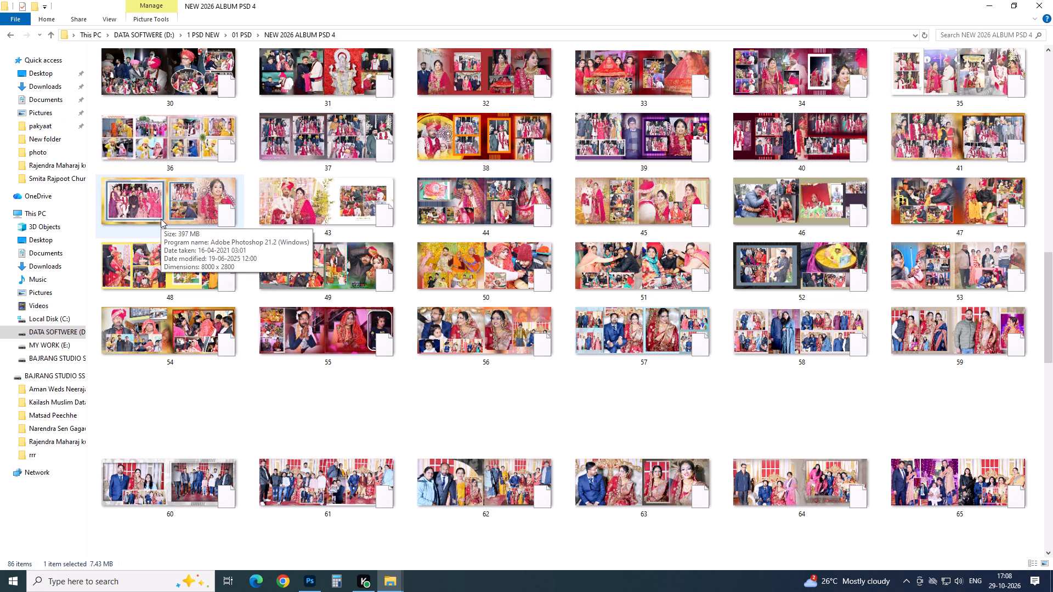
Find the rajuphotoshop (8) template in the NEW 2026 ALBUM PSD 2 folder and open it in Photoshop.
{"action": "left_click", "coordinate": [47, 33]}
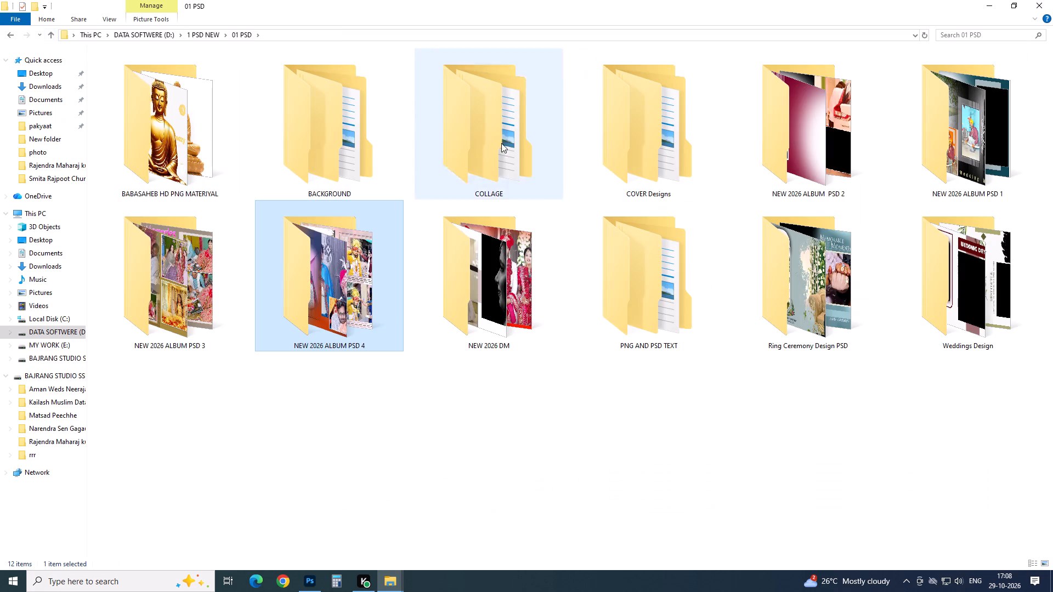
{"action": "double_click", "coordinate": [795, 124]}
{"action": "scroll", "coordinate": [492, 224], "scroll_direction": "down", "scroll_amount": 1}
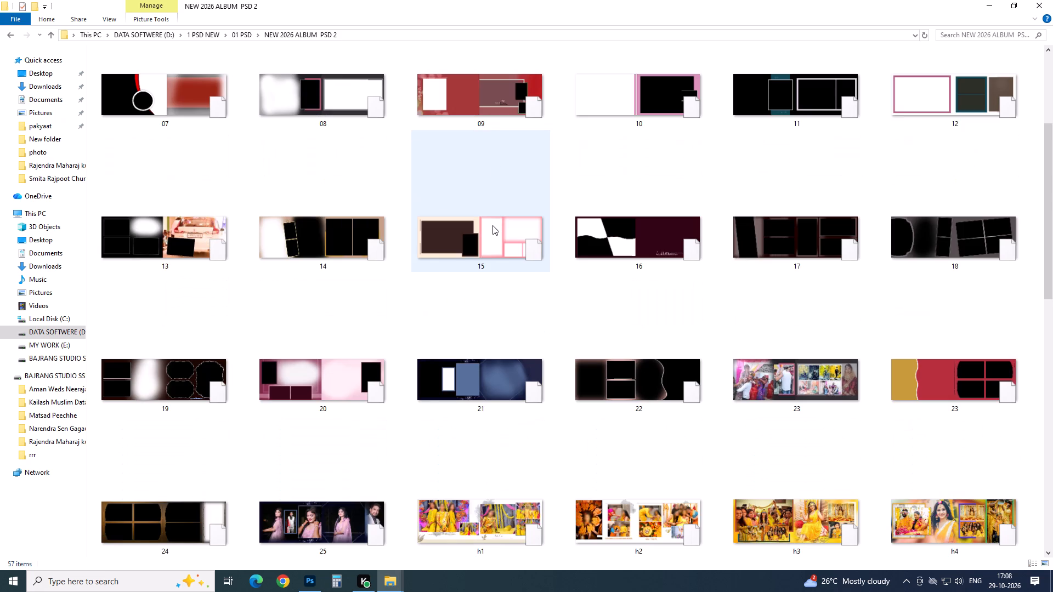
{"action": "scroll", "coordinate": [492, 225], "scroll_direction": "down", "scroll_amount": 2}
{"action": "scroll", "coordinate": [492, 225], "scroll_direction": "up", "scroll_amount": 1}
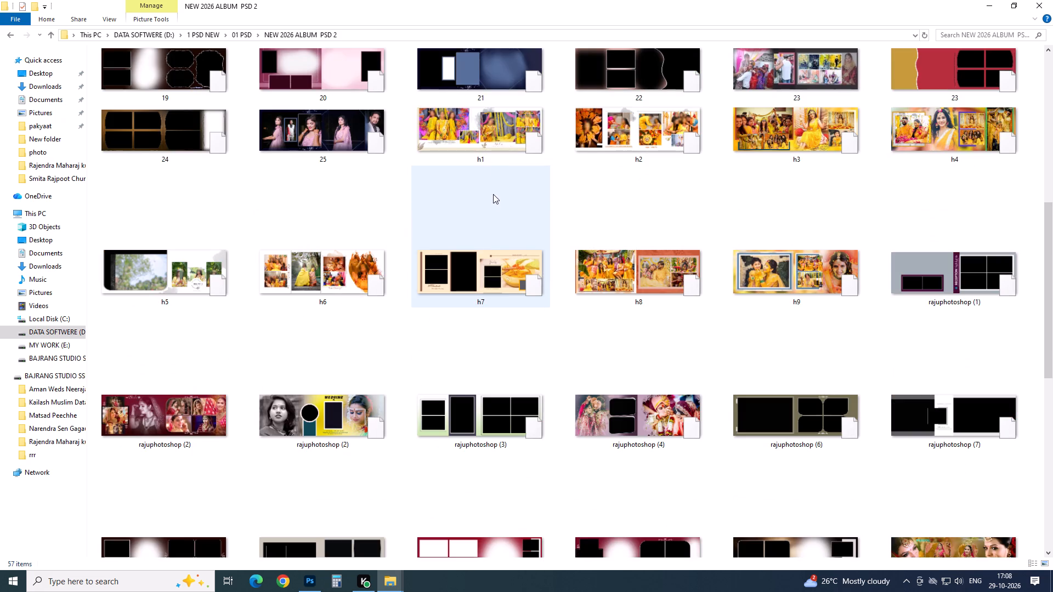
{"action": "scroll", "coordinate": [507, 130], "scroll_direction": "down", "scroll_amount": 1}
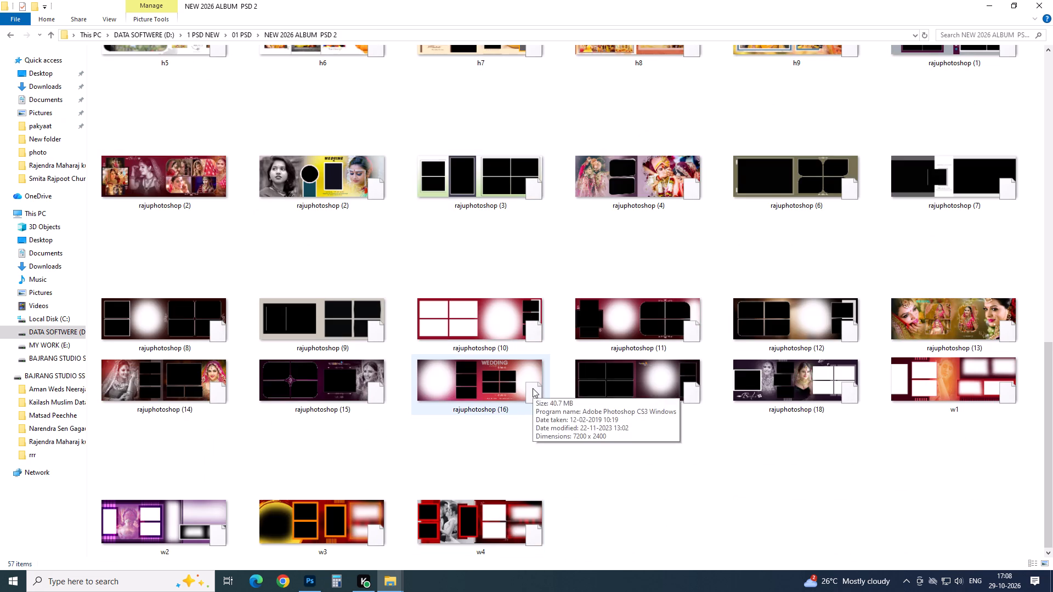
{"action": "left_click_drag", "start_coordinate": [117, 323], "coordinate": [156, 475]}
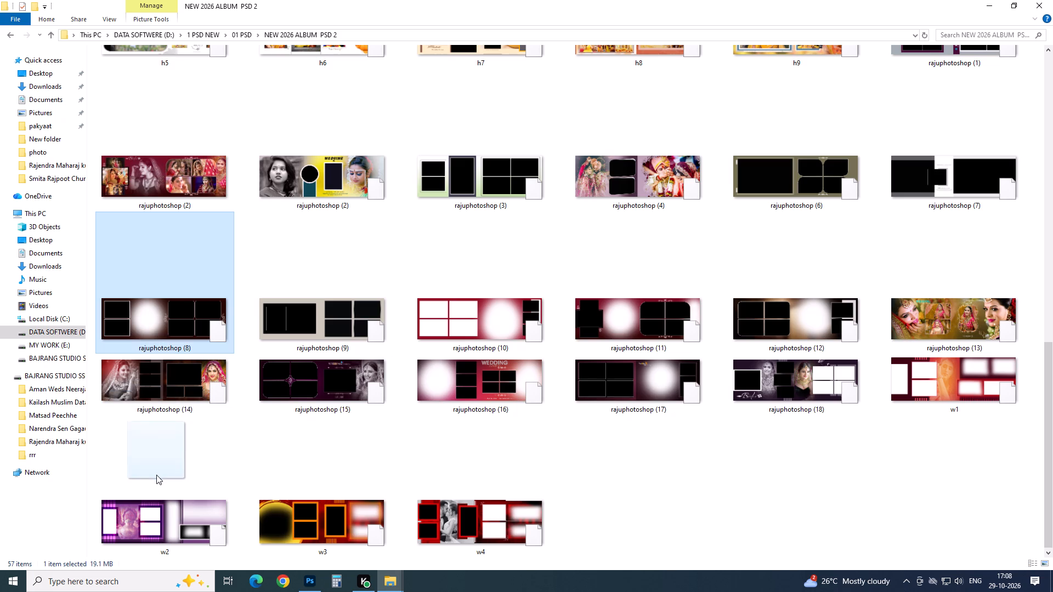
{"action": "left_click_drag", "start_coordinate": [156, 475], "coordinate": [302, 589]}
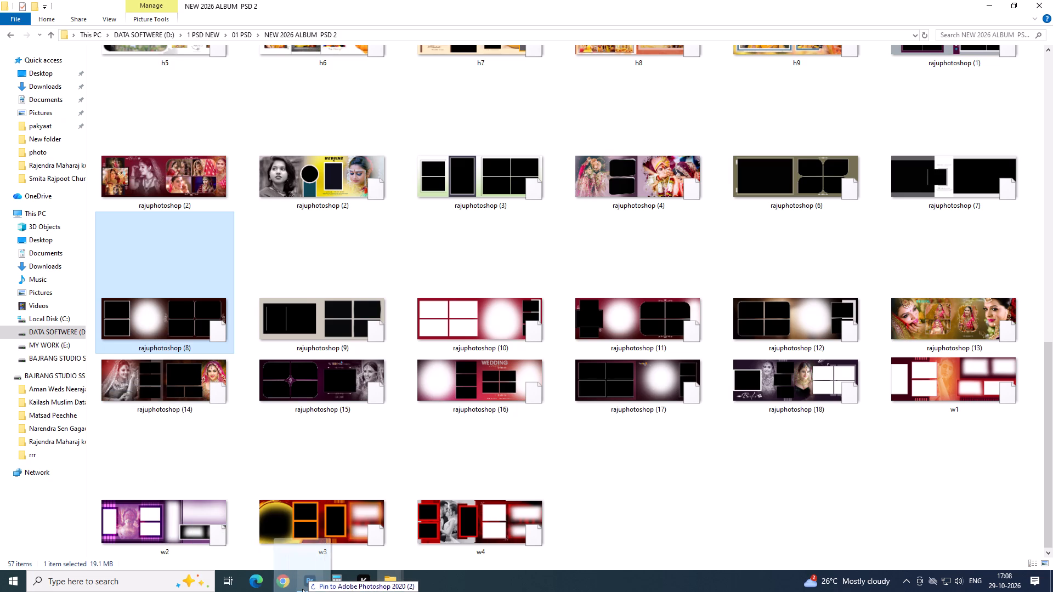
{"action": "left_click_drag", "start_coordinate": [302, 589], "coordinate": [609, 58]}
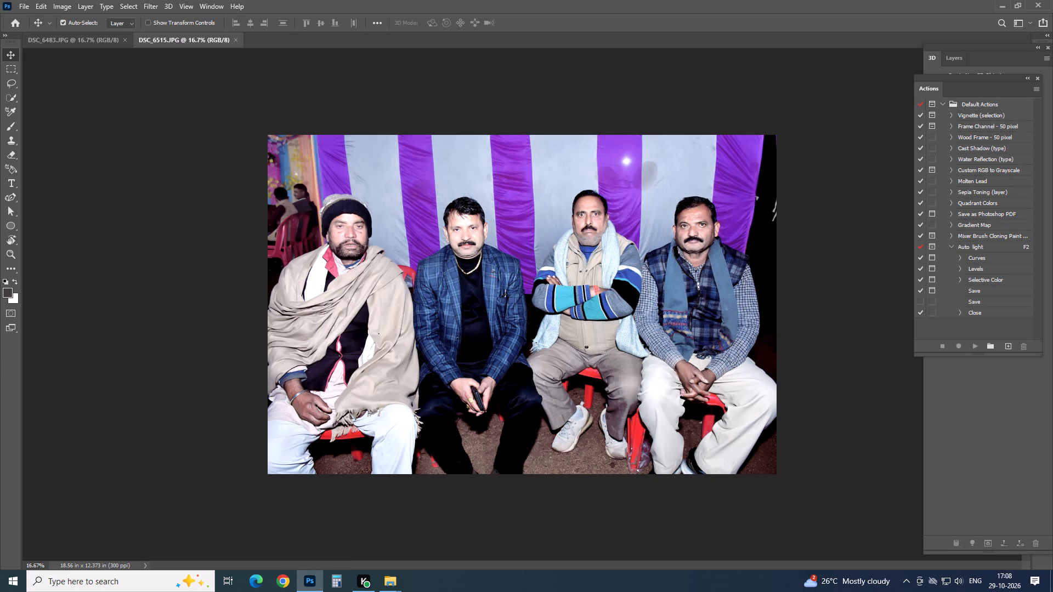
{"action": "left_click_drag", "start_coordinate": [609, 58], "coordinate": [613, 45]}
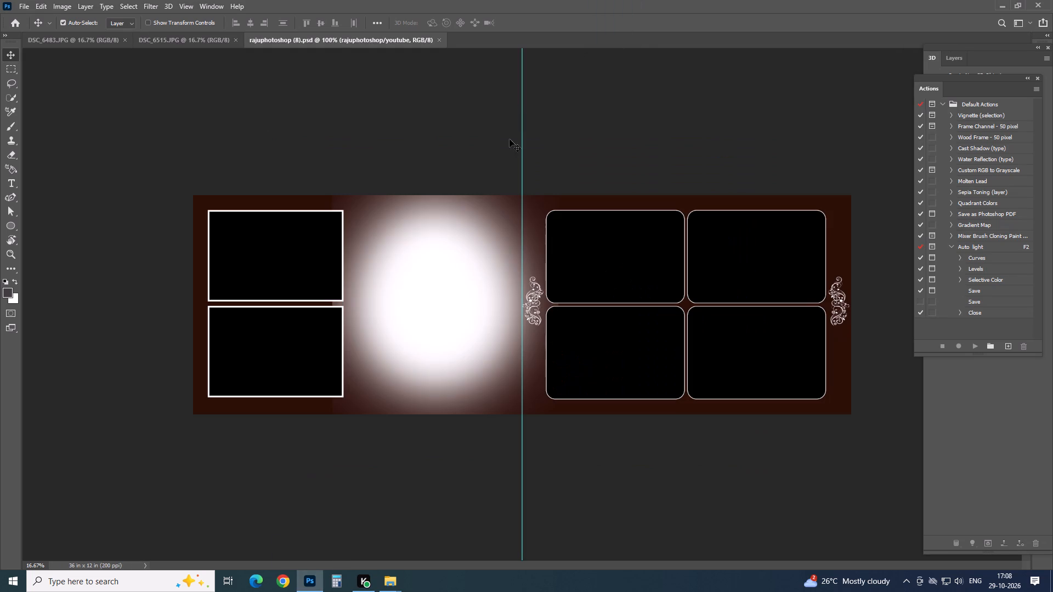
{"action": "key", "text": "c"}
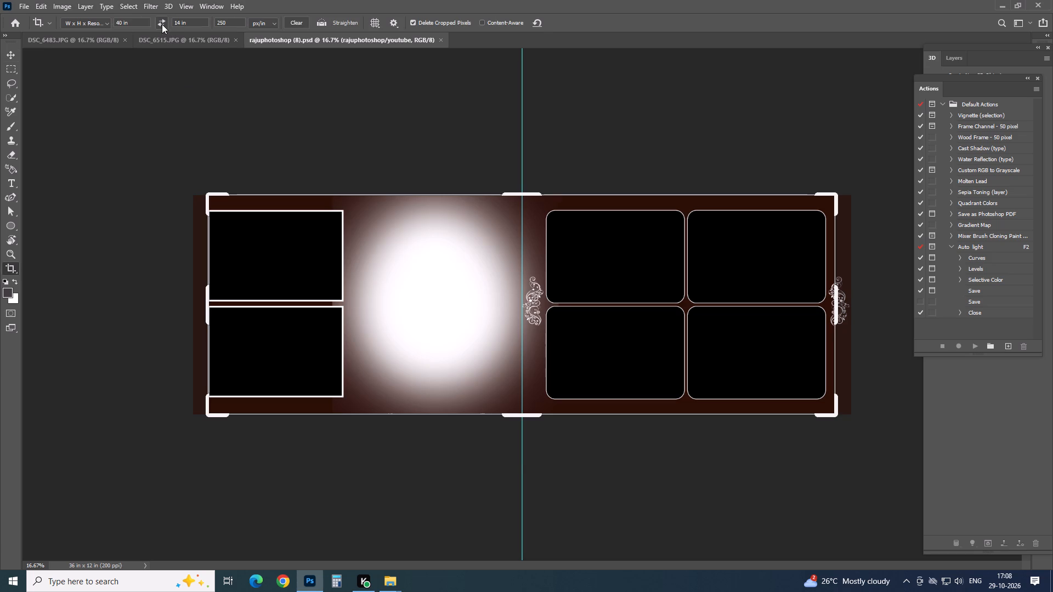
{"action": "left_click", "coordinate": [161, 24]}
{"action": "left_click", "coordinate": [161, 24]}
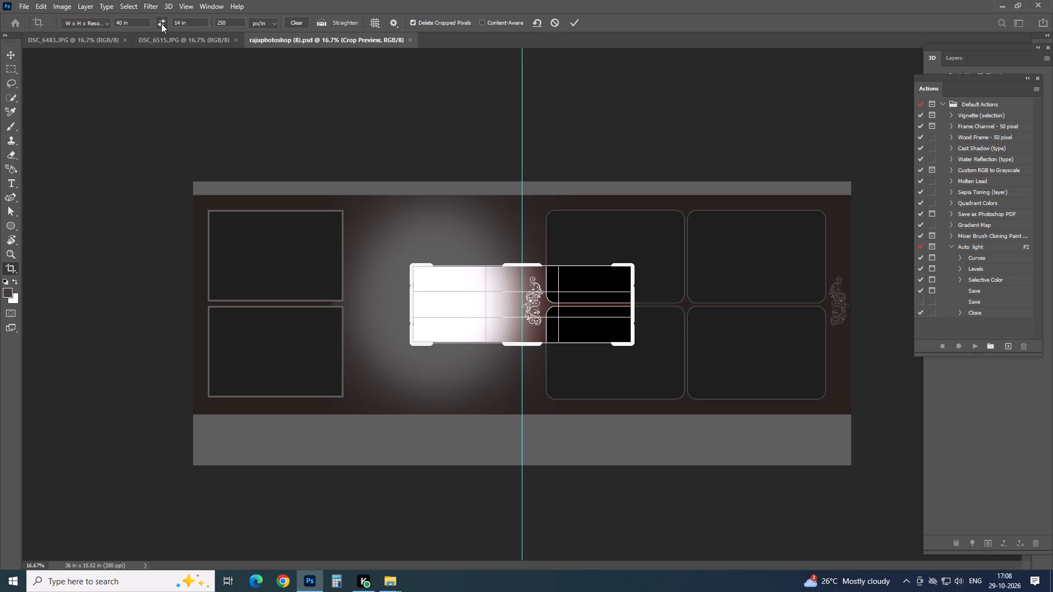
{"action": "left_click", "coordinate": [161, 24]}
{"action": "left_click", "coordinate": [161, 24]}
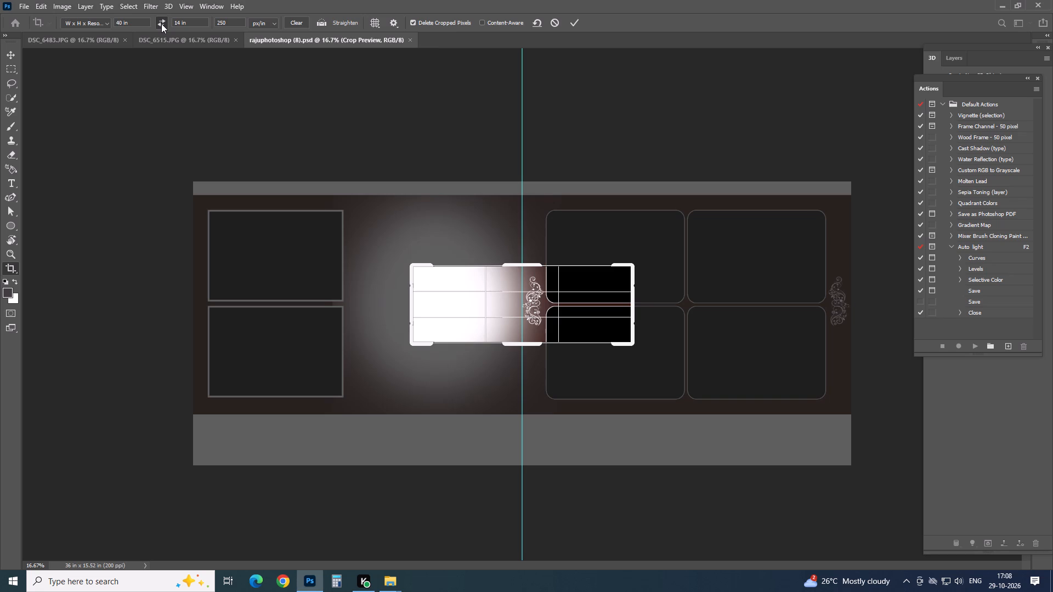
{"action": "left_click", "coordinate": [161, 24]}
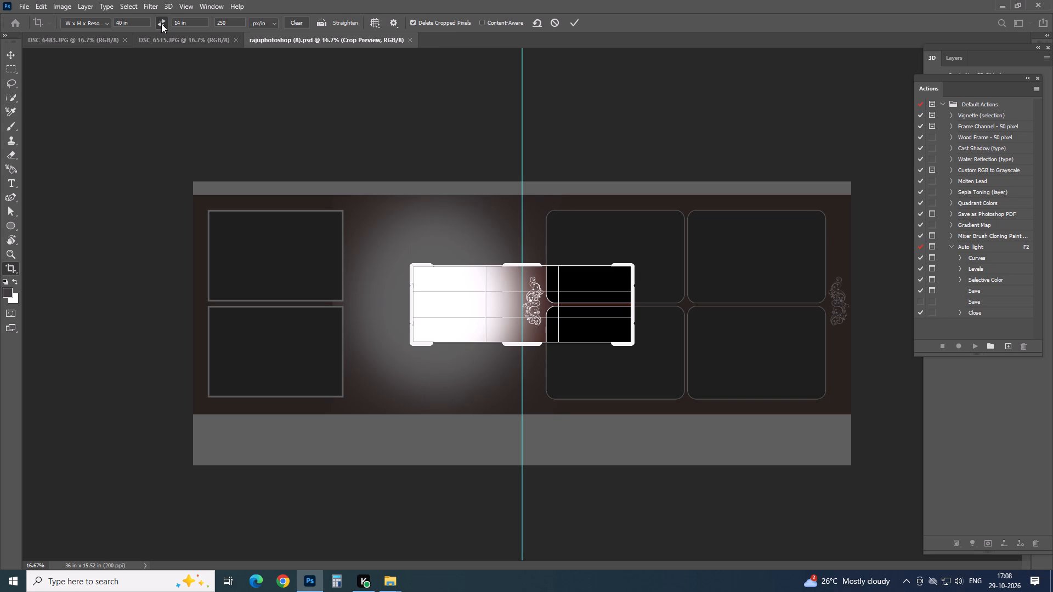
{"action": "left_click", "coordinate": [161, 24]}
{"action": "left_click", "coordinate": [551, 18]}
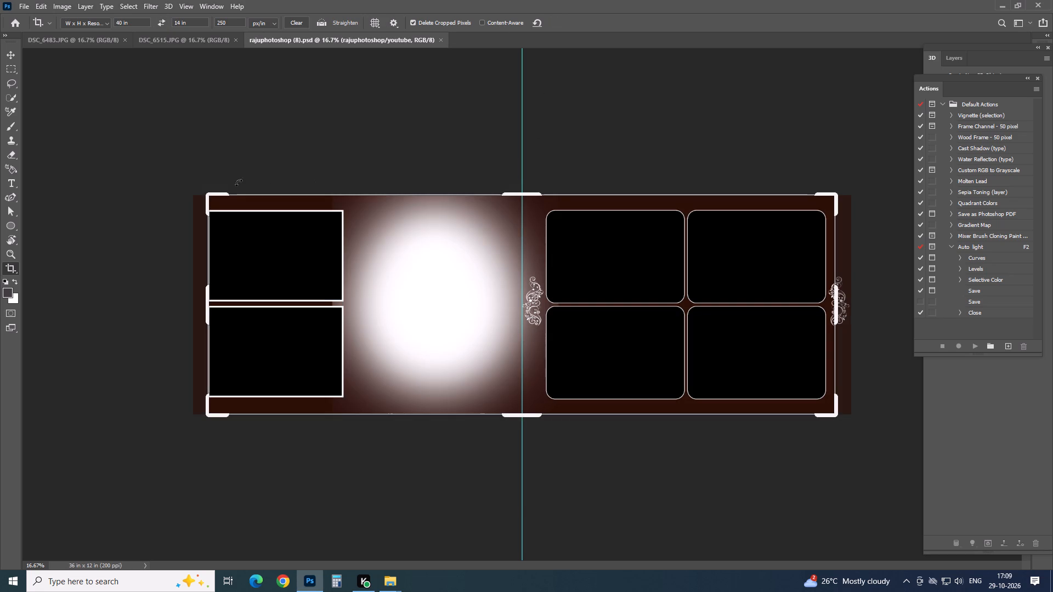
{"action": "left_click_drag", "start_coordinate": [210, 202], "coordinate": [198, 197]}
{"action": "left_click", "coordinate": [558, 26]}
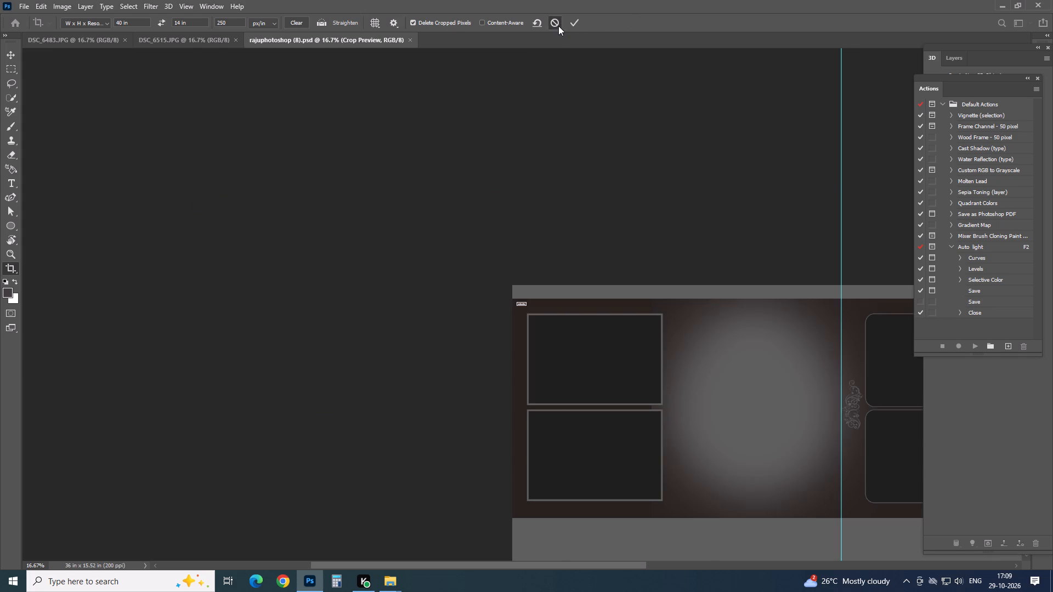
Crop the rajuphotoshop (8).psd template to 40 x 14 in at 250 px/in.
{"action": "key", "text": "Return"}
{"action": "key", "text": "Return"}
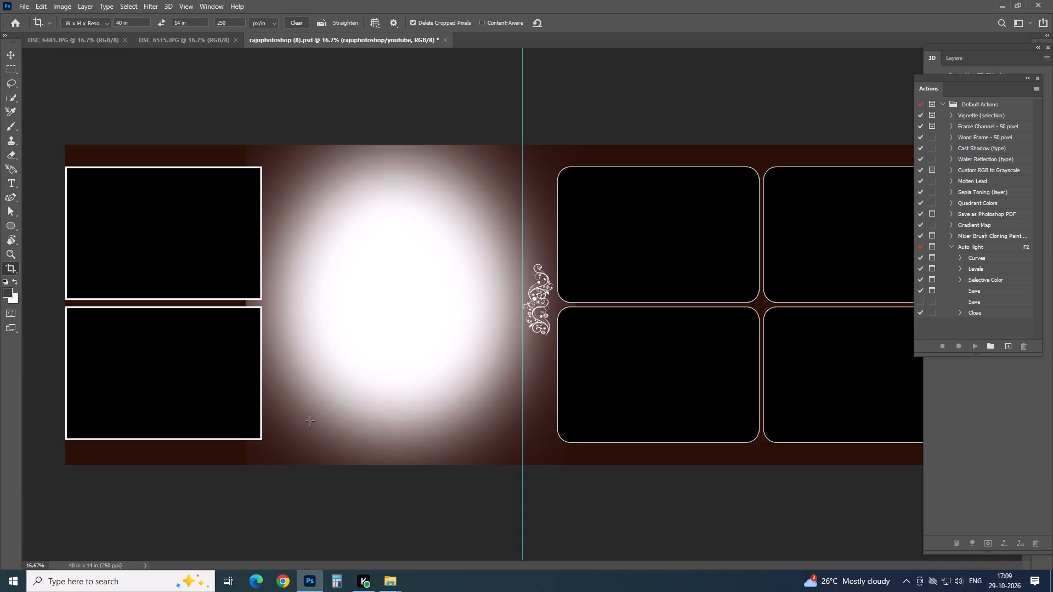
{"action": "key", "text": "ctrl+minus"}
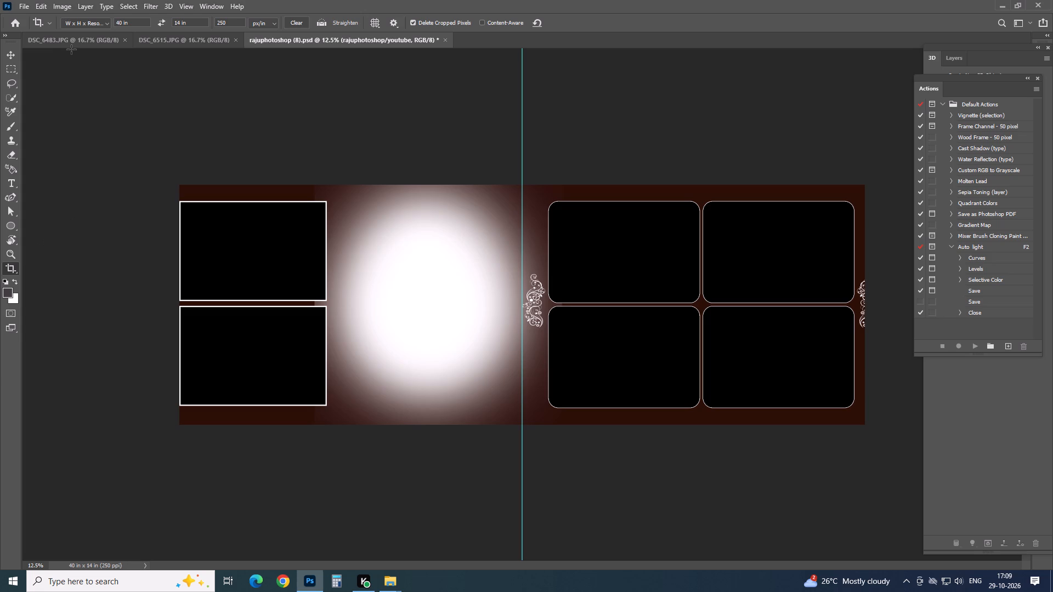
Copy the whole DSC_6483.JPG photo, close its file and paste it above the left page's upper frame in the template.
{"action": "key", "text": "v"}
{"action": "left_click", "coordinate": [71, 29]}
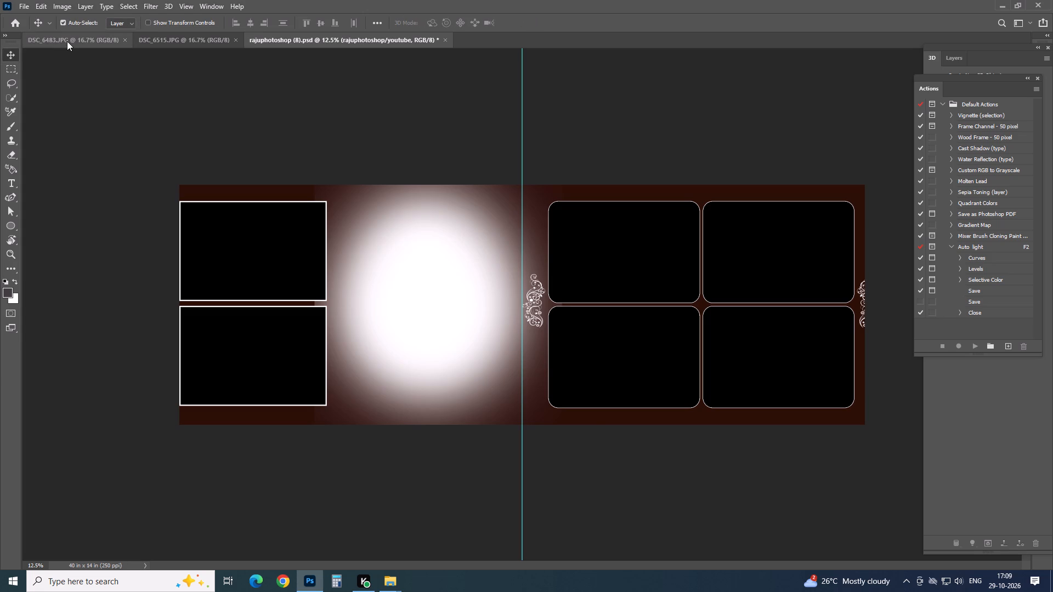
{"action": "left_click", "coordinate": [67, 41]}
{"action": "key", "text": "ctrl+c"}
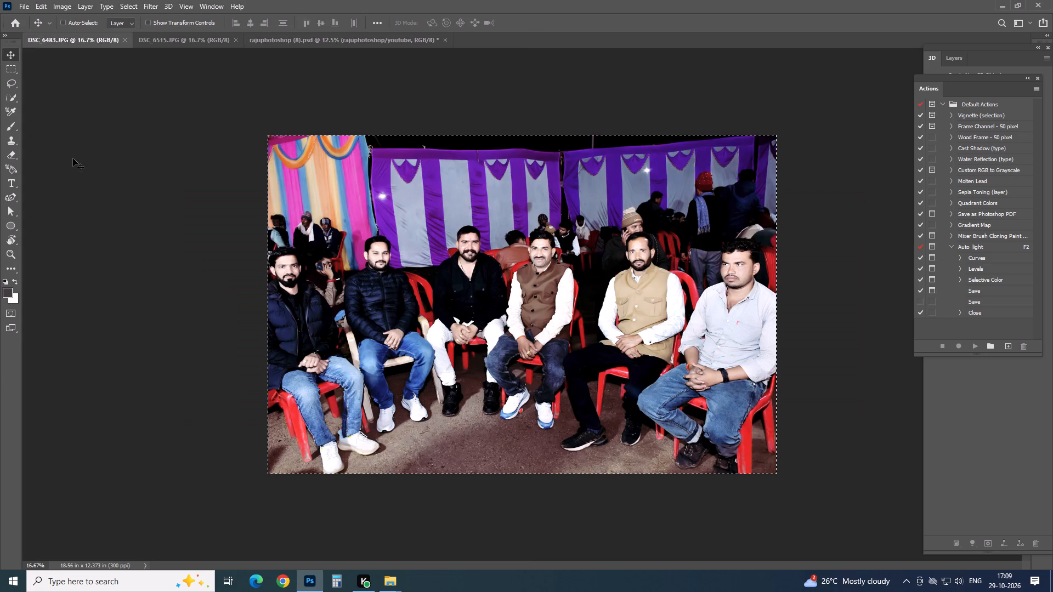
{"action": "key", "text": "ctrl+w"}
{"action": "left_click", "coordinate": [254, 274]}
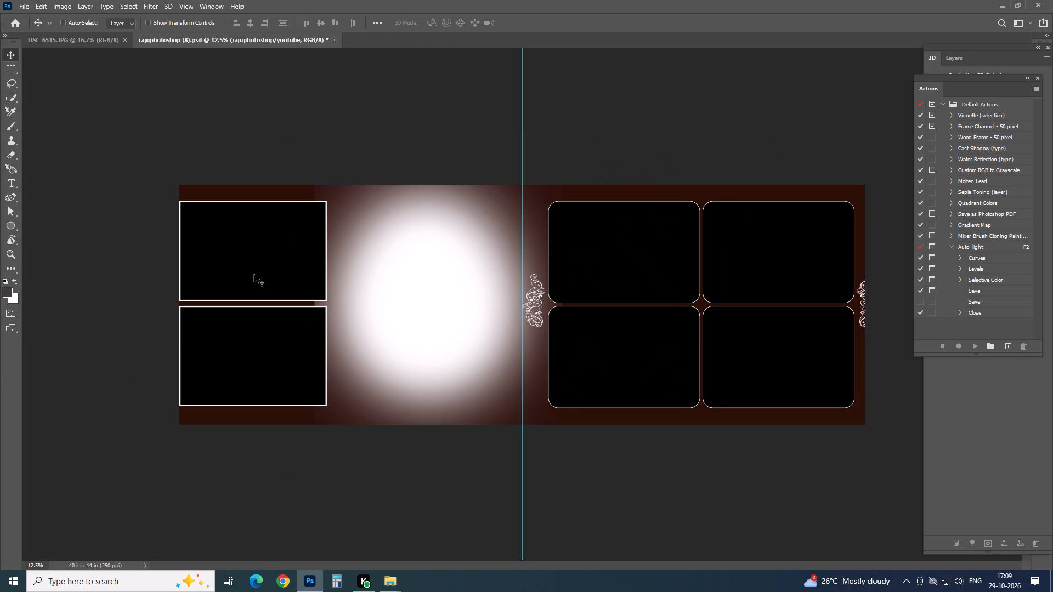
{"action": "key", "text": "ctrl+v"}
Clip the pasted group photo to the left page's upper frame.
{"action": "key", "text": "ctrl+alt+g"}
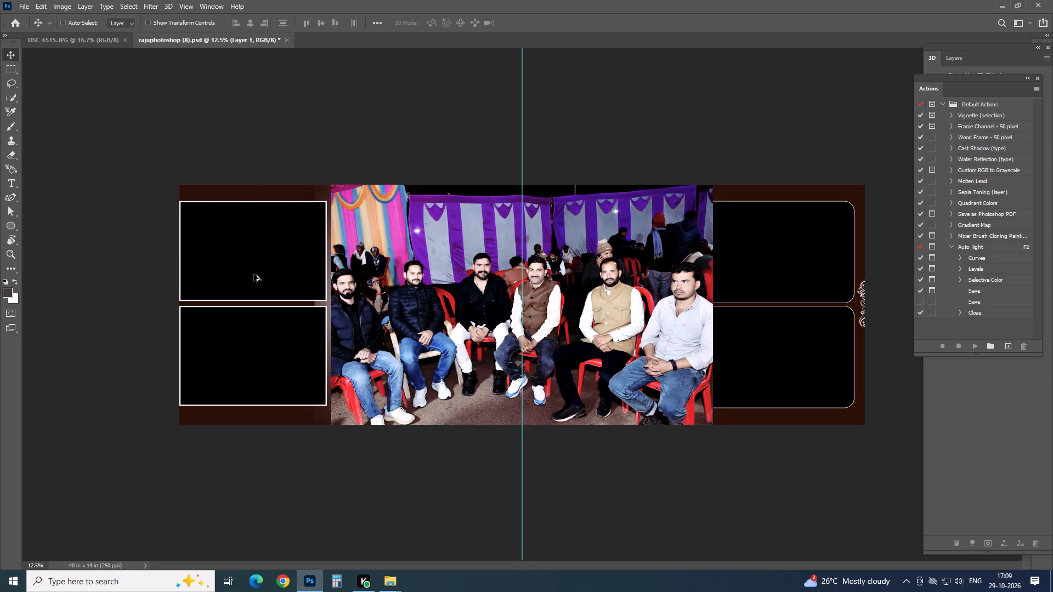
{"action": "key", "text": "ctrl+t"}
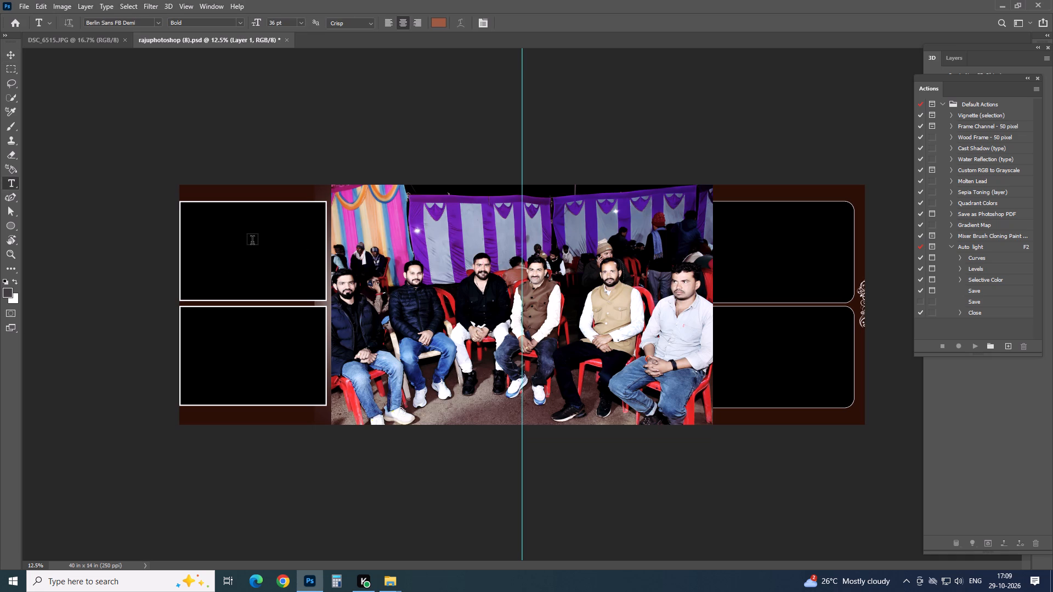
{"action": "key", "text": "v"}
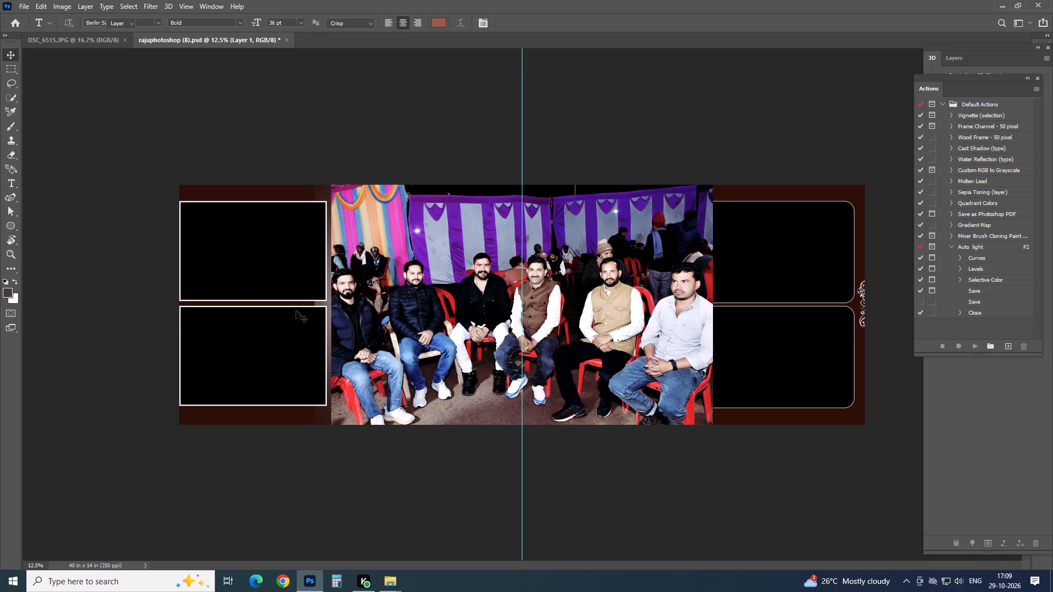
{"action": "left_click", "coordinate": [421, 301]}
{"action": "key", "text": "ctrl+alt+g"}
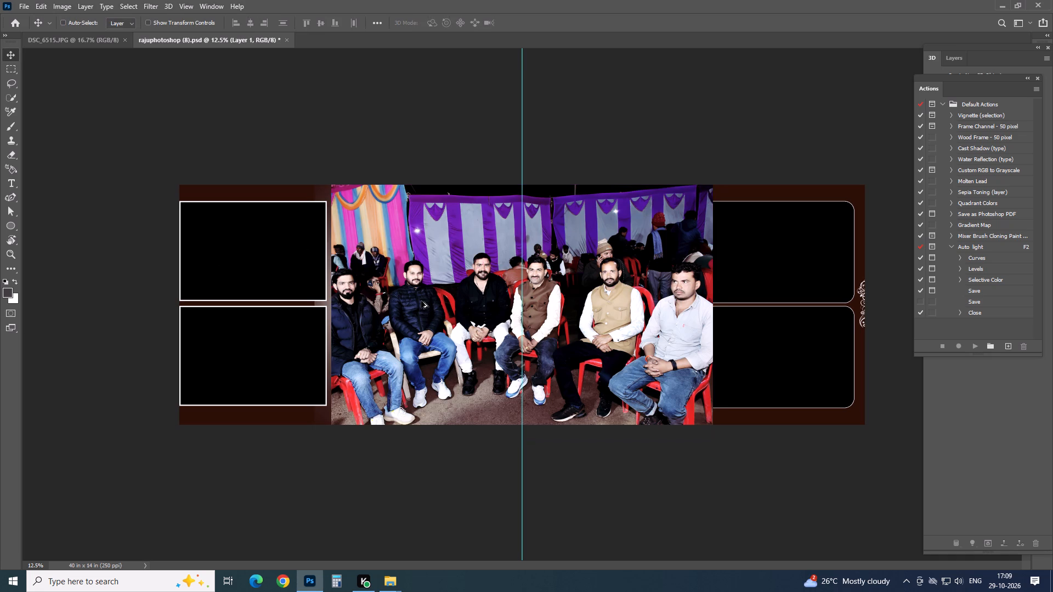
Scale a duplicate of the group photo to about 39% and position it to fill the left page's upper frame.
{"action": "key", "text": "ctrl+alt+t"}
{"action": "left_click_drag", "start_coordinate": [418, 289], "coordinate": [296, 274]}
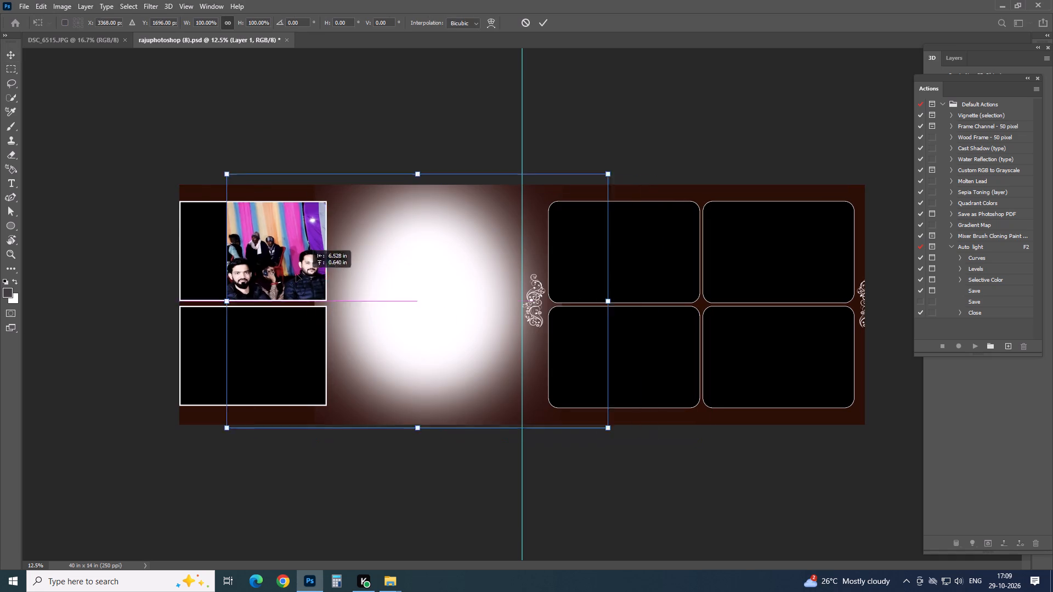
{"action": "left_click_drag", "start_coordinate": [296, 274], "coordinate": [264, 269]}
{"action": "left_click_drag", "start_coordinate": [561, 163], "coordinate": [346, 232]}
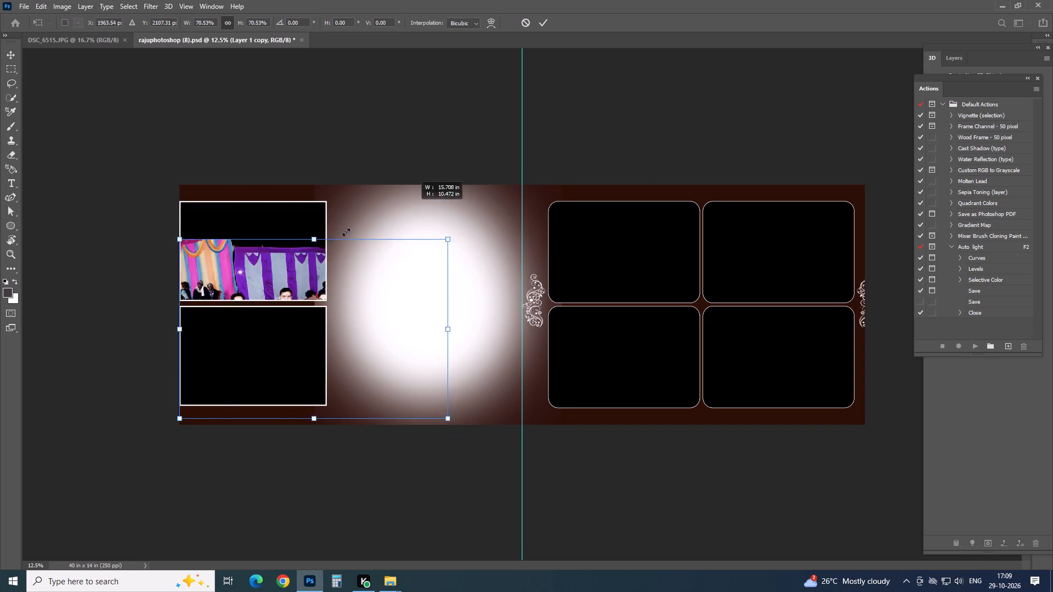
{"action": "left_click_drag", "start_coordinate": [346, 232], "coordinate": [297, 224]}
{"action": "left_click_drag", "start_coordinate": [280, 361], "coordinate": [265, 262]}
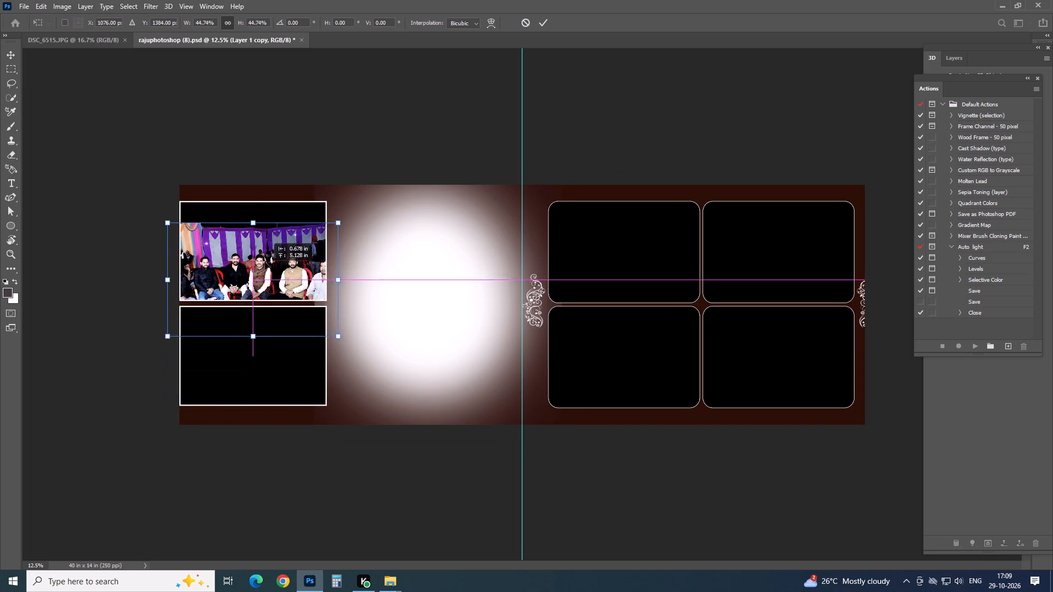
{"action": "left_click_drag", "start_coordinate": [265, 262], "coordinate": [268, 243]}
{"action": "left_click_drag", "start_coordinate": [338, 297], "coordinate": [325, 297]}
{"action": "left_click_drag", "start_coordinate": [325, 189], "coordinate": [320, 201]}
{"action": "left_click_drag", "start_coordinate": [282, 270], "coordinate": [293, 269]}
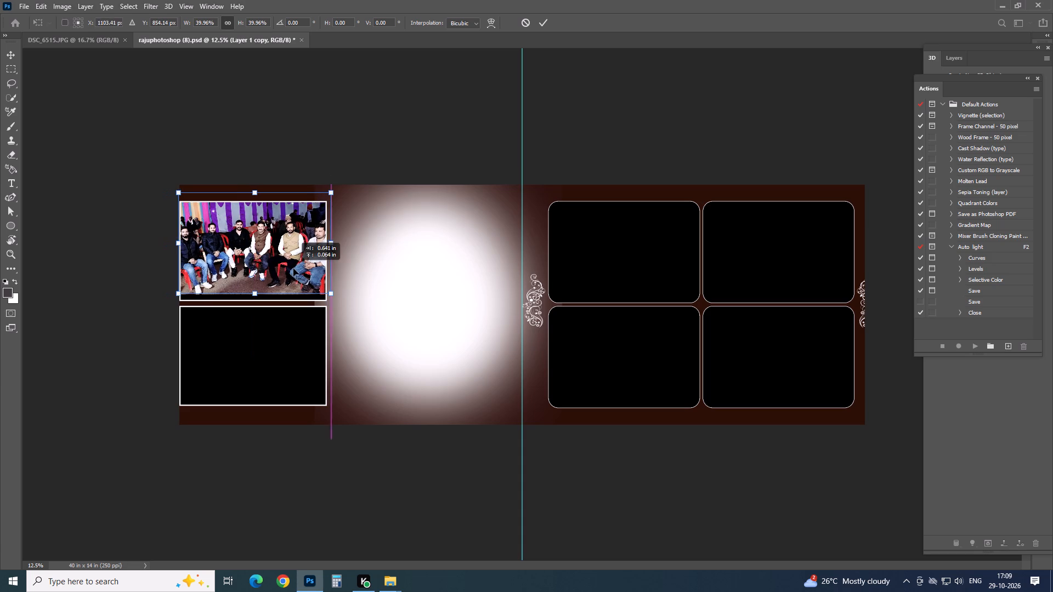
{"action": "left_click_drag", "start_coordinate": [293, 269], "coordinate": [294, 269]}
{"action": "left_click_drag", "start_coordinate": [238, 231], "coordinate": [235, 238]}
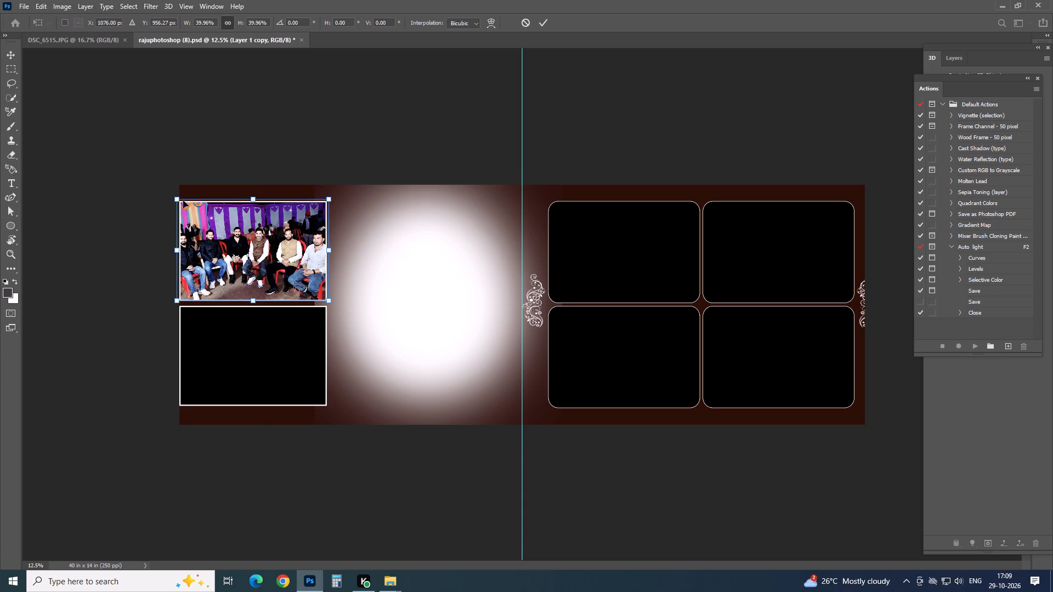
{"action": "left_click", "coordinate": [177, 202]}
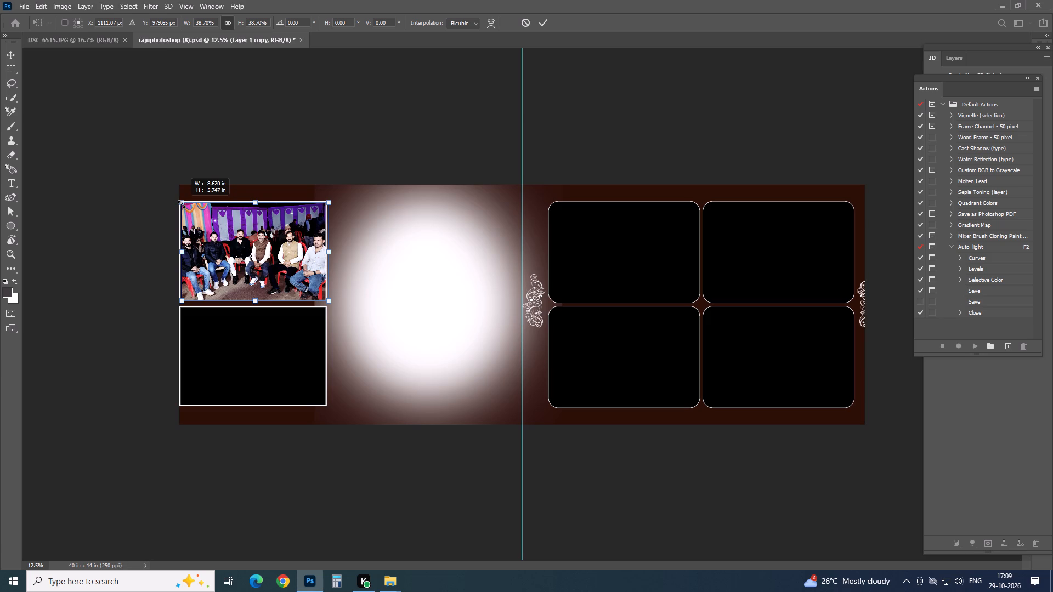
{"action": "key", "text": "Return"}
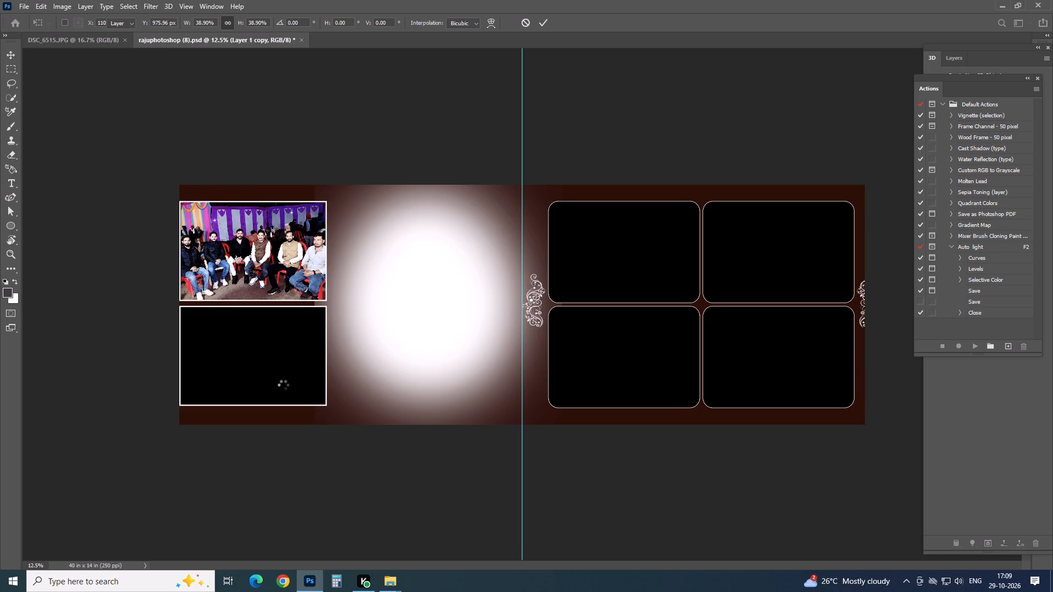
Examine the group photo's fit inside the left page's upper frame up close.
{"action": "key", "text": "ctrl+equal"}
{"action": "key", "text": "ctrl+equal"}
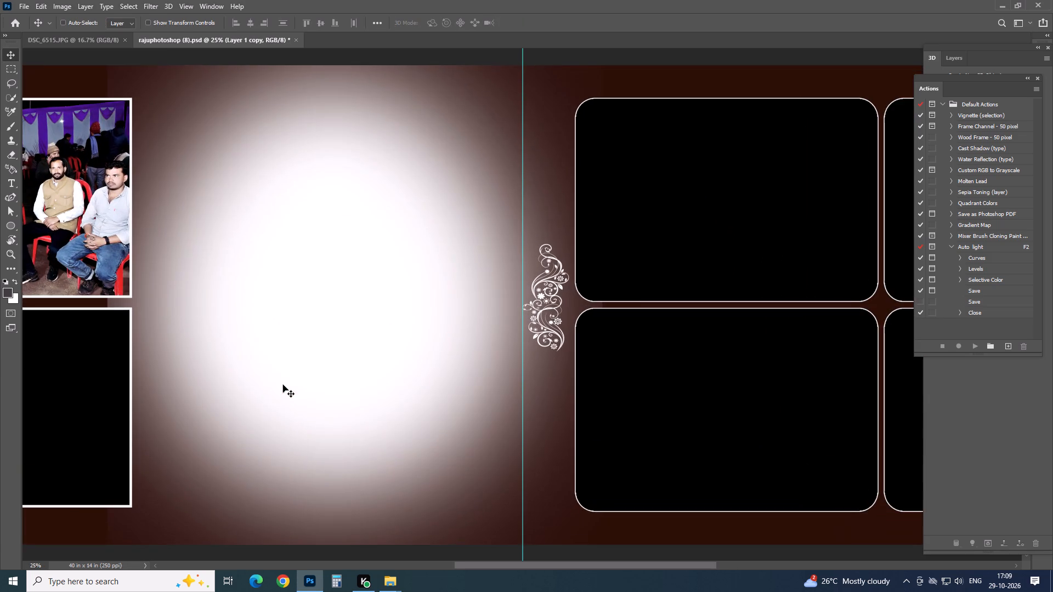
{"action": "key", "text": "space"}
{"action": "key", "text": "space"}
{"action": "key", "text": "space"}
{"action": "key", "text": "space"}
{"action": "key", "text": "space"}
{"action": "key", "text": "space"}
{"action": "key", "text": "space"}
{"action": "key", "text": "space"}
{"action": "key", "text": "space"}
{"action": "key", "text": "space"}
{"action": "key", "text": "space"}
{"action": "key", "text": "space"}
{"action": "key", "text": "space"}
{"action": "key", "text": "space"}
{"action": "key", "text": "space"}
{"action": "key", "text": "space"}
{"action": "key", "text": "space"}
{"action": "key", "text": "space"}
{"action": "key", "text": "space"}
{"action": "key", "text": "space"}
{"action": "left_click_drag", "start_coordinate": [262, 346], "coordinate": [548, 352]}
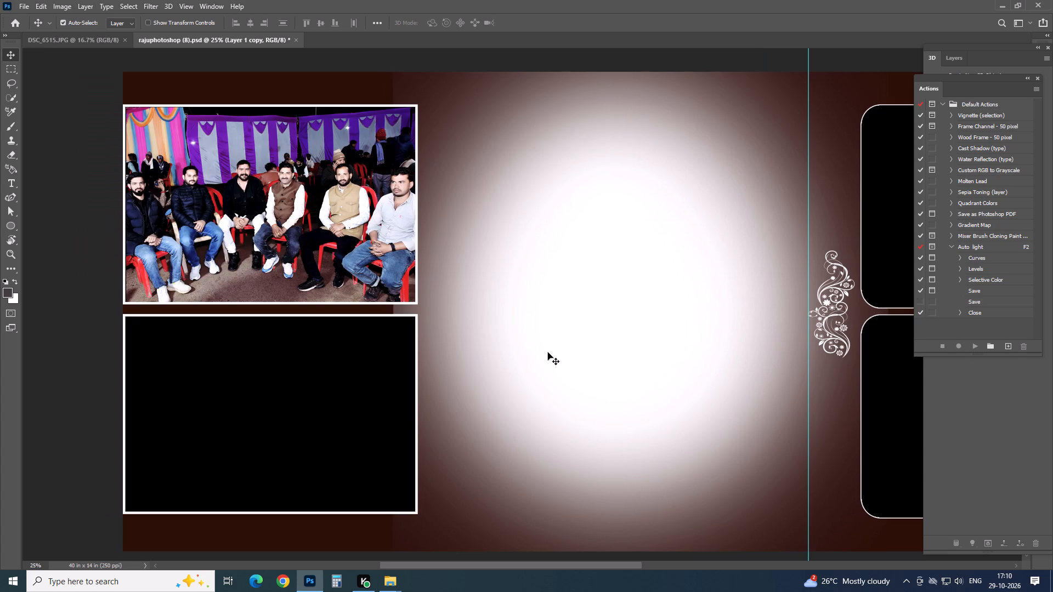
{"action": "key", "text": "ctrl+minus"}
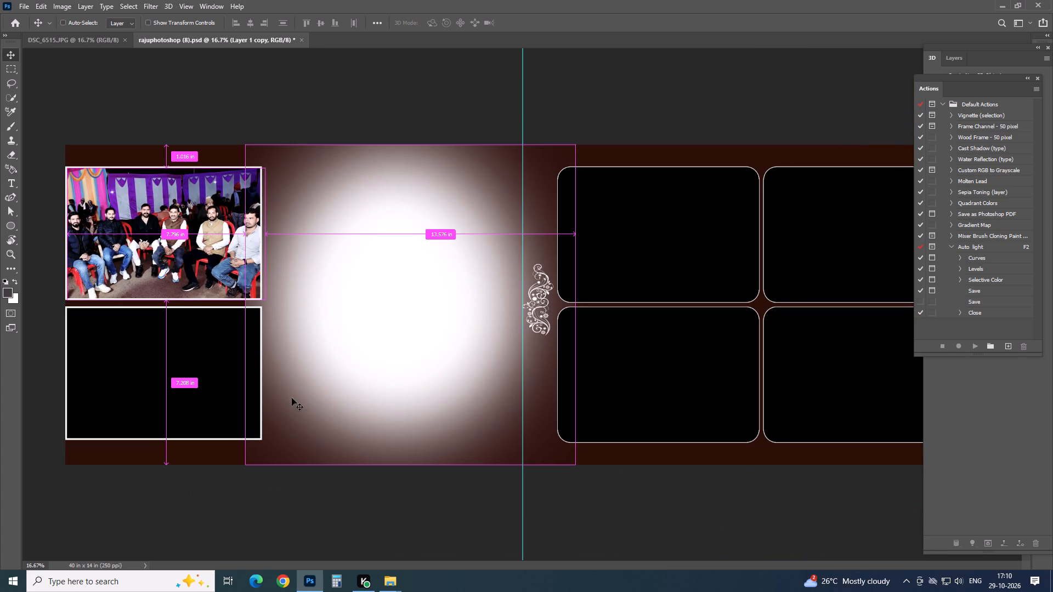
Copy the whole DSC_6515.JPG photo, close its file and paste it clipped to the left page's lower frame.
{"action": "left_click", "coordinate": [154, 354]}
{"action": "left_click", "coordinate": [95, 44]}
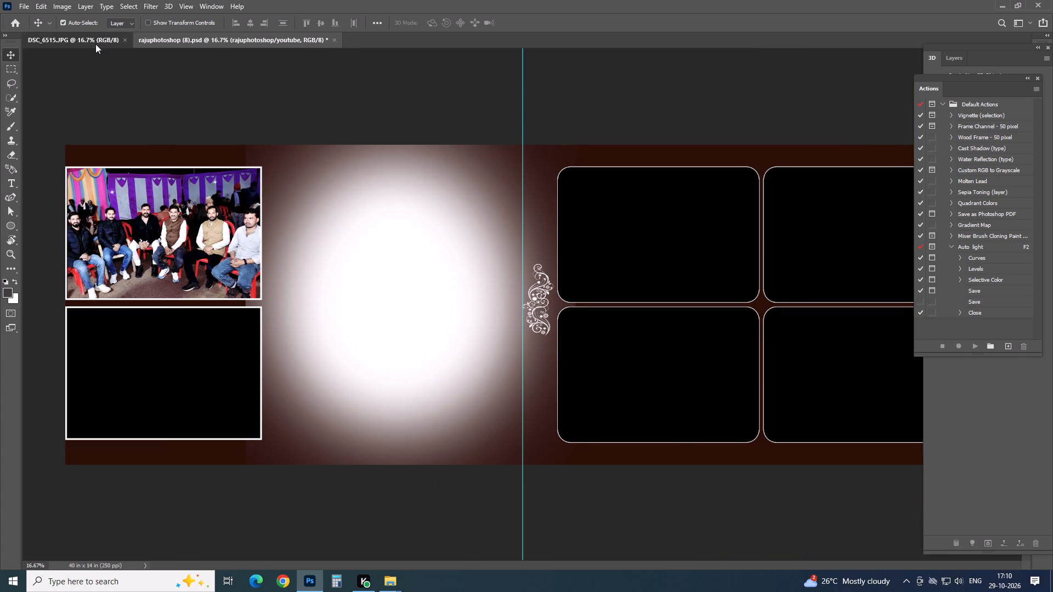
{"action": "key", "text": "ctrl+a"}
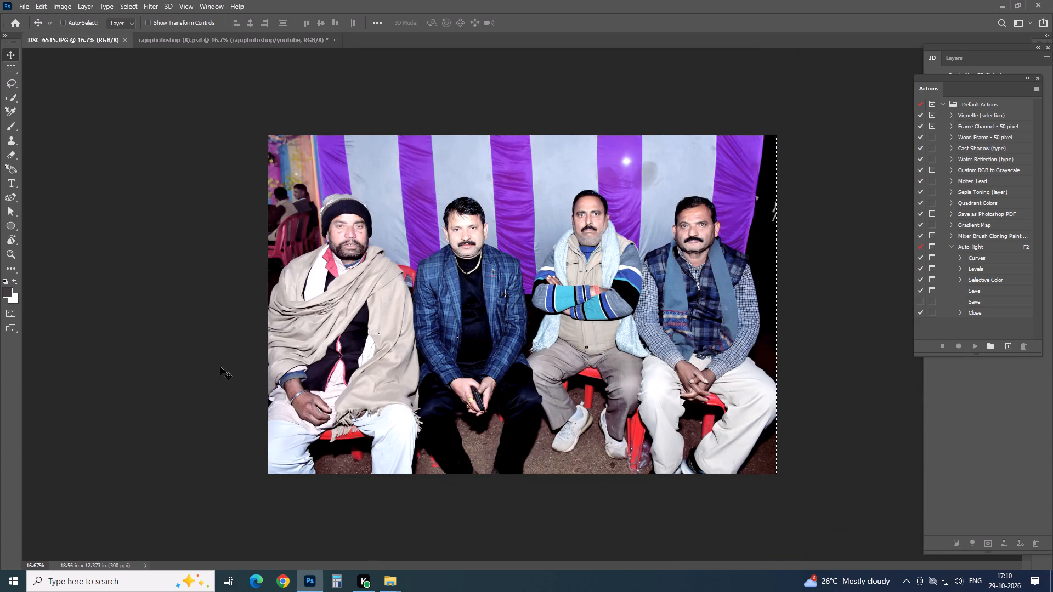
{"action": "key", "text": "ctrl+c"}
{"action": "key", "text": "ctrl+w"}
{"action": "left_click", "coordinate": [198, 368]}
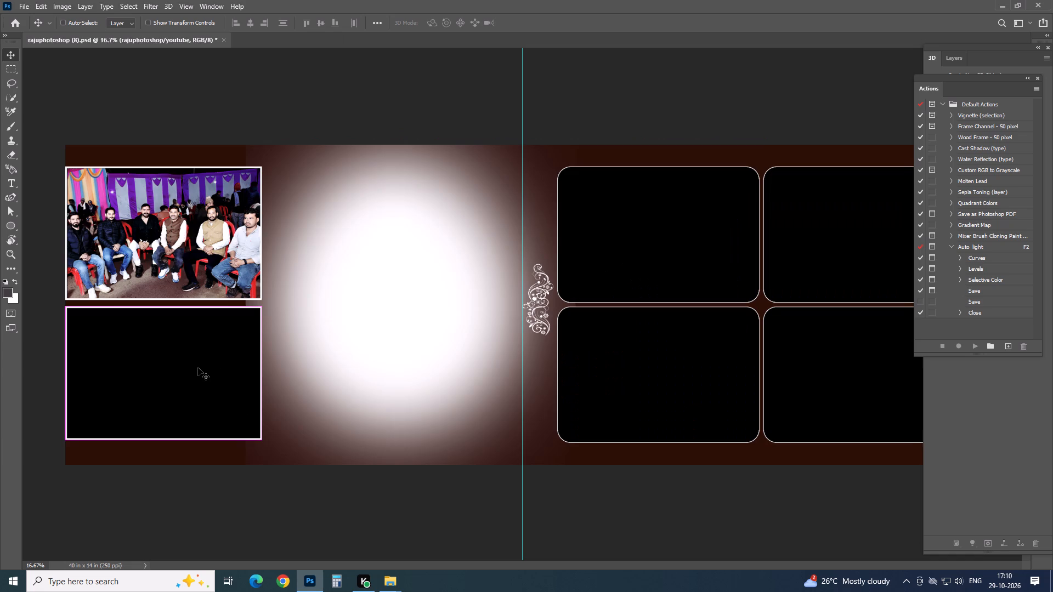
{"action": "key", "text": "ctrl+v"}
{"action": "key", "text": "ctrl+alt+g"}
Scale the pasted four-man photo to about 39% and position it to fill the left page's lower frame.
{"action": "key", "text": "ctrl+t"}
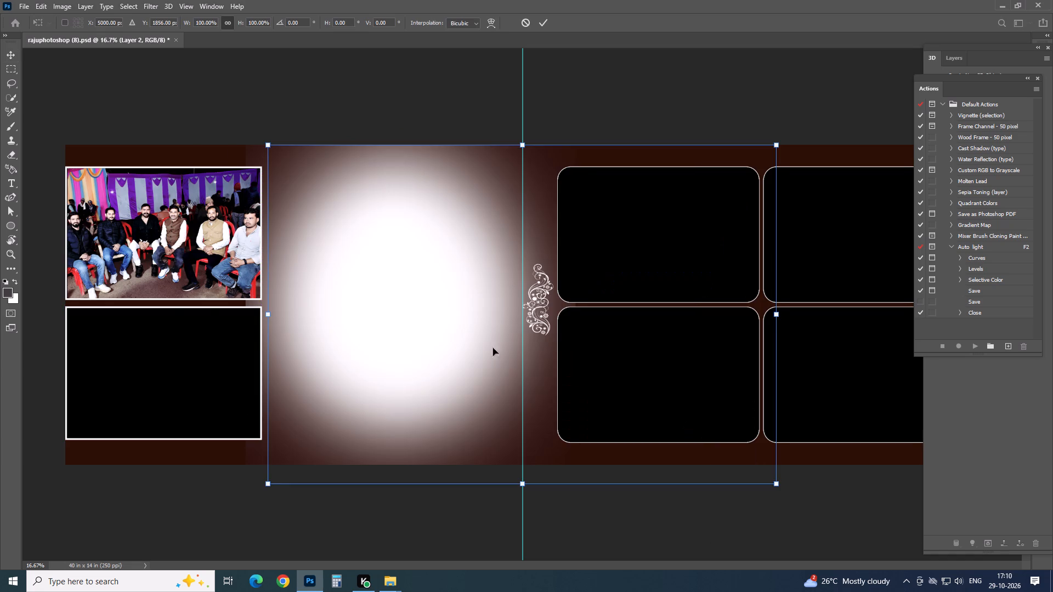
{"action": "left_click_drag", "start_coordinate": [541, 327], "coordinate": [388, 350]}
{"action": "left_click_drag", "start_coordinate": [622, 172], "coordinate": [280, 391]}
{"action": "left_click_drag", "start_coordinate": [280, 391], "coordinate": [294, 381]}
{"action": "left_click_drag", "start_coordinate": [227, 460], "coordinate": [173, 410]}
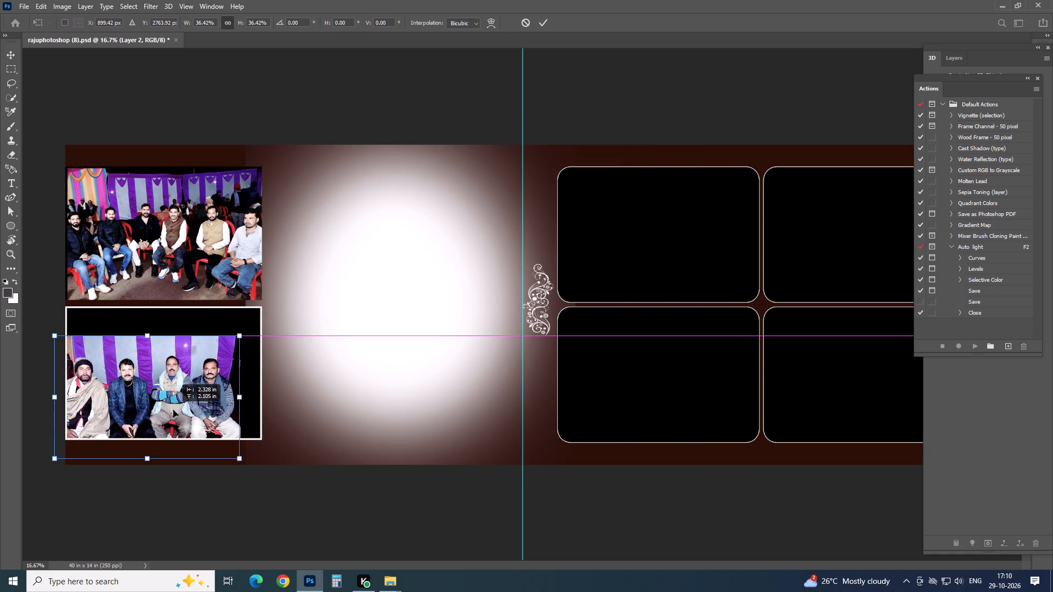
{"action": "left_click_drag", "start_coordinate": [173, 410], "coordinate": [185, 382]}
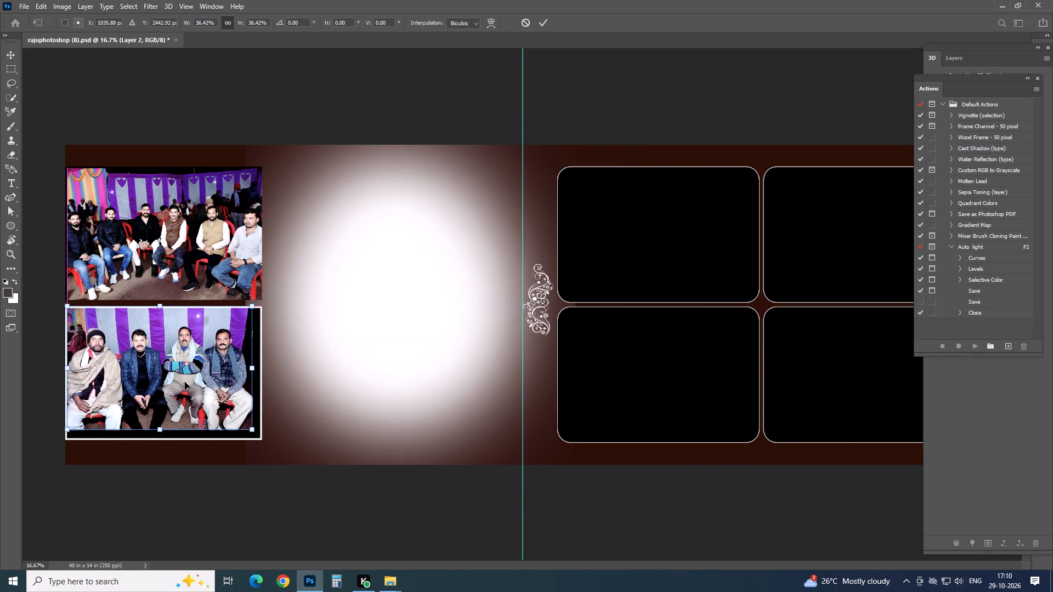
{"action": "left_click_drag", "start_coordinate": [254, 431], "coordinate": [266, 441]}
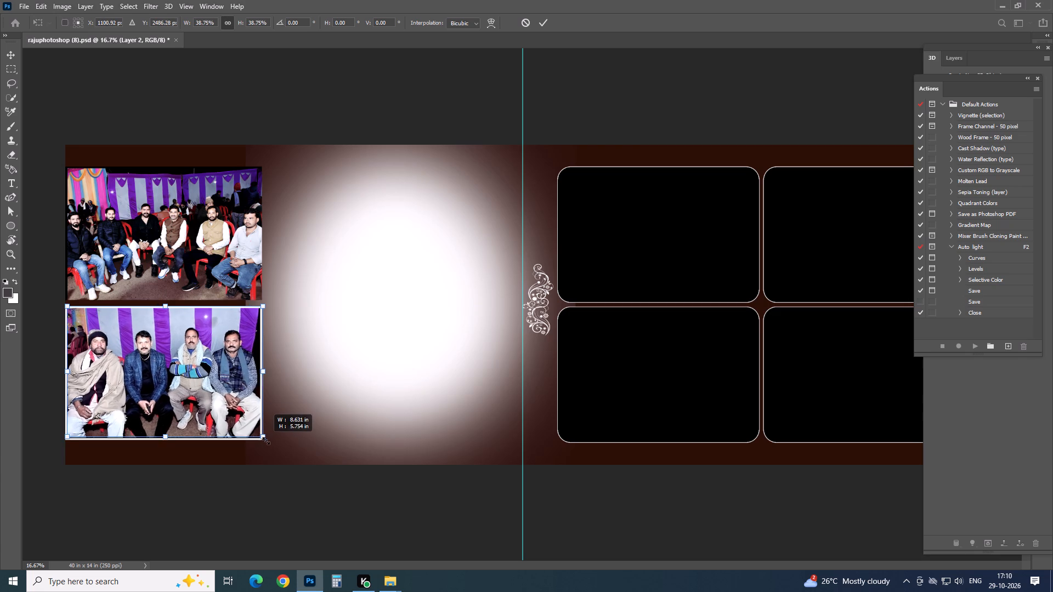
{"action": "left_click_drag", "start_coordinate": [266, 441], "coordinate": [267, 441]}
{"action": "key", "text": "Return"}
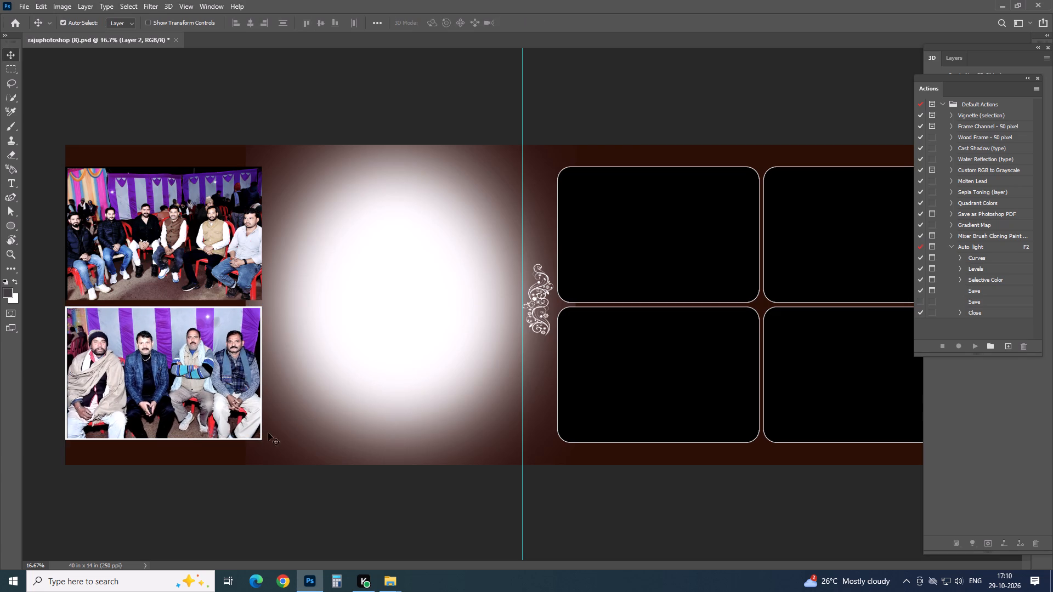
Switch to File Explorer, go up to the Shadi photo 101D7500 folder and preview DSC_6569 at full size.
{"action": "left_click", "coordinate": [385, 590]}
{"action": "left_click", "coordinate": [435, 560]}
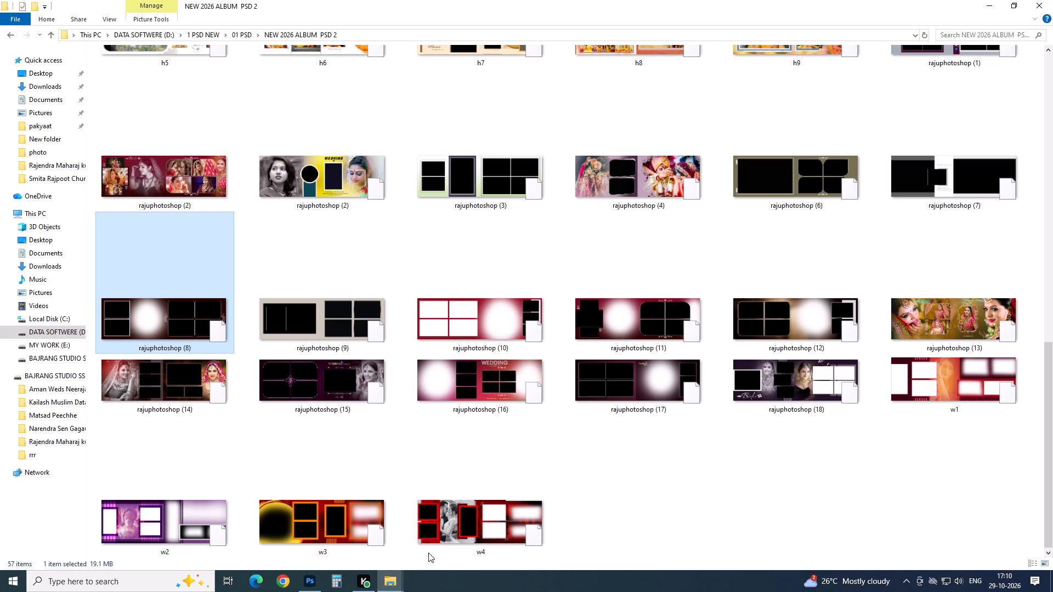
{"action": "left_click", "coordinate": [394, 581]}
{"action": "left_click", "coordinate": [366, 531]}
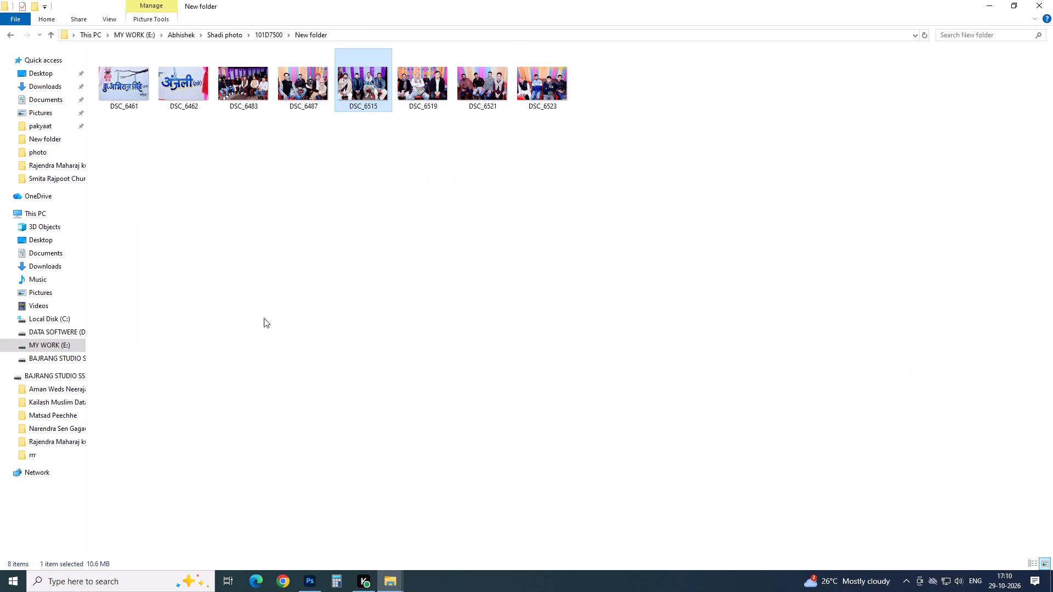
{"action": "left_click", "coordinate": [49, 36]}
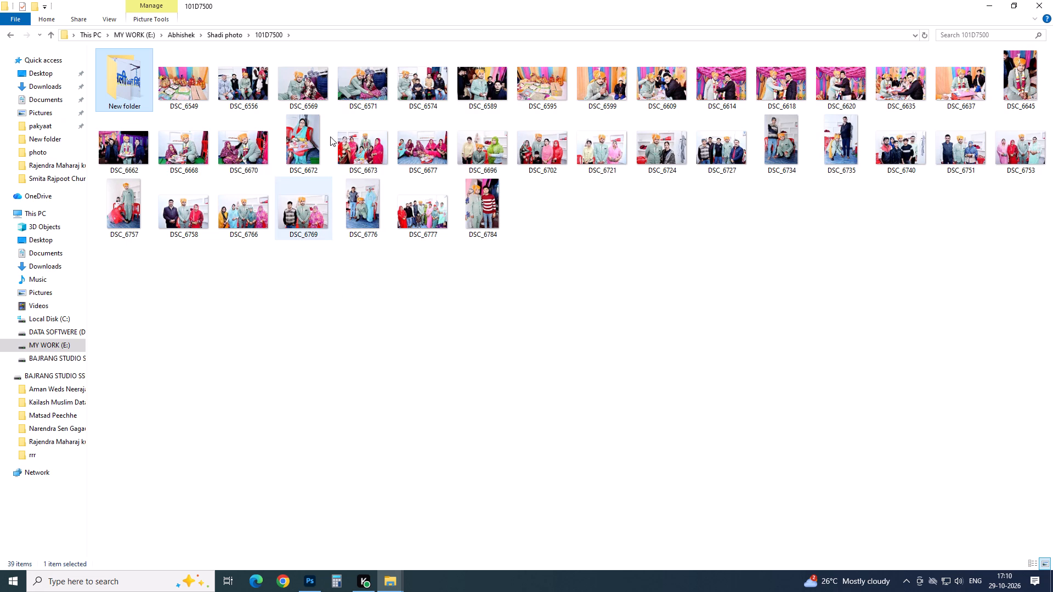
{"action": "double_click", "coordinate": [312, 99]}
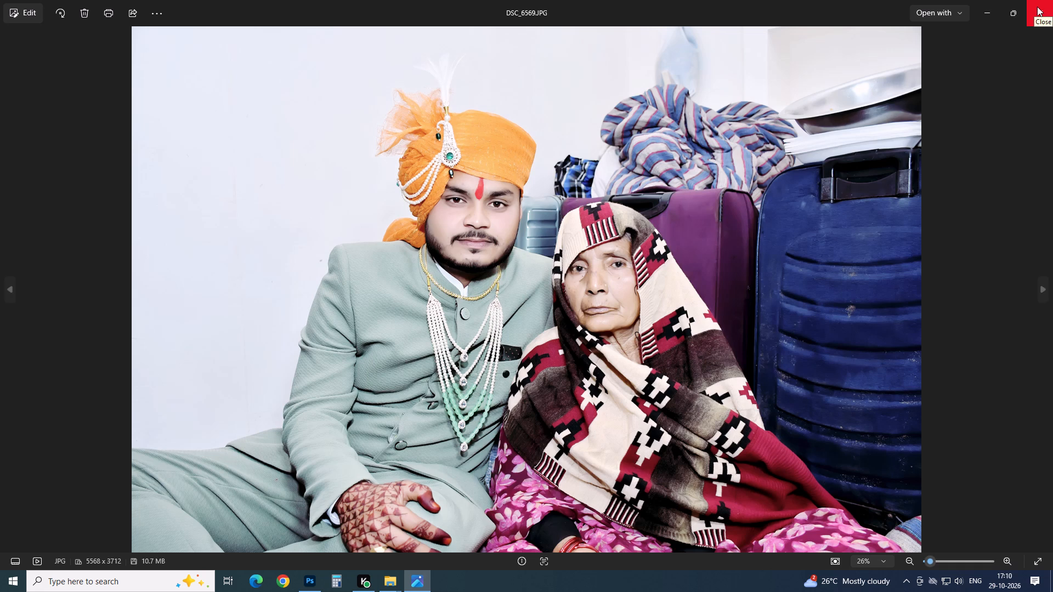
{"action": "left_click", "coordinate": [1037, 7]}
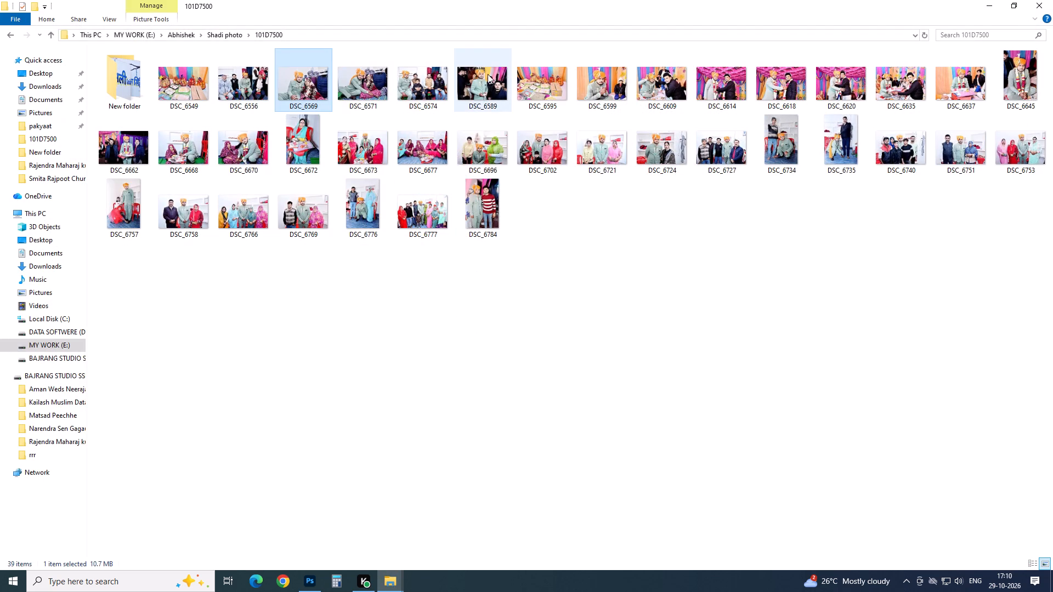
Select the photos DSC_6549, DSC_6589, DSC_6595, DSC_6599 and DSC_6609 together in the 101D7500 folder.
{"action": "left_click", "coordinate": [468, 90], "text": "ctrl"}
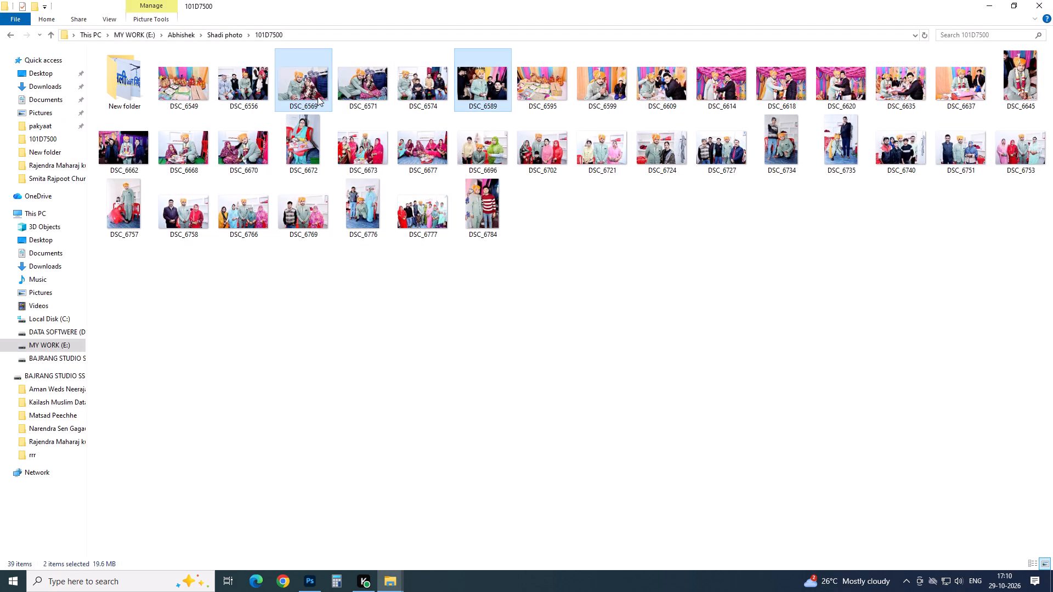
{"action": "left_click", "coordinate": [307, 84], "text": "ctrl"}
{"action": "left_click", "coordinate": [192, 76], "text": "ctrl"}
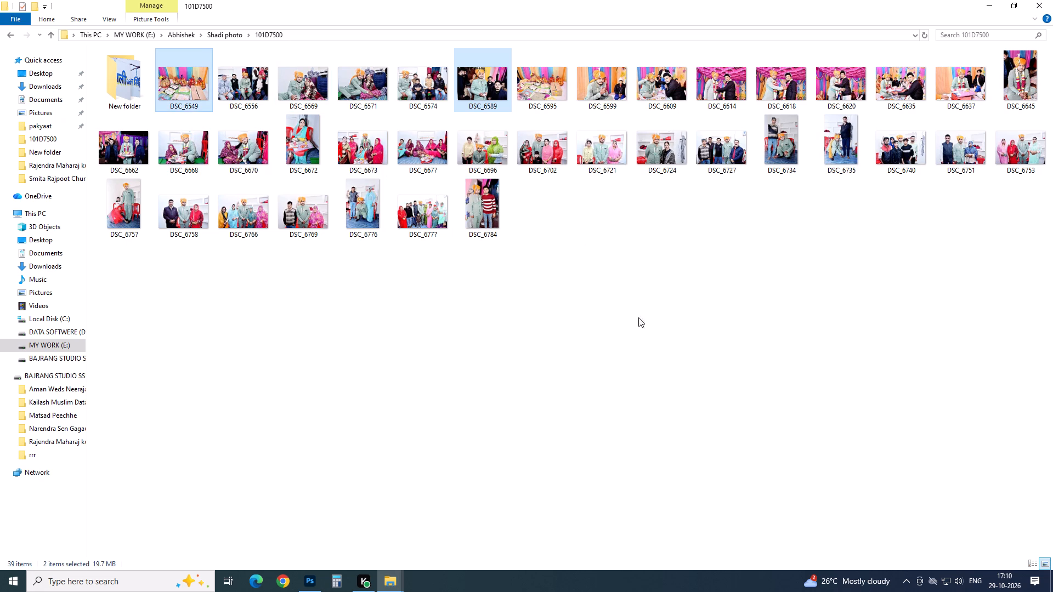
{"action": "left_click", "coordinate": [556, 100], "text": "ctrl"}
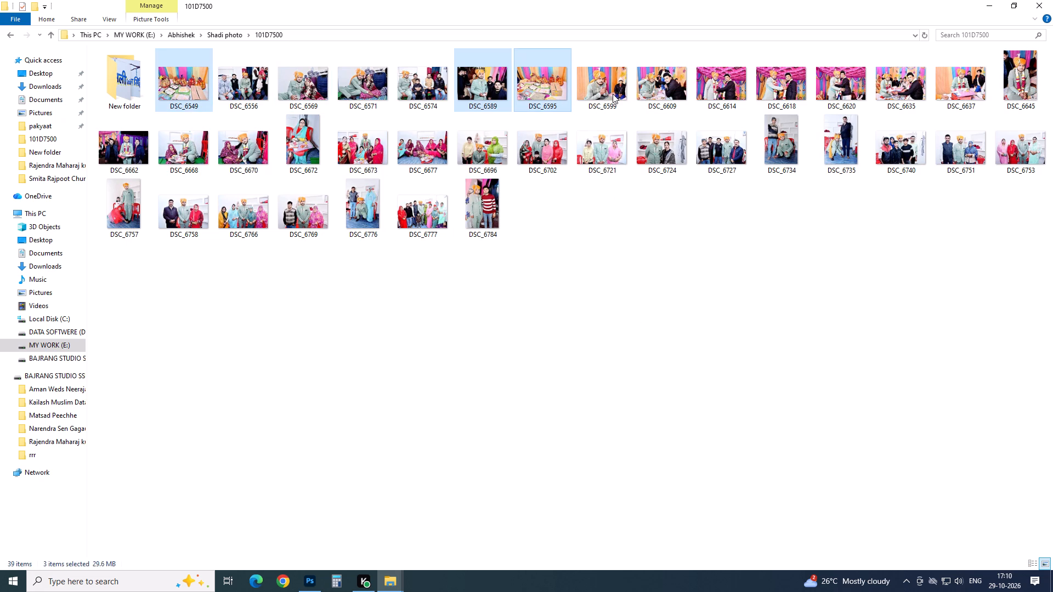
{"action": "left_click", "coordinate": [613, 94], "text": "ctrl"}
{"action": "left_click", "coordinate": [656, 94], "text": "ctrl"}
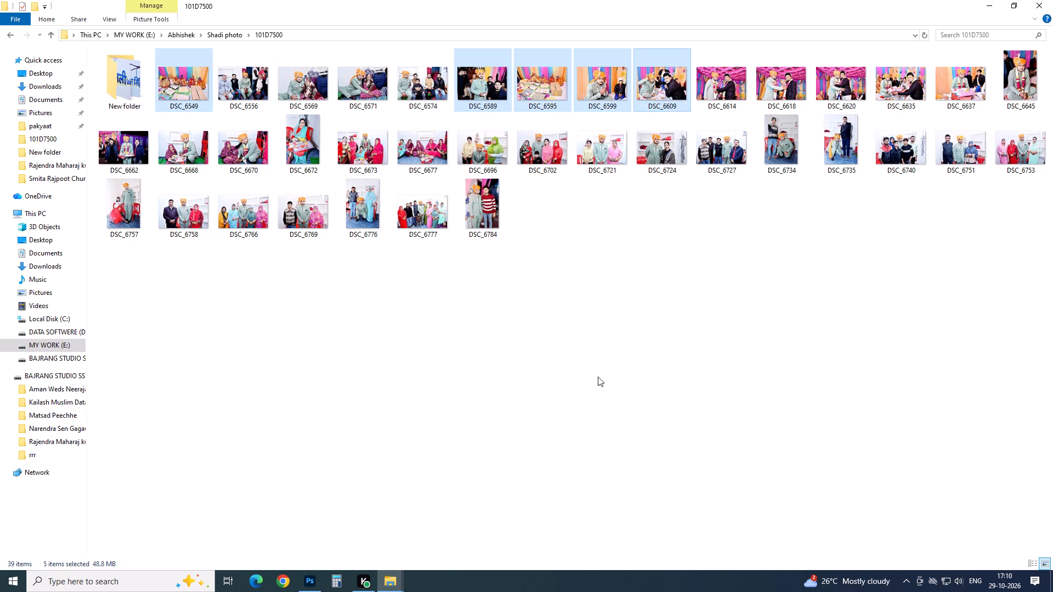
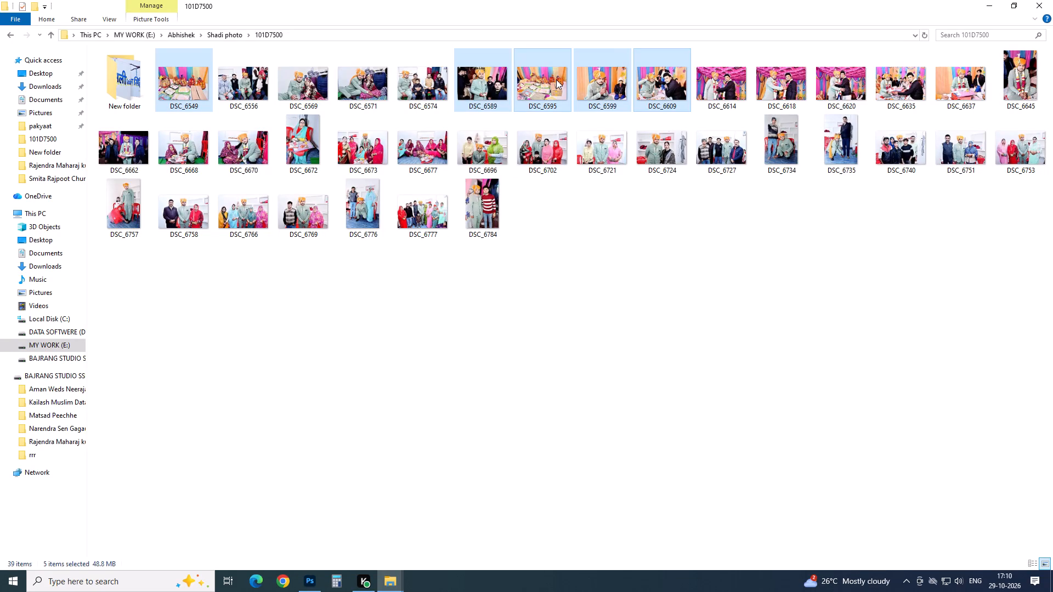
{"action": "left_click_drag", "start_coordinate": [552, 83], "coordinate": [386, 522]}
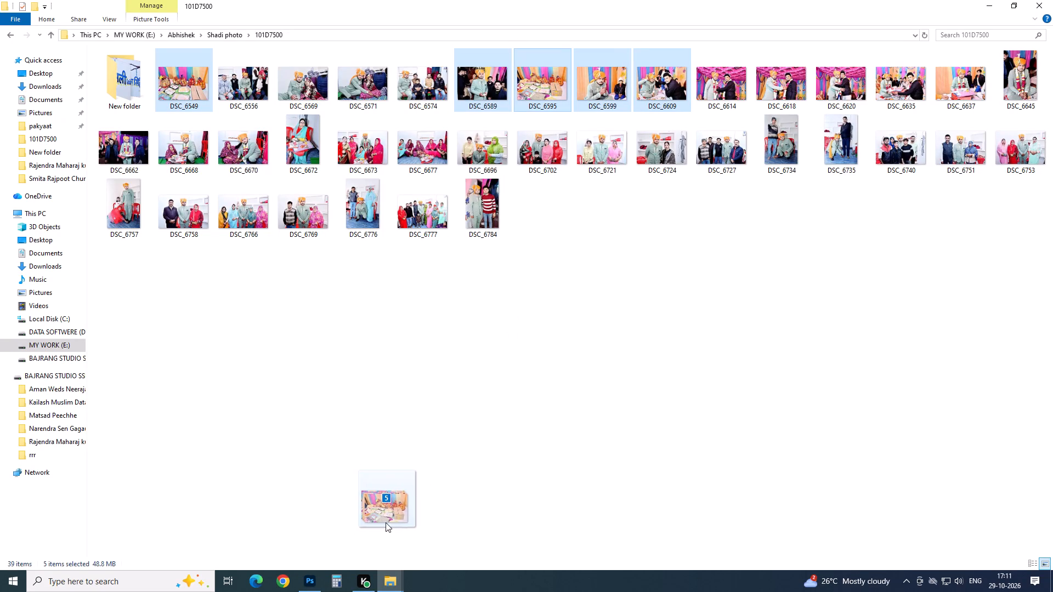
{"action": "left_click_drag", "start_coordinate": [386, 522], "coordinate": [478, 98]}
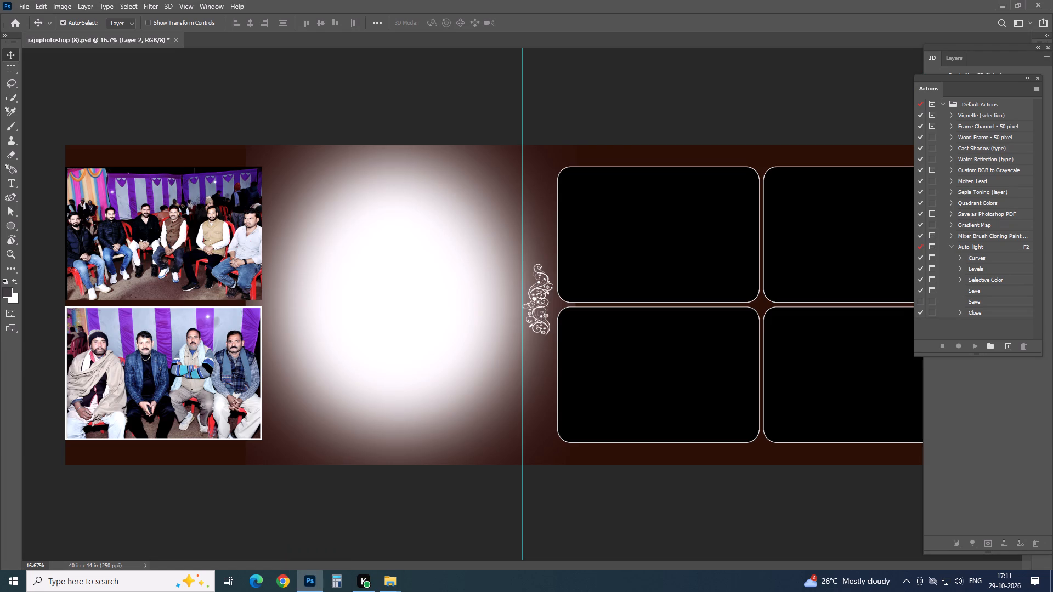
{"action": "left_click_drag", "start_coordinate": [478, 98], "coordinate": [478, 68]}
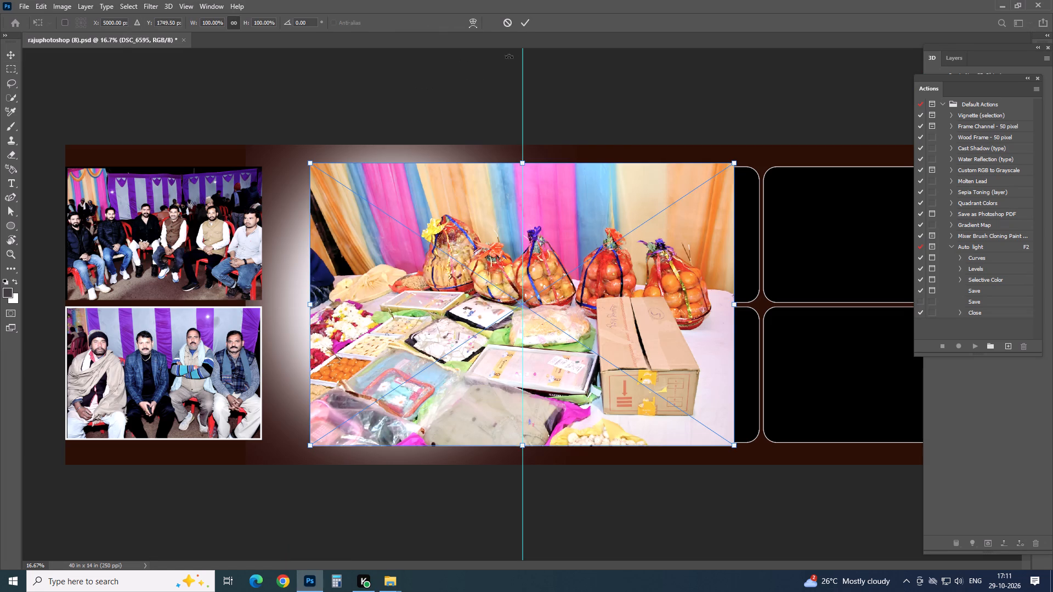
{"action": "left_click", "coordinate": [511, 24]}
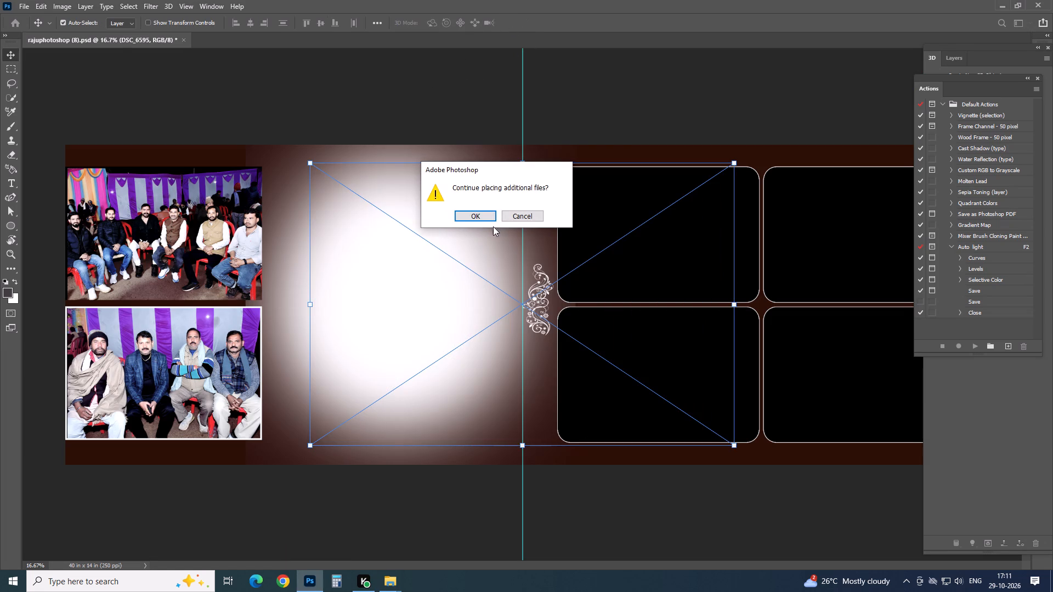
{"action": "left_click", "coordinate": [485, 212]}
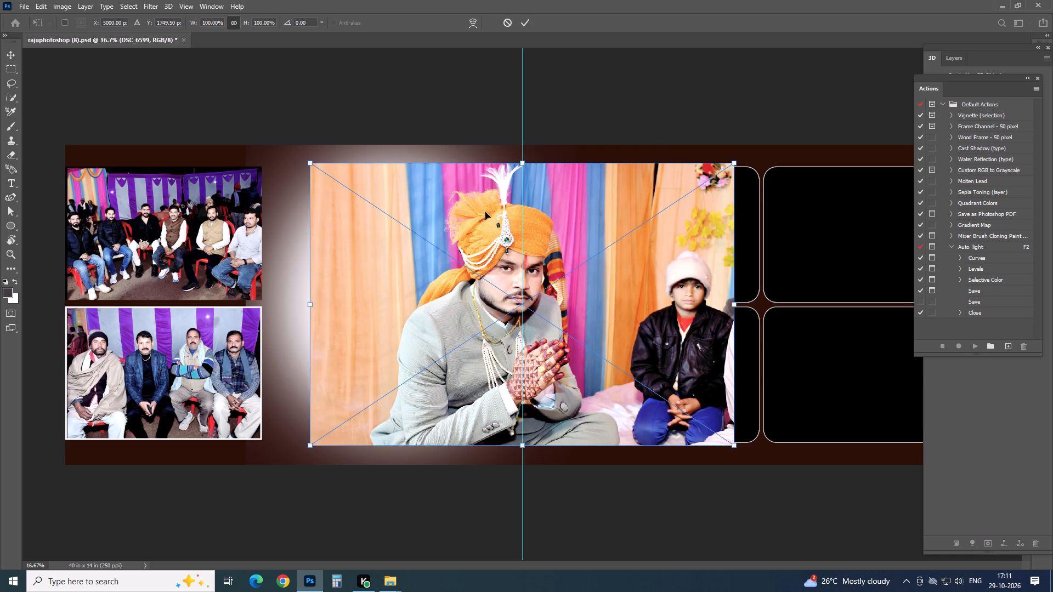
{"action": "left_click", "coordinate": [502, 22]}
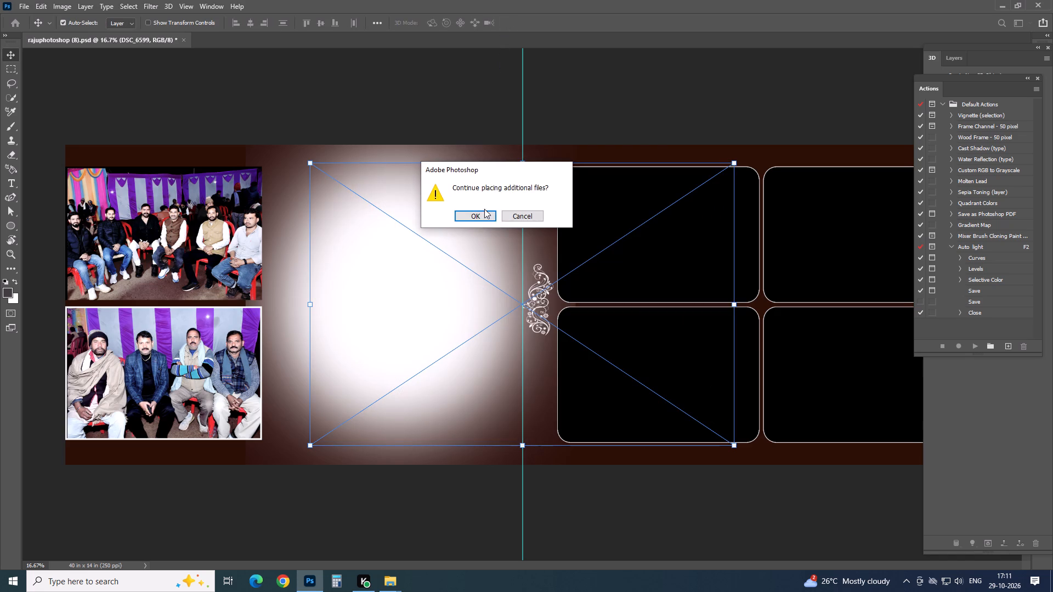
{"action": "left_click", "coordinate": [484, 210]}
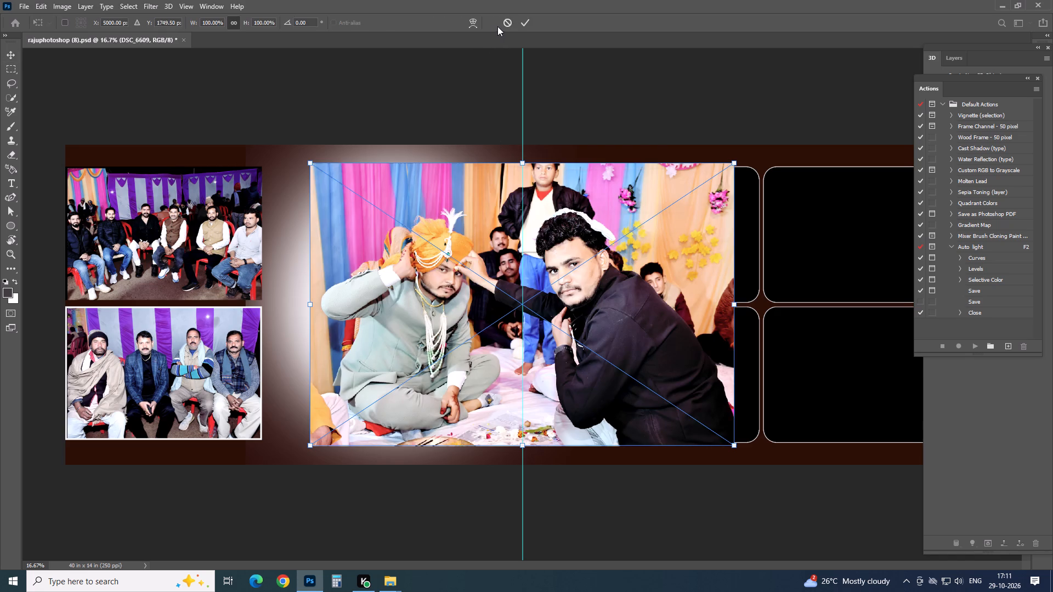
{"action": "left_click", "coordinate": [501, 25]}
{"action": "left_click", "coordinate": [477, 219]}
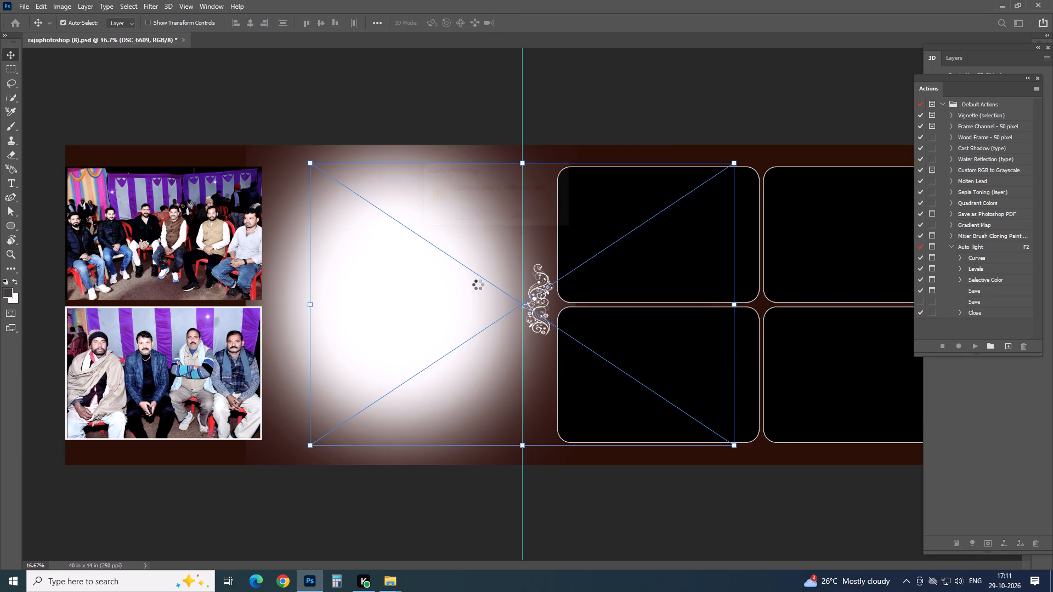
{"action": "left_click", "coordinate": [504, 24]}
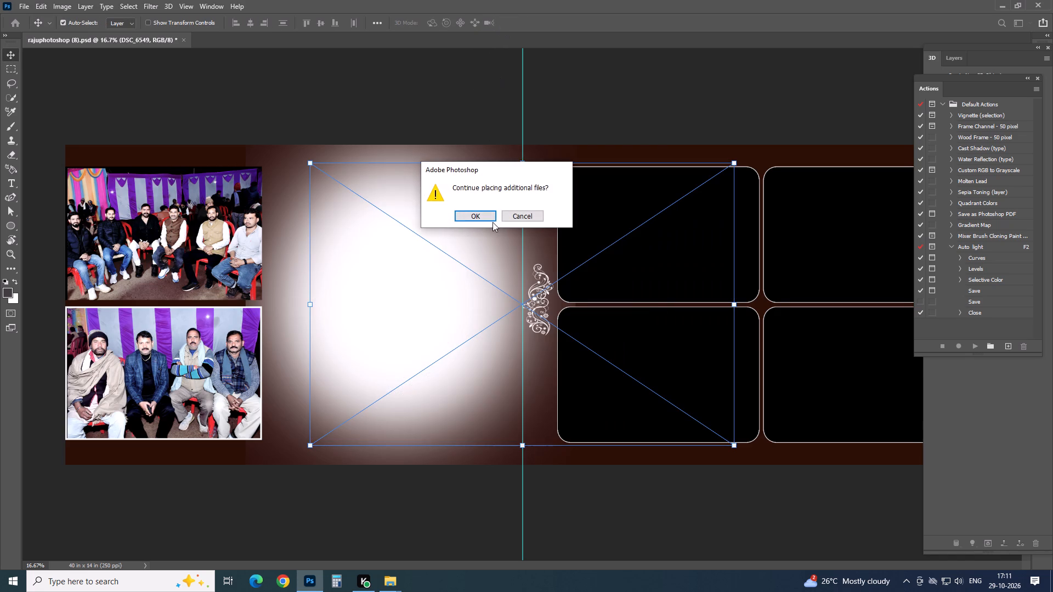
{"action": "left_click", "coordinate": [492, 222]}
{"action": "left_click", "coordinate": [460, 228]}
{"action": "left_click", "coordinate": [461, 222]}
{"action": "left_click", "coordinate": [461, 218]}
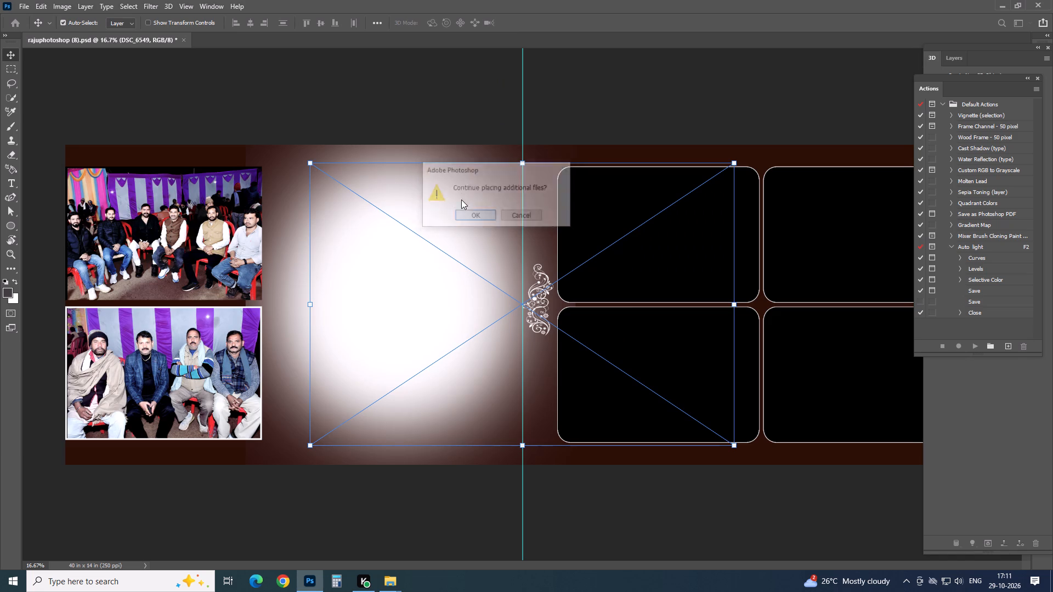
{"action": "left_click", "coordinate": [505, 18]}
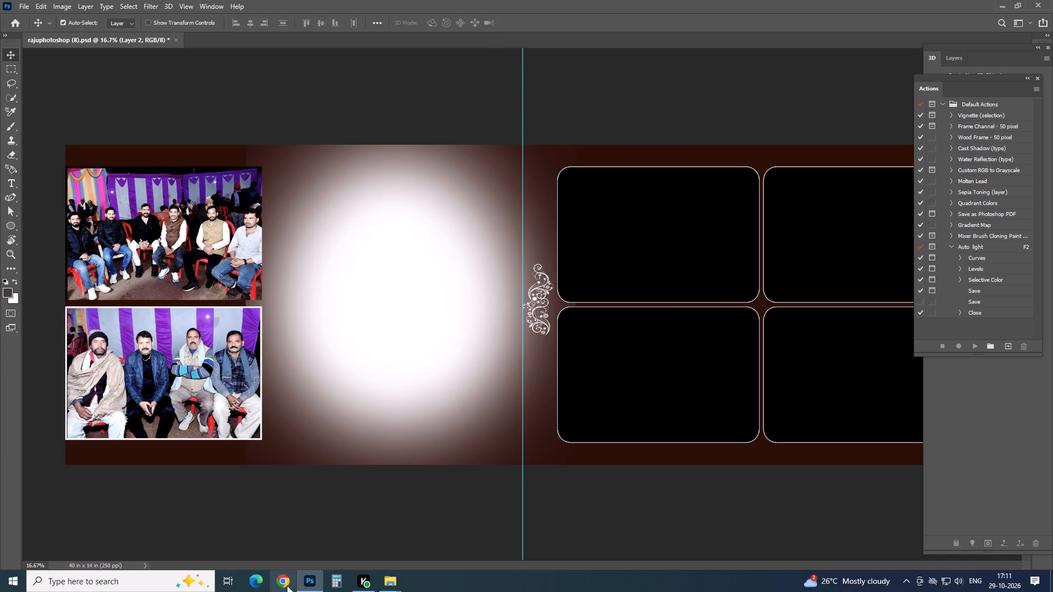
Open the five selected 101D7500 photos from File Explorer as separate documents in Photoshop.
{"action": "left_click", "coordinate": [391, 585]}
{"action": "left_click", "coordinate": [382, 539]}
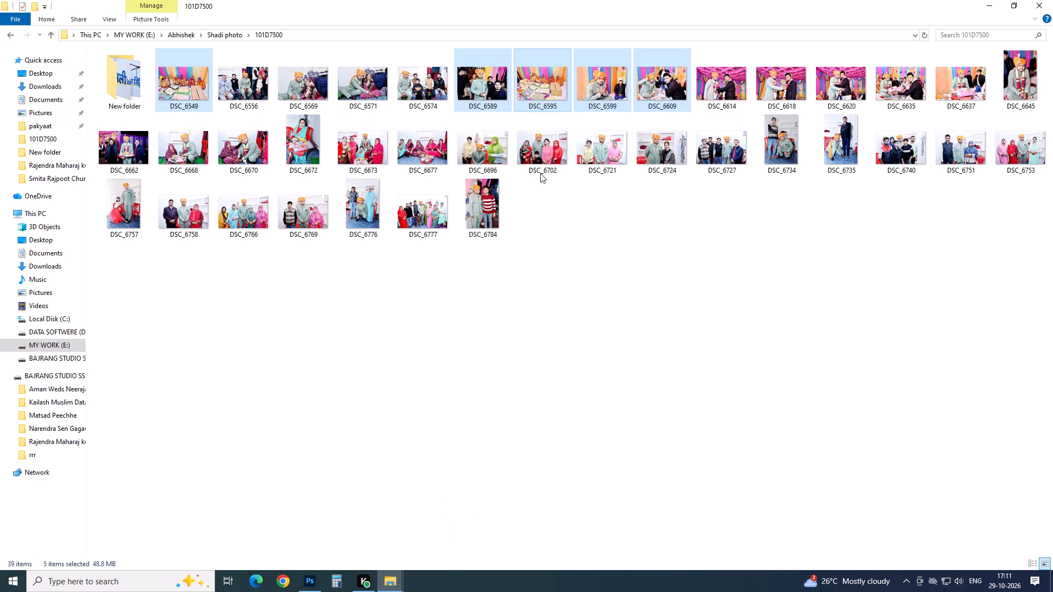
{"action": "left_click_drag", "start_coordinate": [533, 84], "coordinate": [307, 573]}
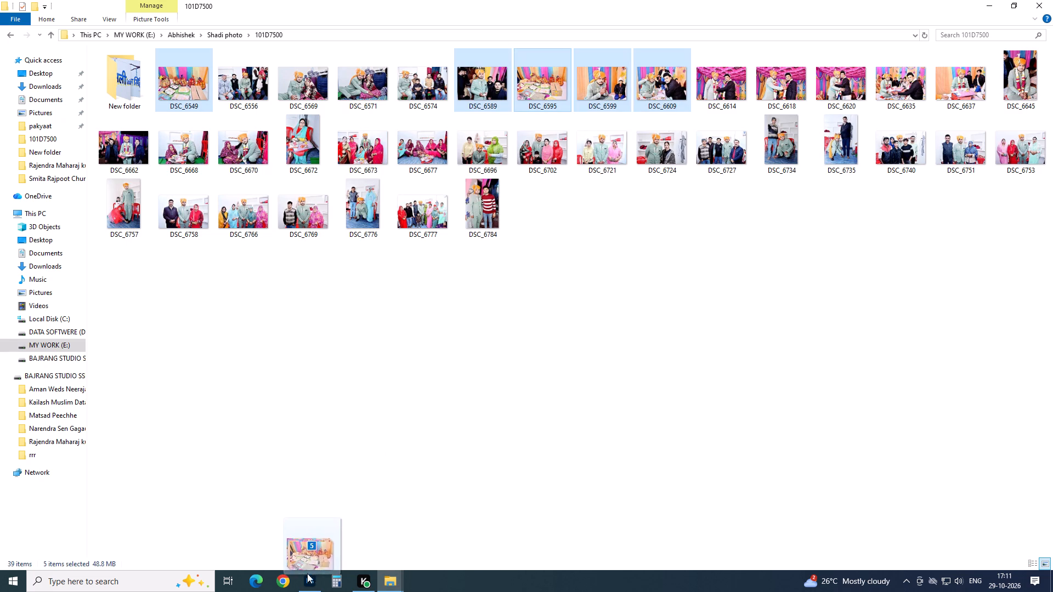
{"action": "left_click_drag", "start_coordinate": [307, 573], "coordinate": [586, 41]}
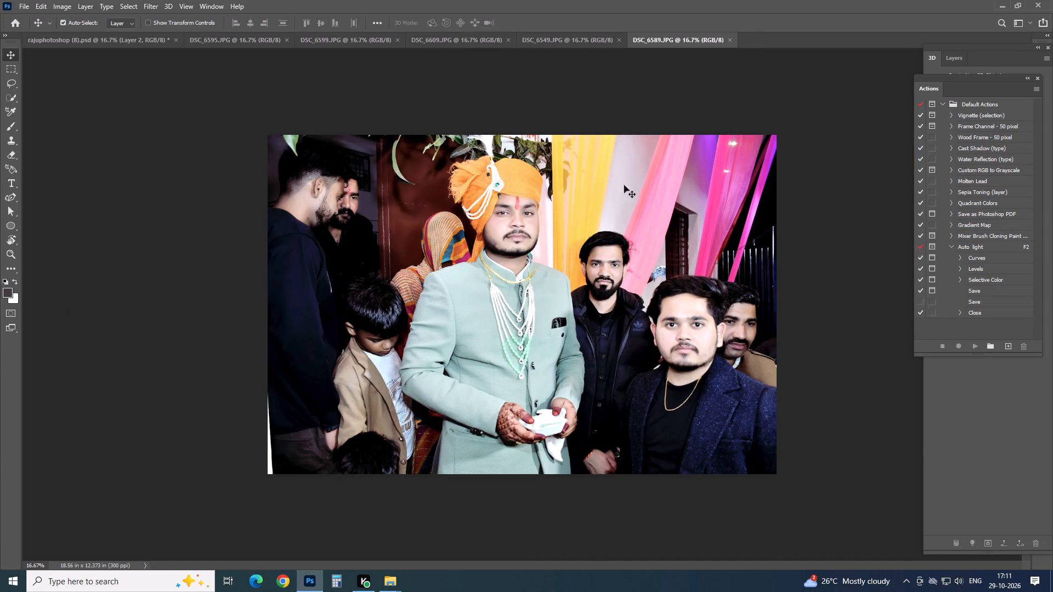
Copy the whole DSC_6589.JPG photo, close its file and paste it clipped to the large white soft-edged area of the left page.
{"action": "key", "text": "ctrl+a"}
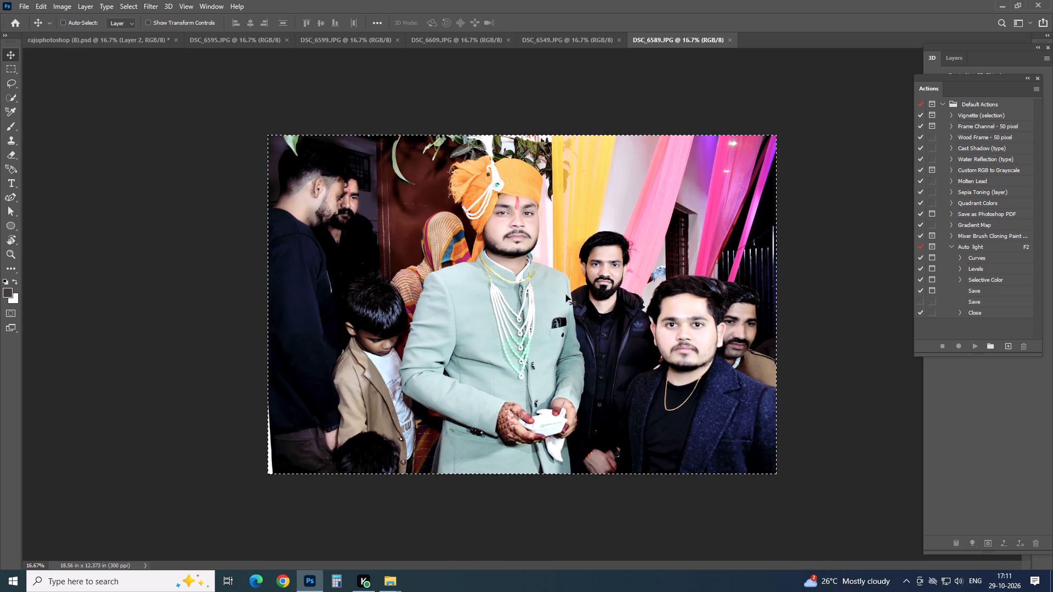
{"action": "key", "text": "ctrl+c"}
{"action": "key", "text": "ctrl+w"}
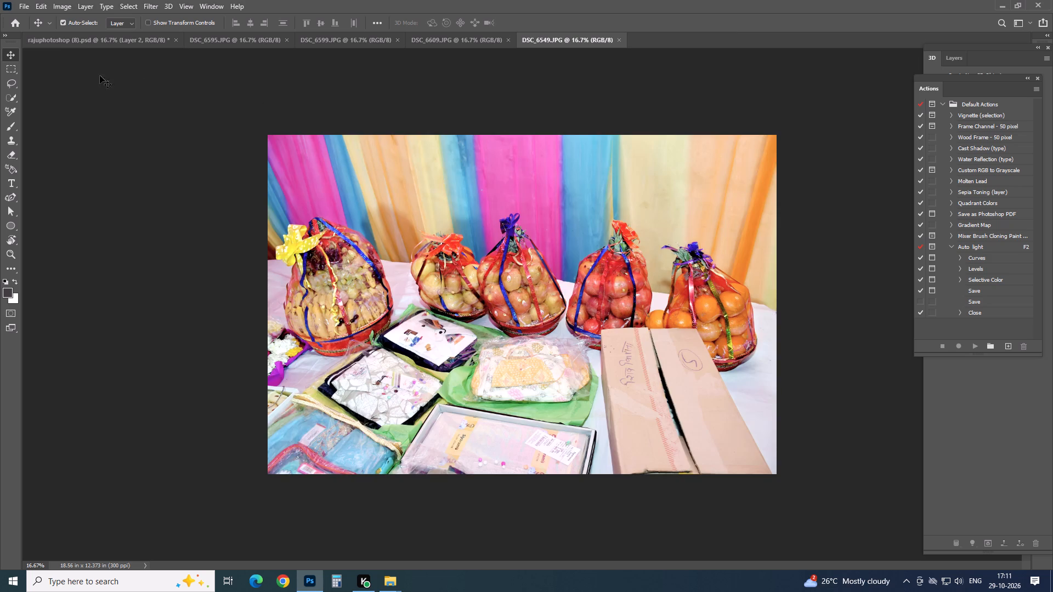
{"action": "left_click", "coordinate": [80, 42]}
{"action": "left_click", "coordinate": [365, 291]}
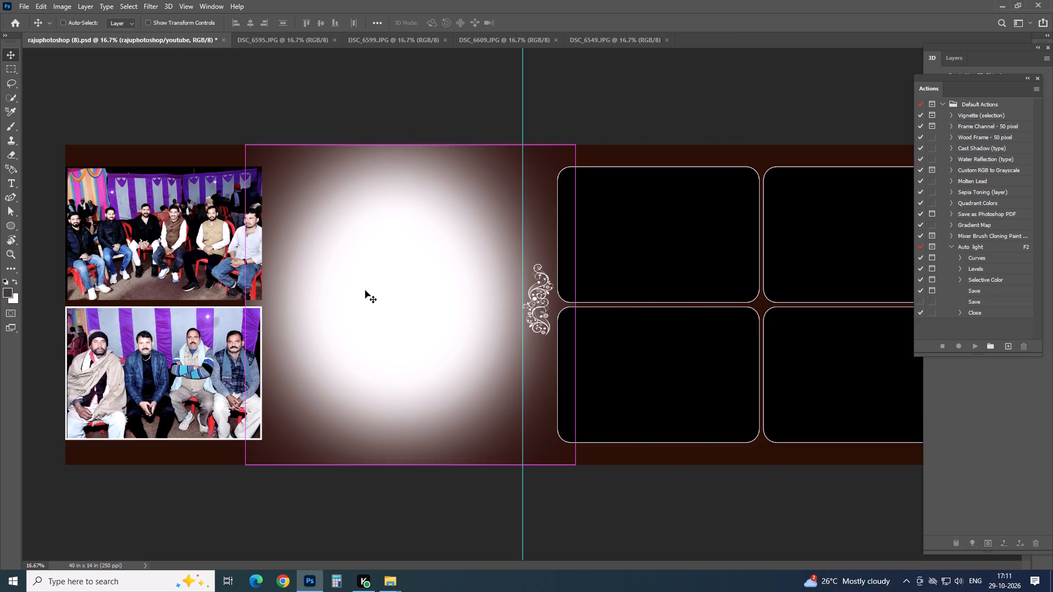
{"action": "key", "text": "ctrl+v"}
{"action": "key", "text": "ctrl+alt+g"}
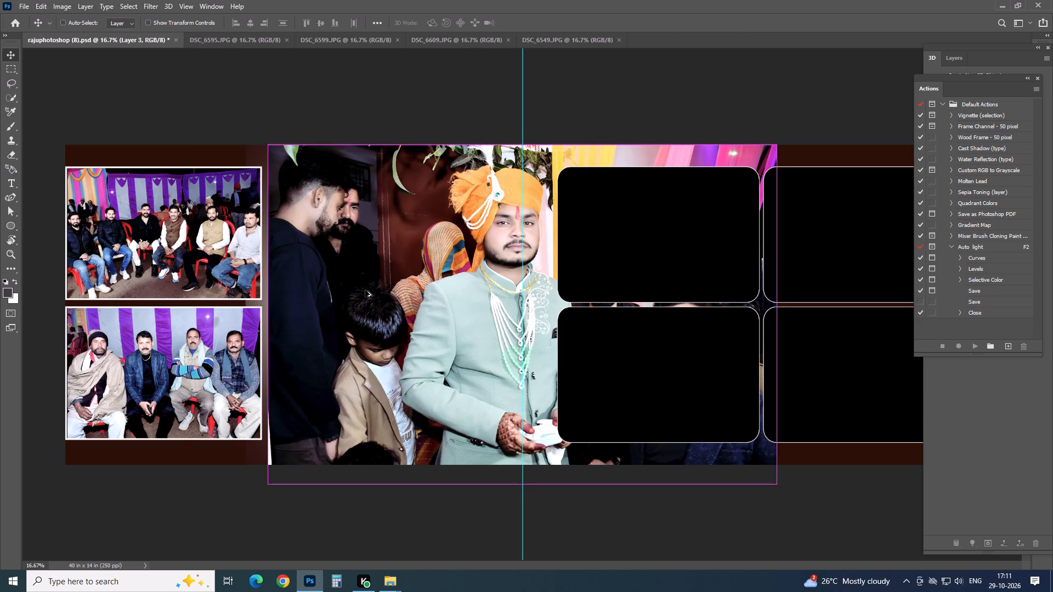
Position the pasted groom photo at X 3860 px without scaling, with his turban a little below the spread's top edge.
{"action": "key", "text": "ctrl+t"}
{"action": "left_click_drag", "start_coordinate": [548, 308], "coordinate": [445, 290]}
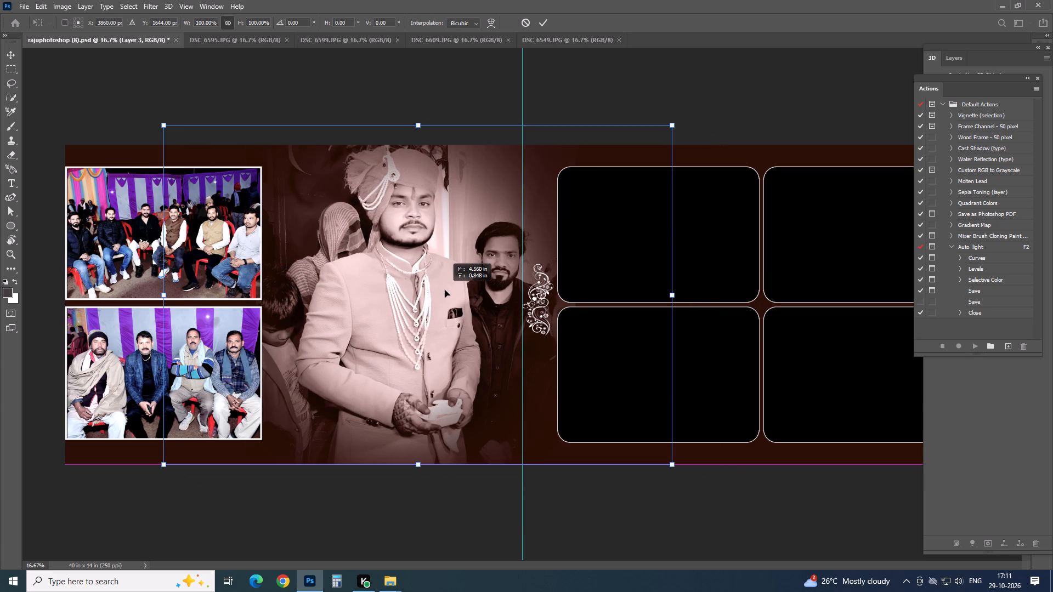
{"action": "left_click_drag", "start_coordinate": [445, 290], "coordinate": [445, 290]}
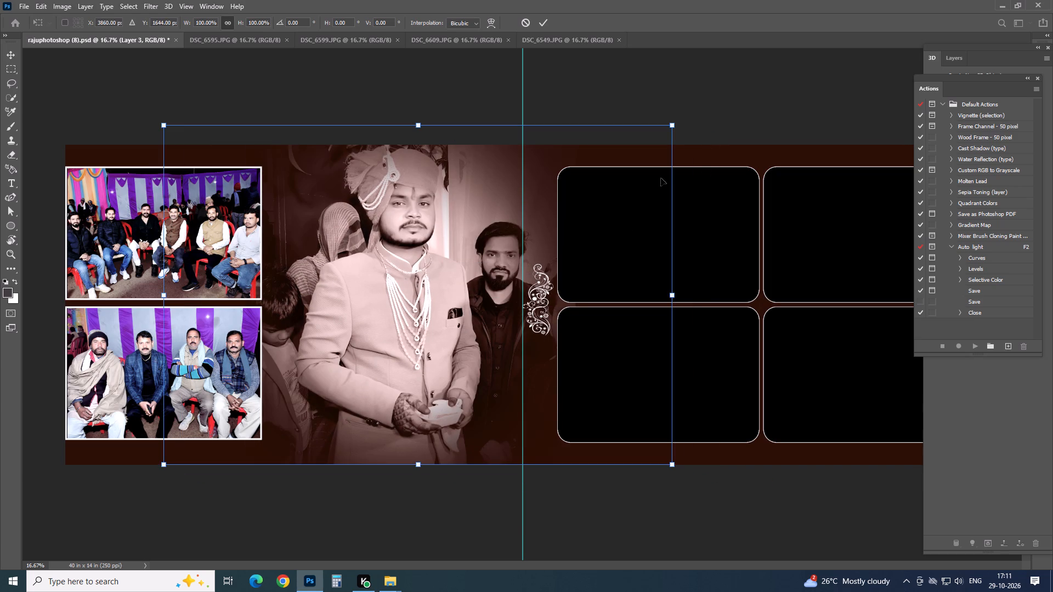
{"action": "left_click_drag", "start_coordinate": [574, 237], "coordinate": [578, 255]}
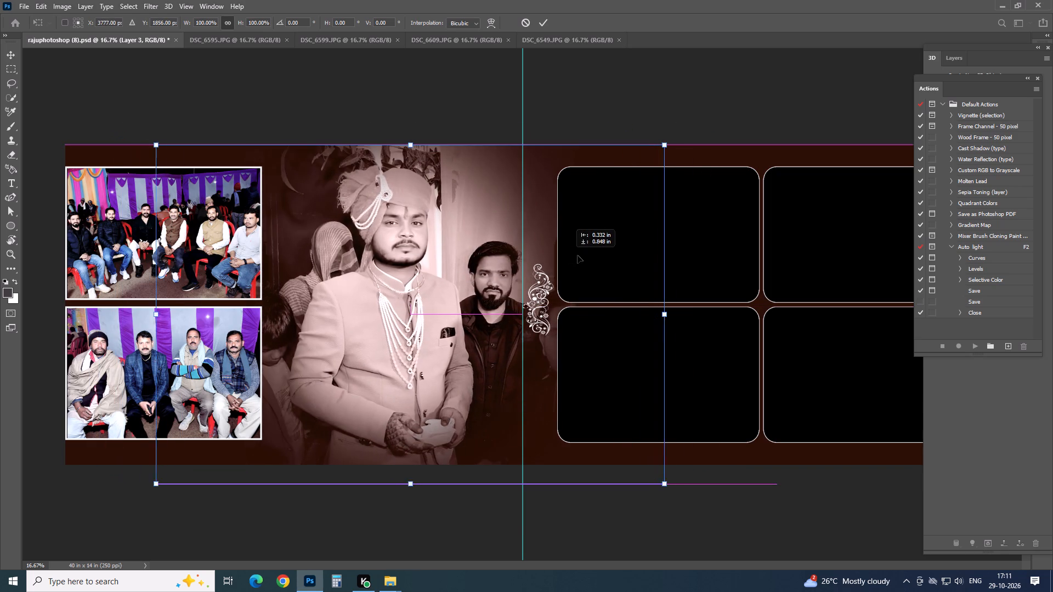
{"action": "left_click_drag", "start_coordinate": [578, 255], "coordinate": [573, 252]}
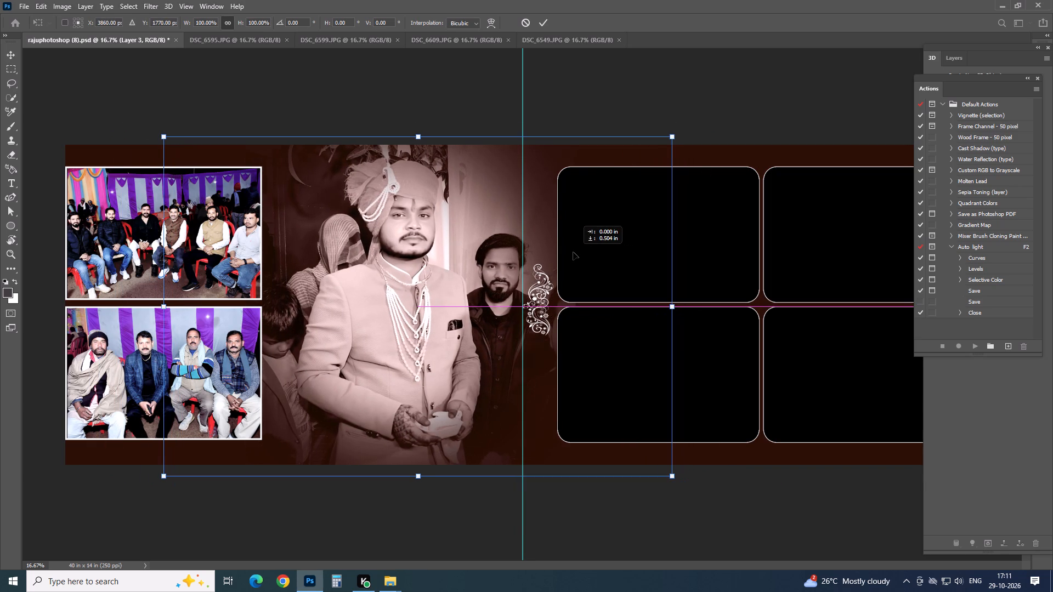
{"action": "left_click_drag", "start_coordinate": [573, 252], "coordinate": [570, 252]}
{"action": "key", "text": "Down"}
{"action": "key", "text": "Down"}
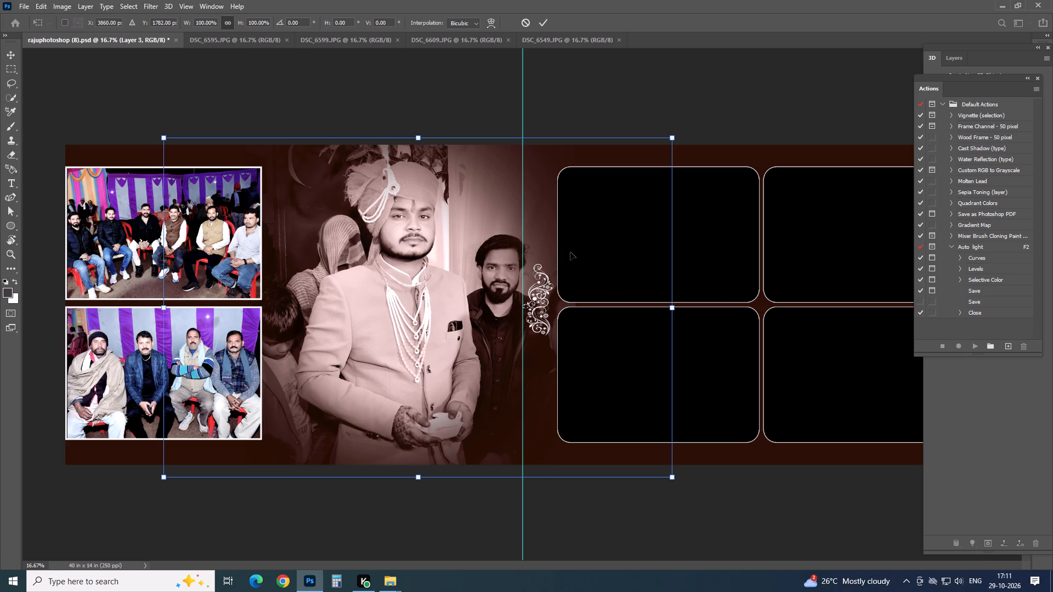
{"action": "key", "text": "Down"}
{"action": "key", "text": "Down"}
{"action": "key", "text": "Down"}
{"action": "key", "text": "Down"}
{"action": "key", "text": "Down"}
{"action": "key", "text": "Down"}
{"action": "key", "text": "Down"}
{"action": "key", "text": "Down"}
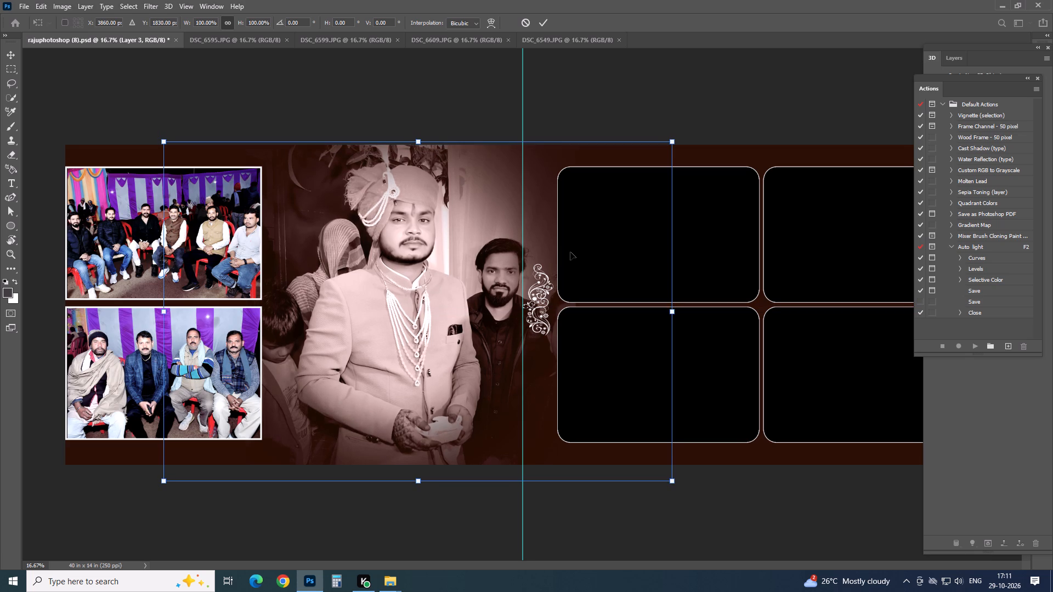
{"action": "key", "text": "Down"}
{"action": "key", "text": "Down"}
{"action": "key", "text": "Down"}
{"action": "key", "text": "Down"}
{"action": "key", "text": "Down"}
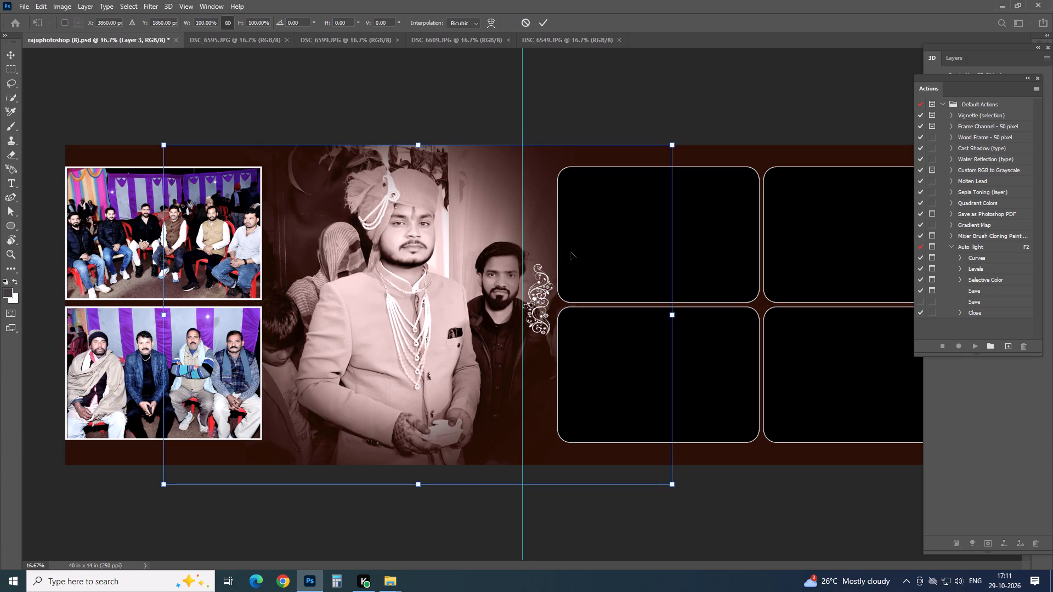
{"action": "key", "text": "Up"}
{"action": "key", "text": "Up"}
{"action": "key", "text": "Up"}
{"action": "key", "text": "Up"}
{"action": "key", "text": "Up"}
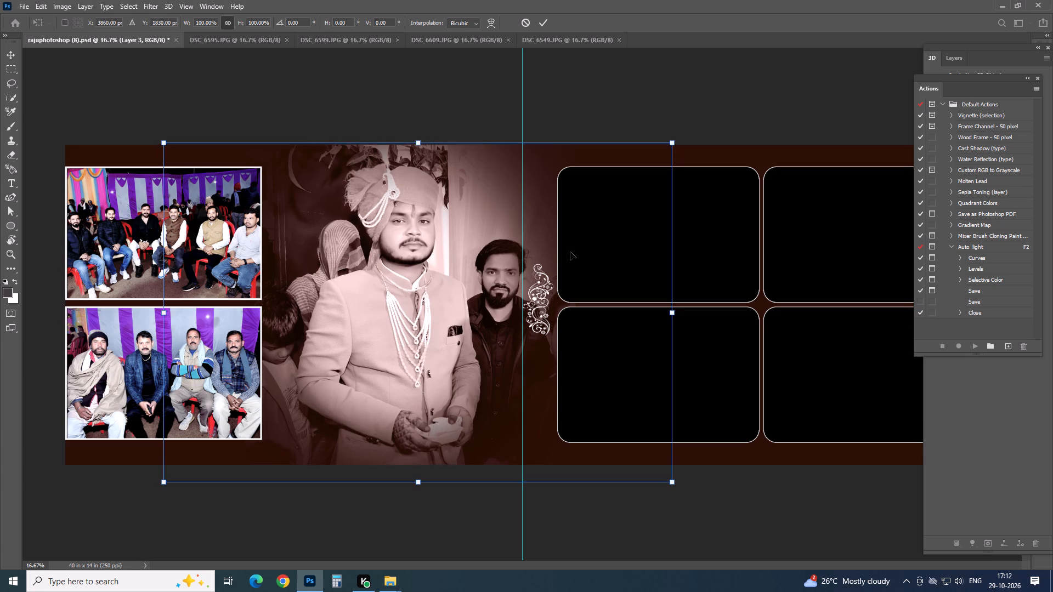
{"action": "key", "text": "Up"}
{"action": "key", "text": "Up"}
{"action": "key", "text": "Return"}
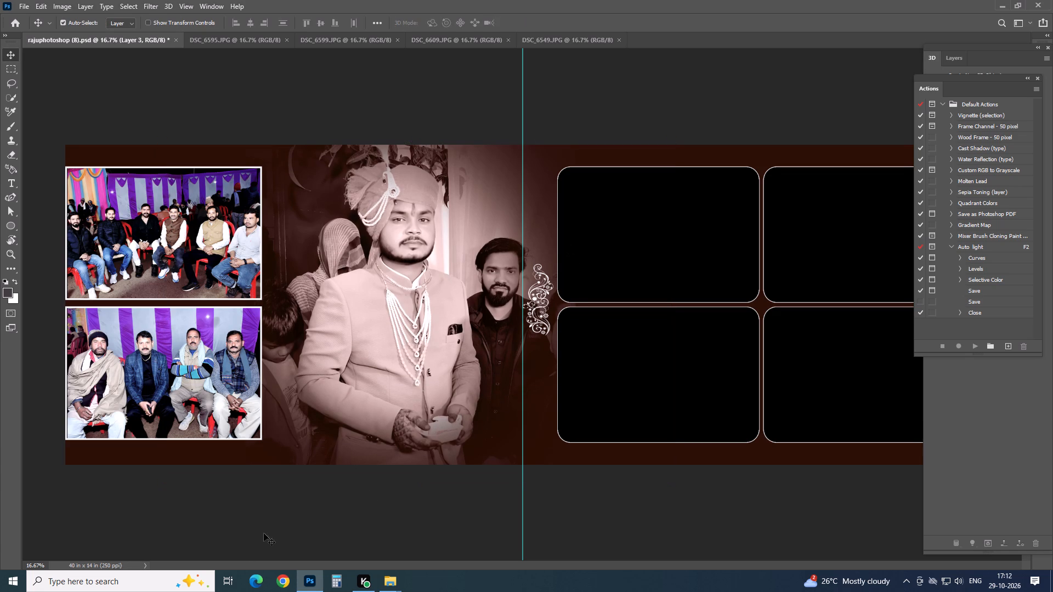
Review the open photos, copy the whole DSC_6595.JPG photo, close its file and paste it clipped to the right page's upper-left frame.
{"action": "left_click", "coordinate": [565, 40]}
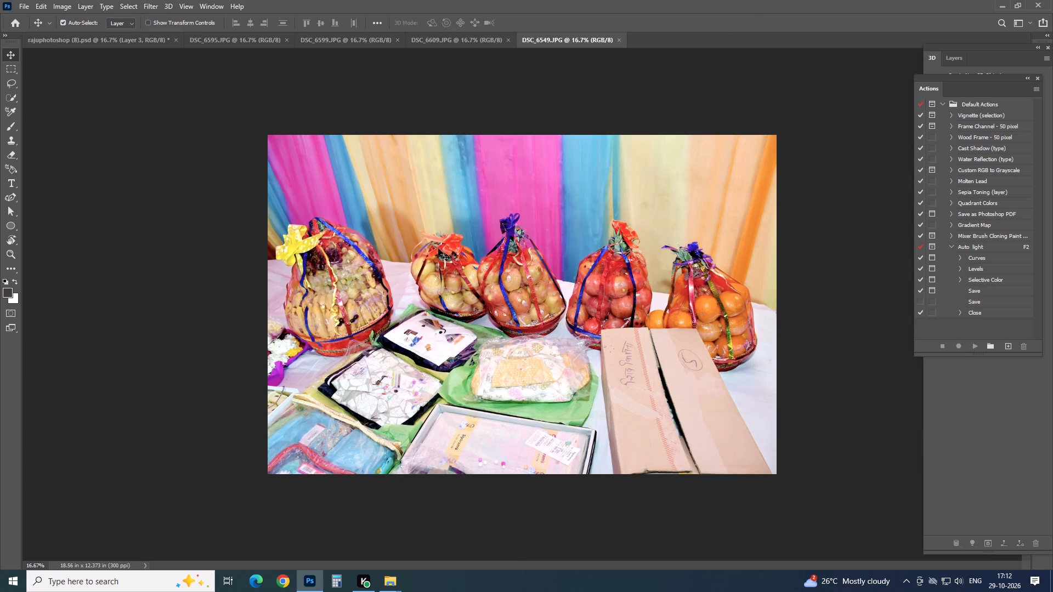
{"action": "double_click", "coordinate": [460, 37]}
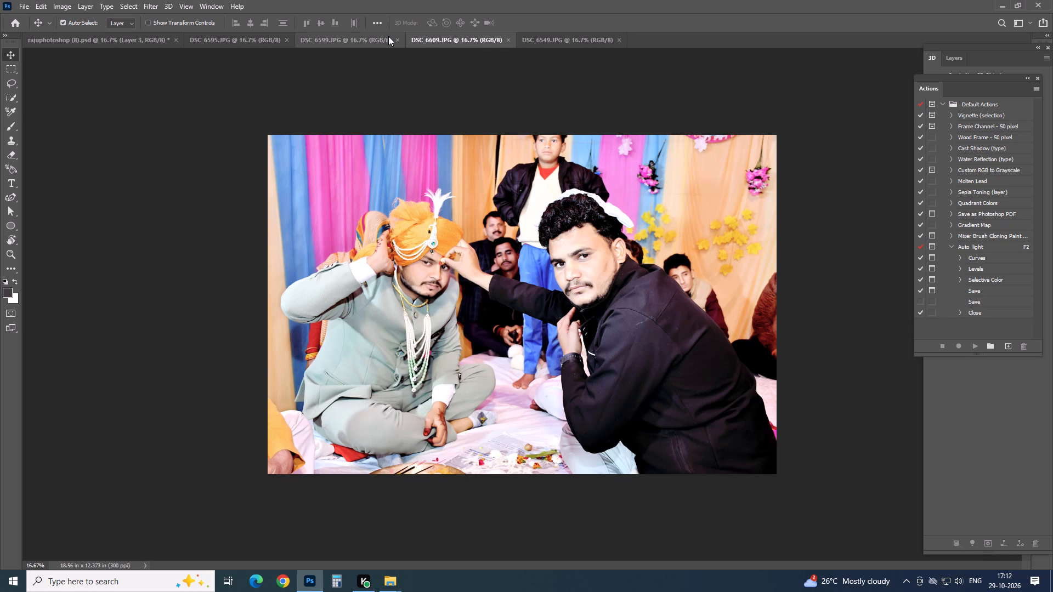
{"action": "left_click", "coordinate": [383, 41]}
{"action": "double_click", "coordinate": [247, 43]}
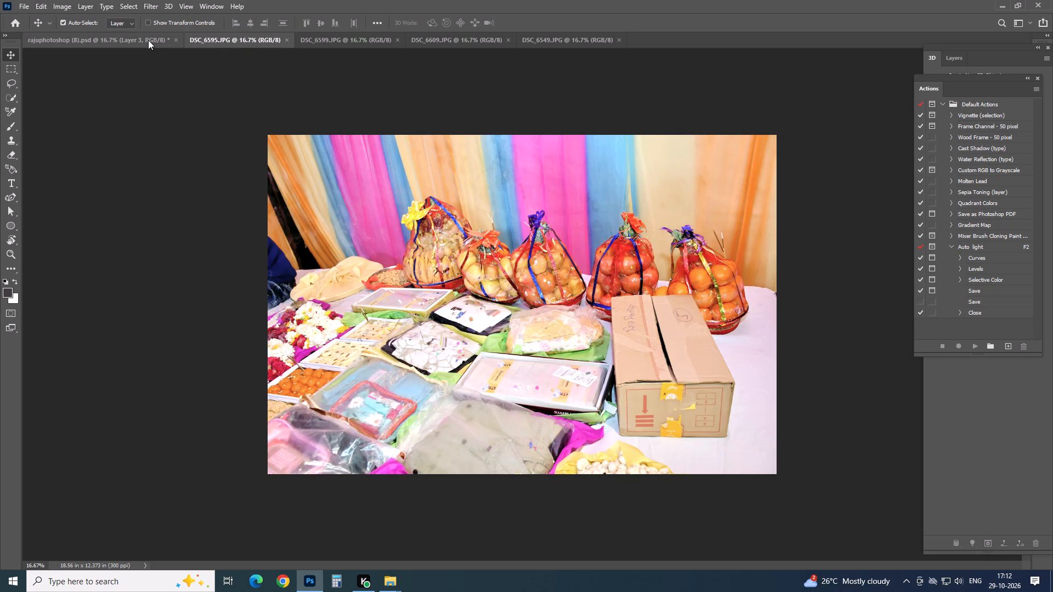
{"action": "double_click", "coordinate": [148, 40]}
{"action": "left_click", "coordinate": [252, 36]}
{"action": "key", "text": "ctrl+a"}
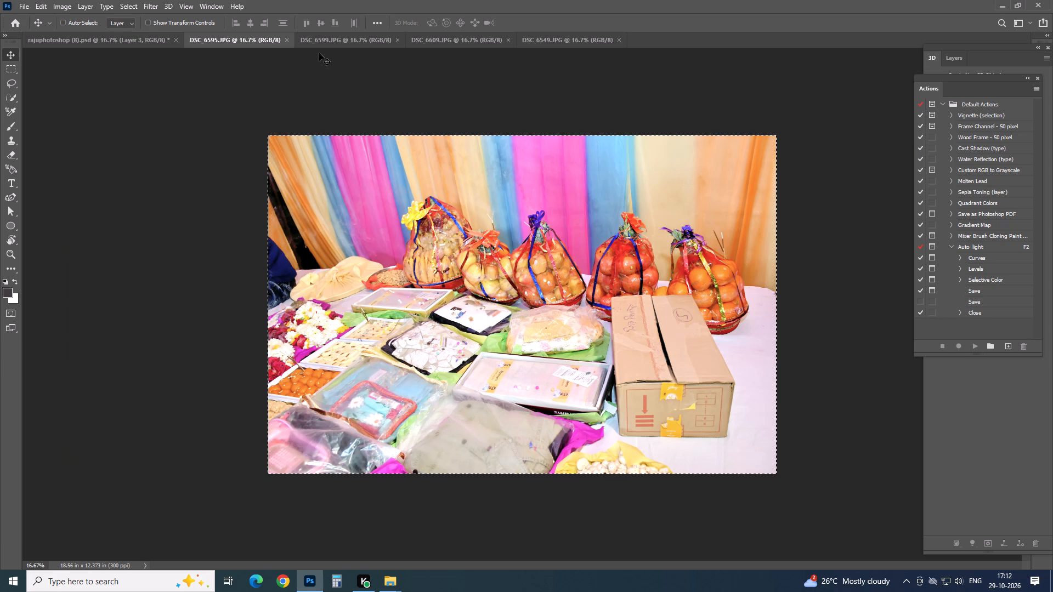
{"action": "key", "text": "ctrl+c"}
{"action": "key", "text": "ctrl+w"}
{"action": "left_click", "coordinate": [605, 256]}
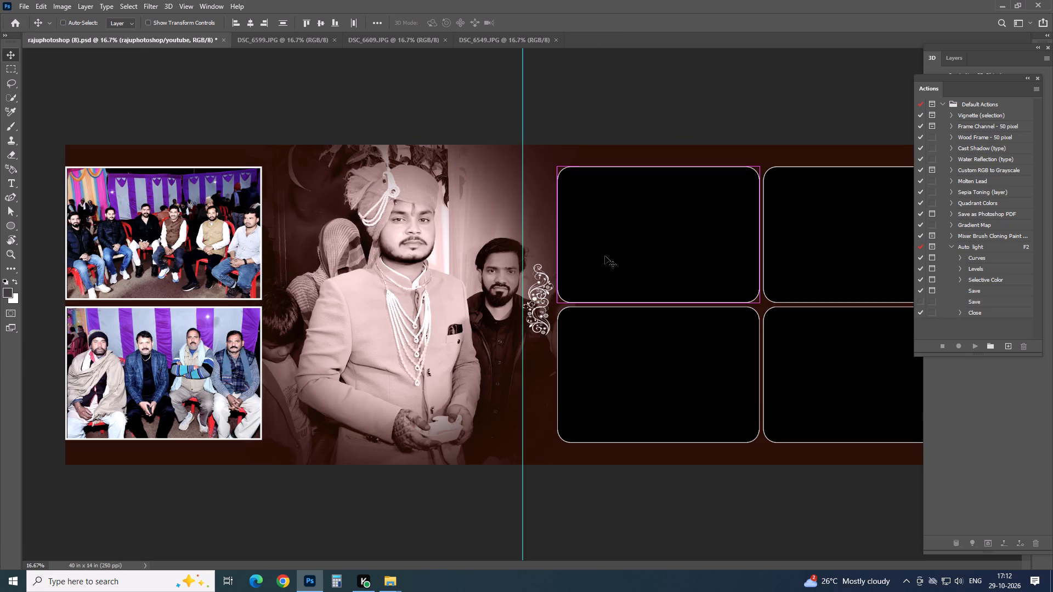
{"action": "key", "text": "ctrl+v"}
{"action": "key", "text": "ctrl+alt+g"}
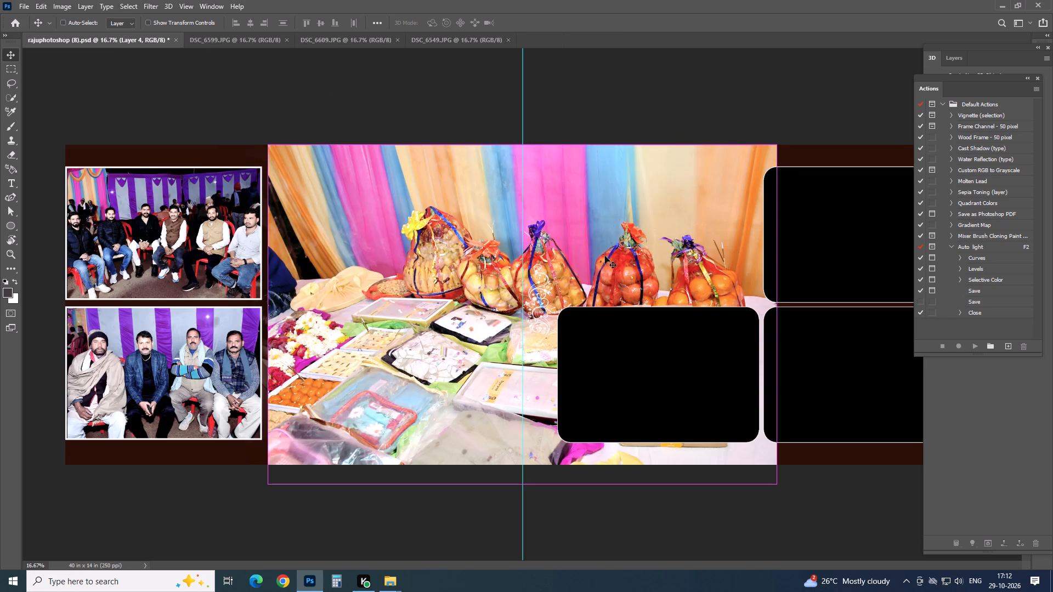
Scale the pasted gift-table photo to 43.75% and position it to fill the right page's upper-left frame.
{"action": "key", "text": "ctrl+t"}
{"action": "left_click_drag", "start_coordinate": [266, 146], "coordinate": [399, 232]}
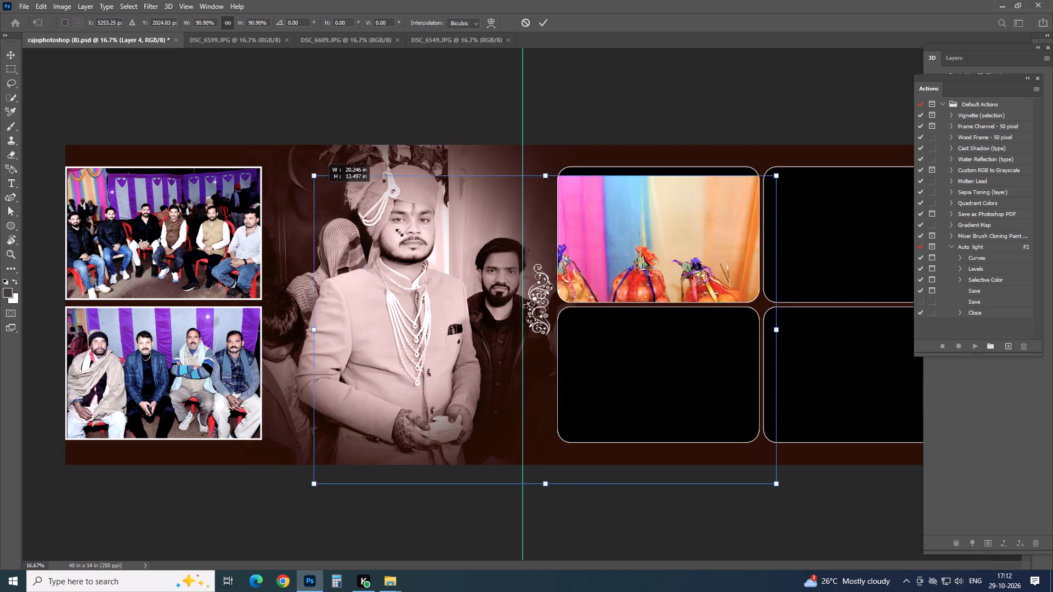
{"action": "left_click_drag", "start_coordinate": [399, 232], "coordinate": [562, 329]}
{"action": "left_click", "coordinate": [571, 335]}
{"action": "left_click_drag", "start_coordinate": [618, 403], "coordinate": [622, 286]}
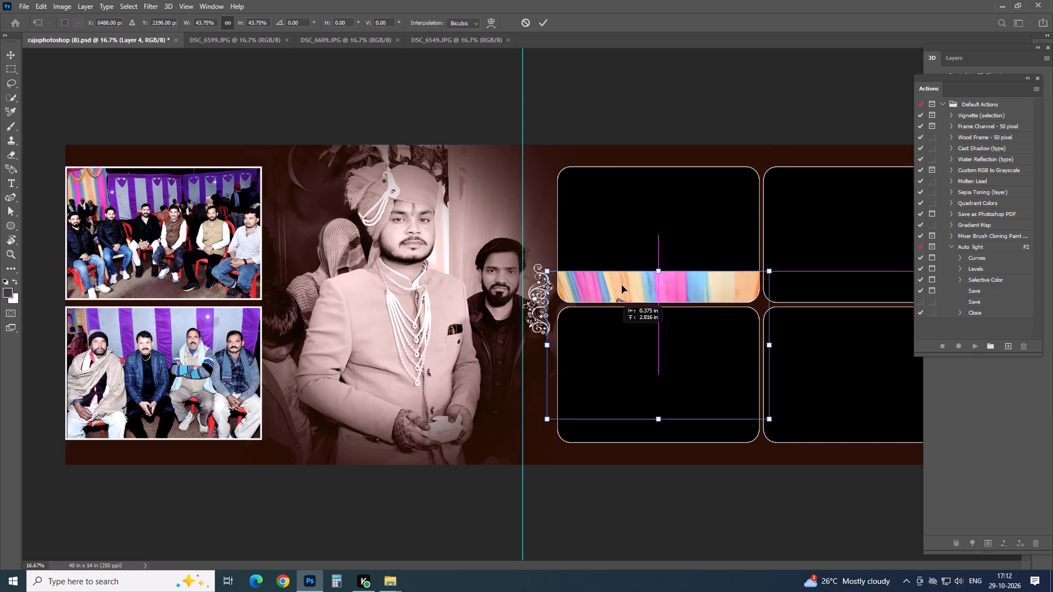
{"action": "left_click_drag", "start_coordinate": [622, 286], "coordinate": [607, 229]}
{"action": "key", "text": "Return"}
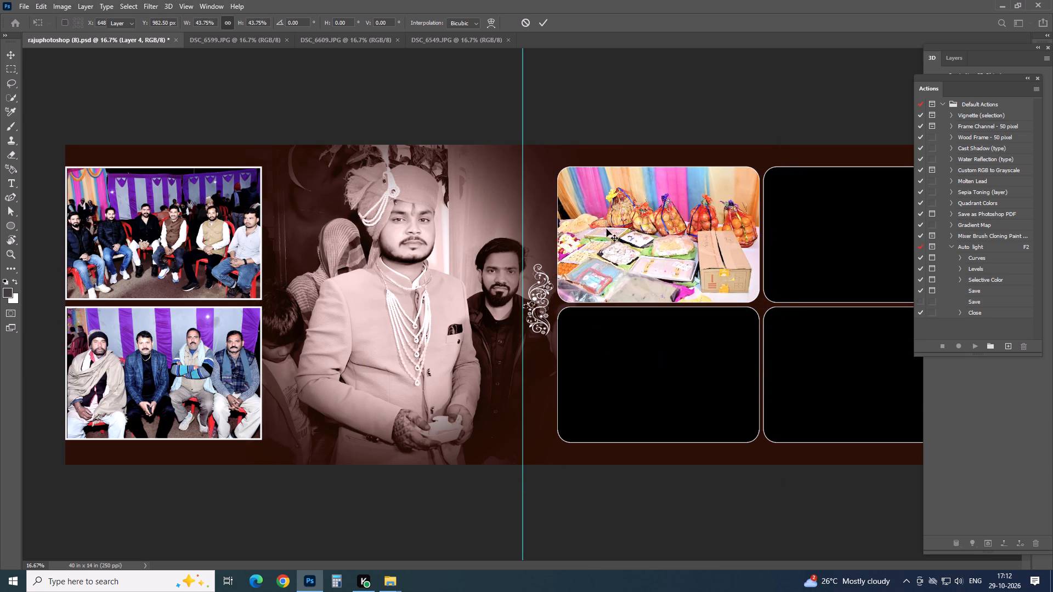
Copy the whole DSC_6599.JPG photo, close its file and paste it clipped to the right page's lower-left frame.
{"action": "left_click", "coordinate": [209, 43]}
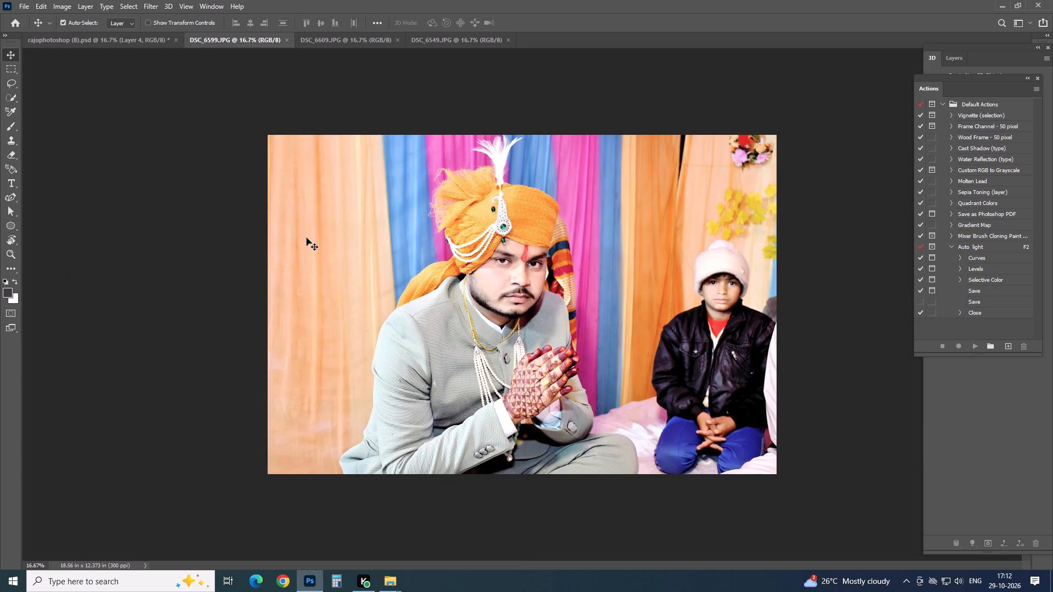
{"action": "key", "text": "ctrl+a"}
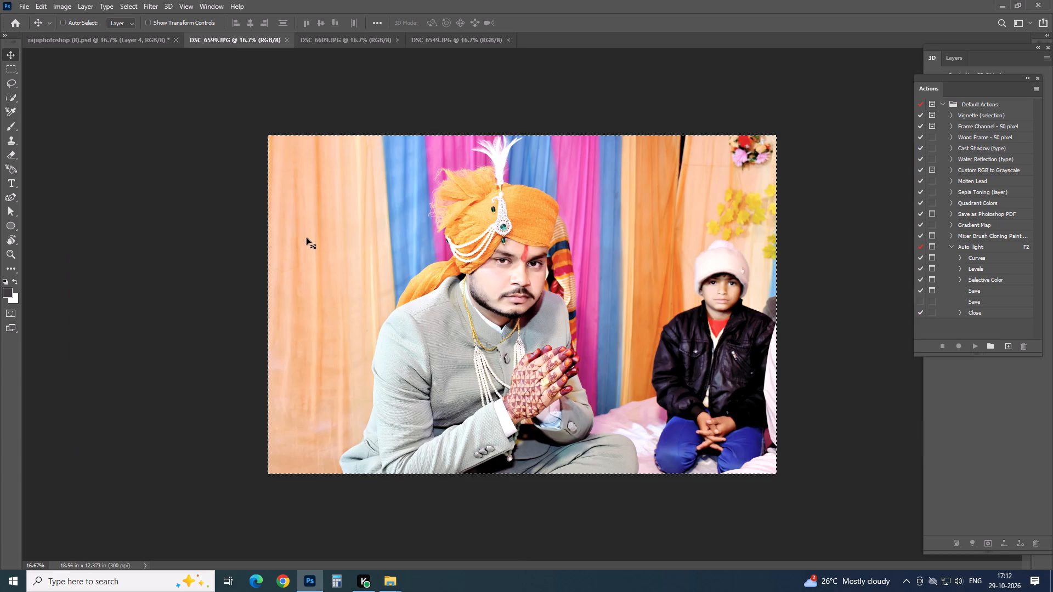
{"action": "key", "text": "ctrl+c"}
{"action": "key", "text": "ctrl+w"}
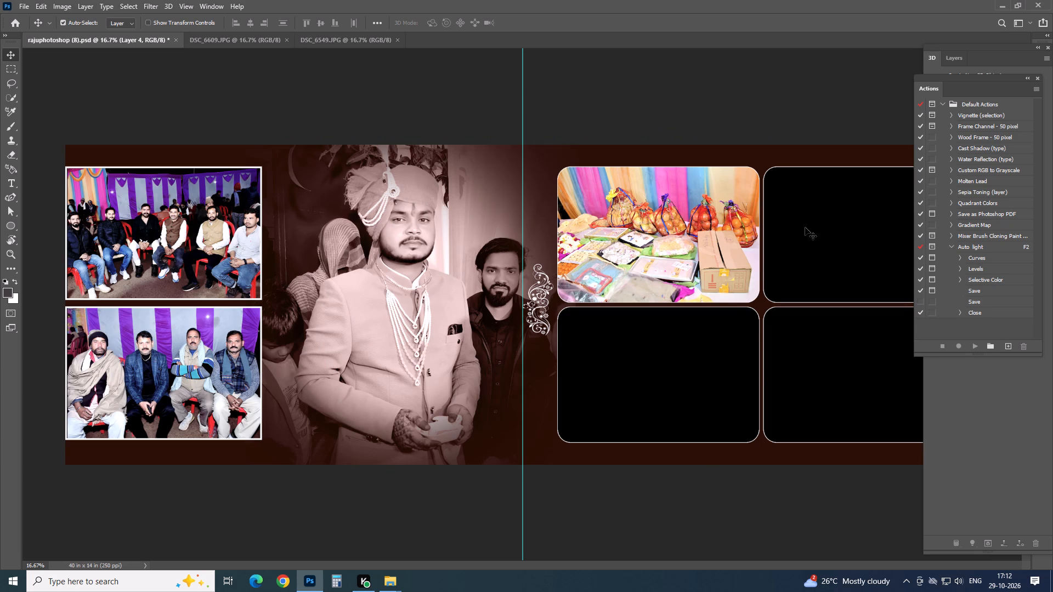
{"action": "left_click", "coordinate": [694, 371]}
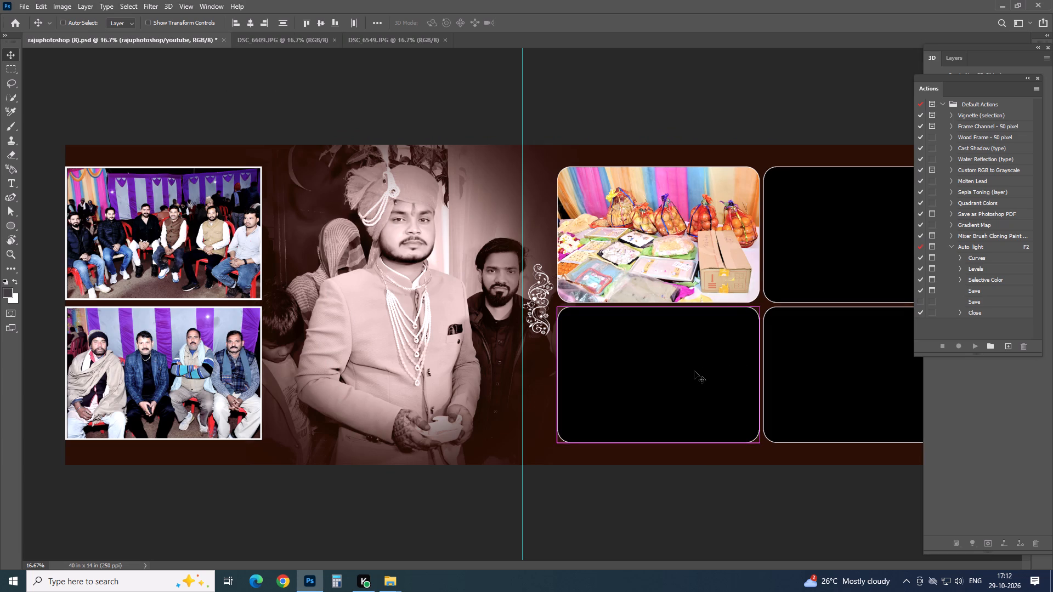
{"action": "key", "text": "ctrl+v"}
{"action": "key", "text": "ctrl+alt+g"}
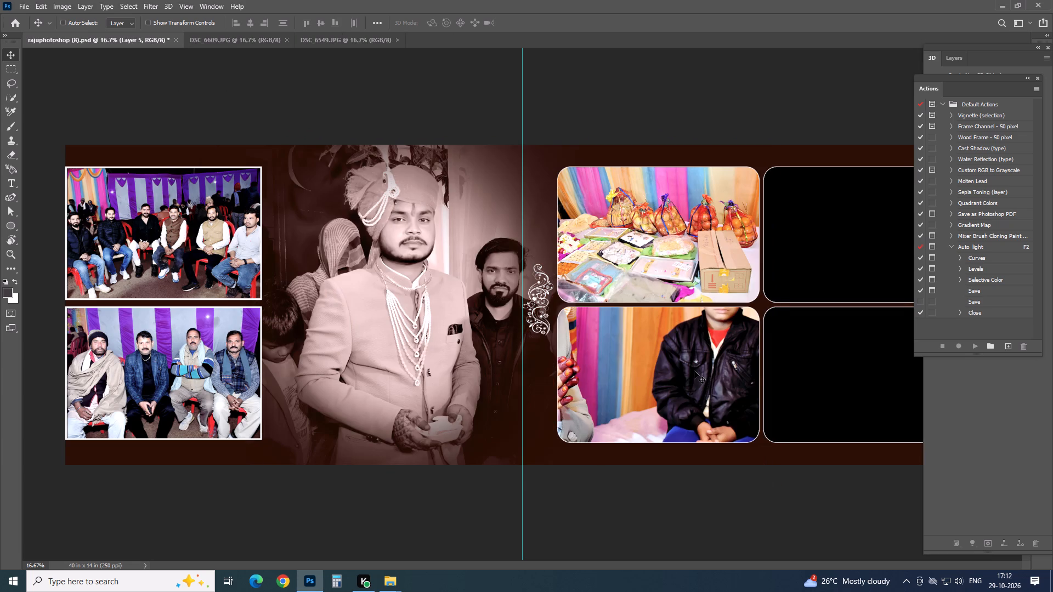
Scale the praying-groom photo to about 40.67% and fit it in the lower-left frame, keeping both groom and boy in view.
{"action": "key", "text": "ctrl+t"}
{"action": "left_click_drag", "start_coordinate": [268, 147], "coordinate": [269, 147]}
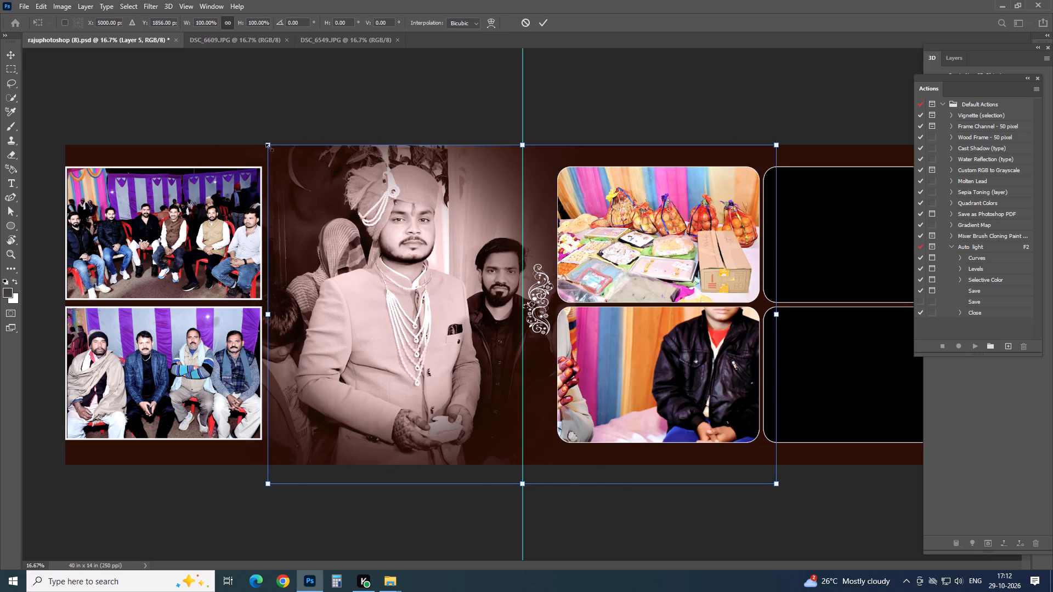
{"action": "left_click_drag", "start_coordinate": [269, 147], "coordinate": [548, 352]}
{"action": "left_click_drag", "start_coordinate": [682, 432], "coordinate": [673, 386]}
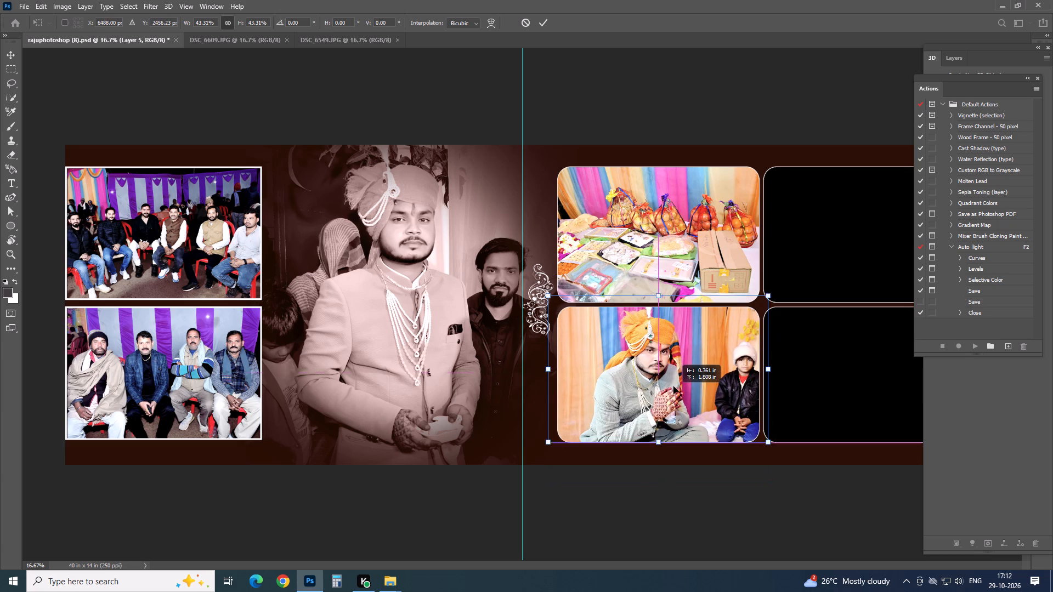
{"action": "left_click_drag", "start_coordinate": [673, 386], "coordinate": [673, 394]}
{"action": "left_click_drag", "start_coordinate": [765, 299], "coordinate": [754, 312]}
{"action": "left_click_drag", "start_coordinate": [714, 357], "coordinate": [722, 352]}
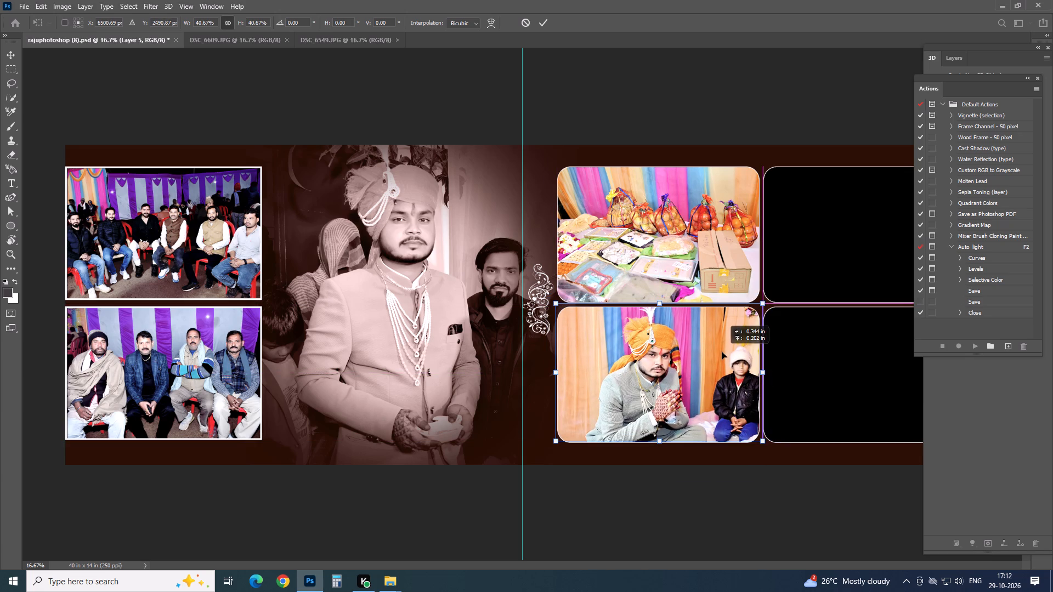
{"action": "left_click_drag", "start_coordinate": [722, 352], "coordinate": [722, 352]}
{"action": "key", "text": "Down"}
{"action": "key", "text": "Down"}
{"action": "key", "text": "Down"}
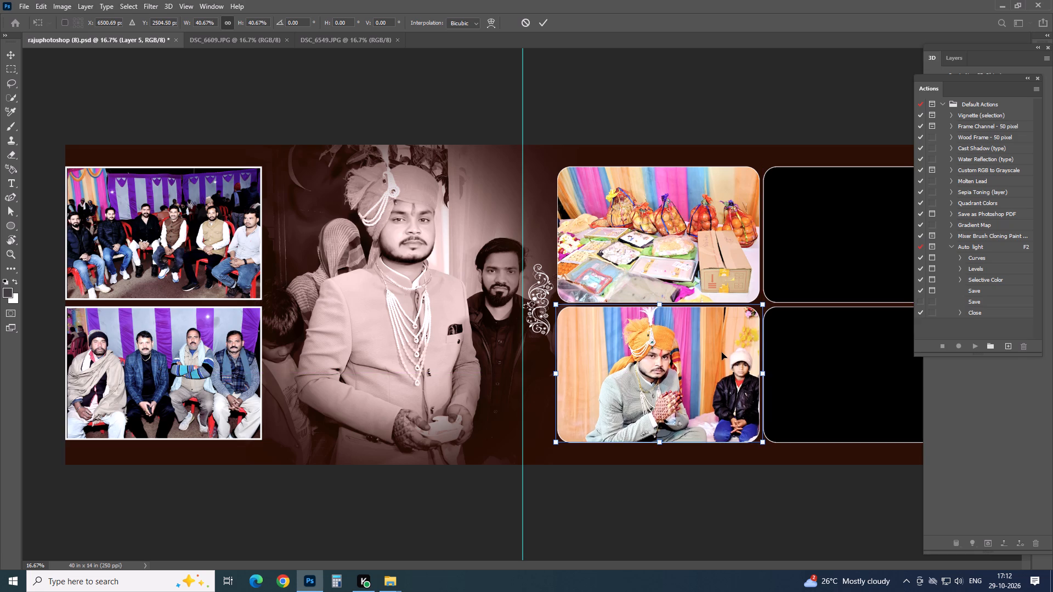
{"action": "key", "text": "Down"}
{"action": "key", "text": "Down"}
{"action": "key", "text": "Return"}
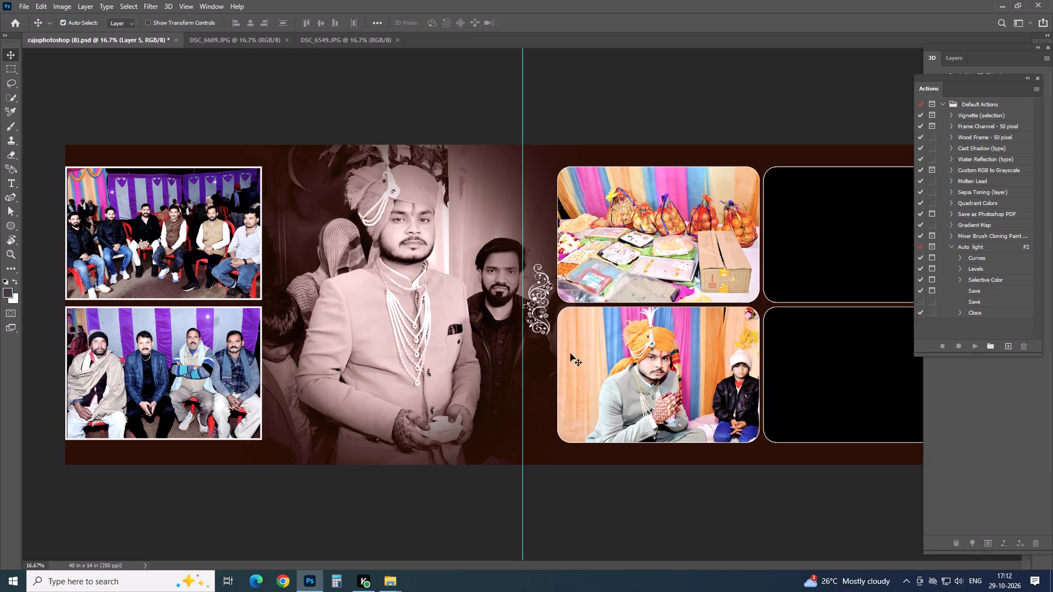
Copy the whole DSC_6609.JPG photo, close its file and paste it clipped to the right page's lower-right frame.
{"action": "left_click", "coordinate": [235, 39]}
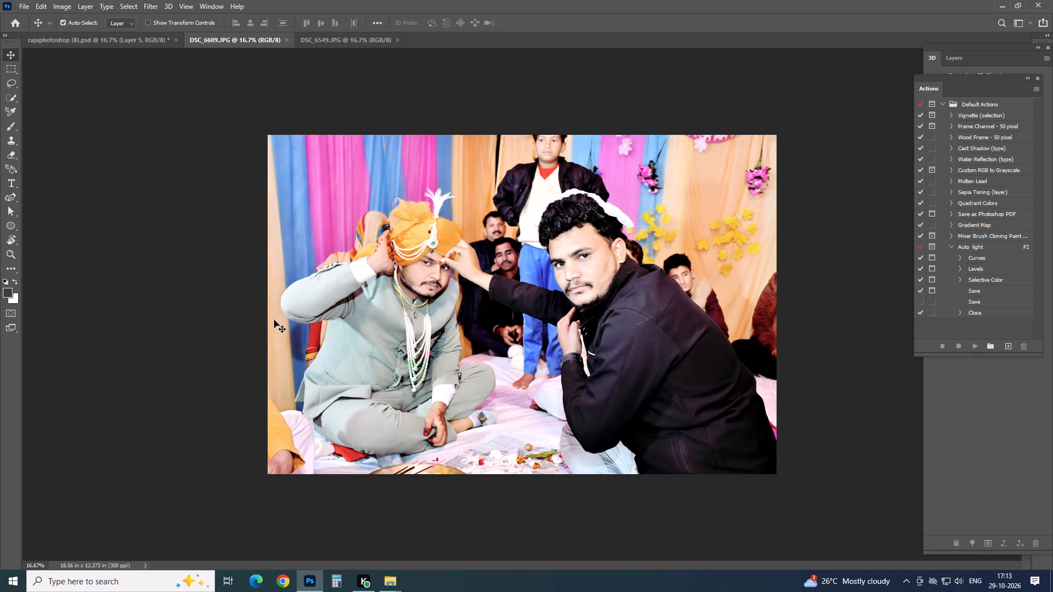
{"action": "key", "text": "ctrl+a"}
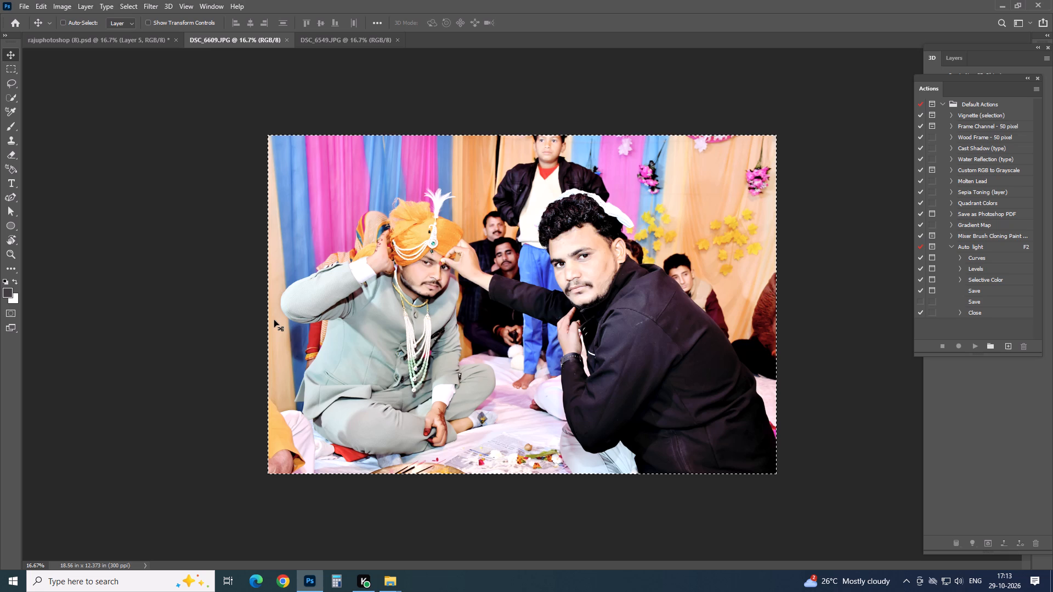
{"action": "key", "text": "ctrl+c"}
{"action": "key", "text": "ctrl+e"}
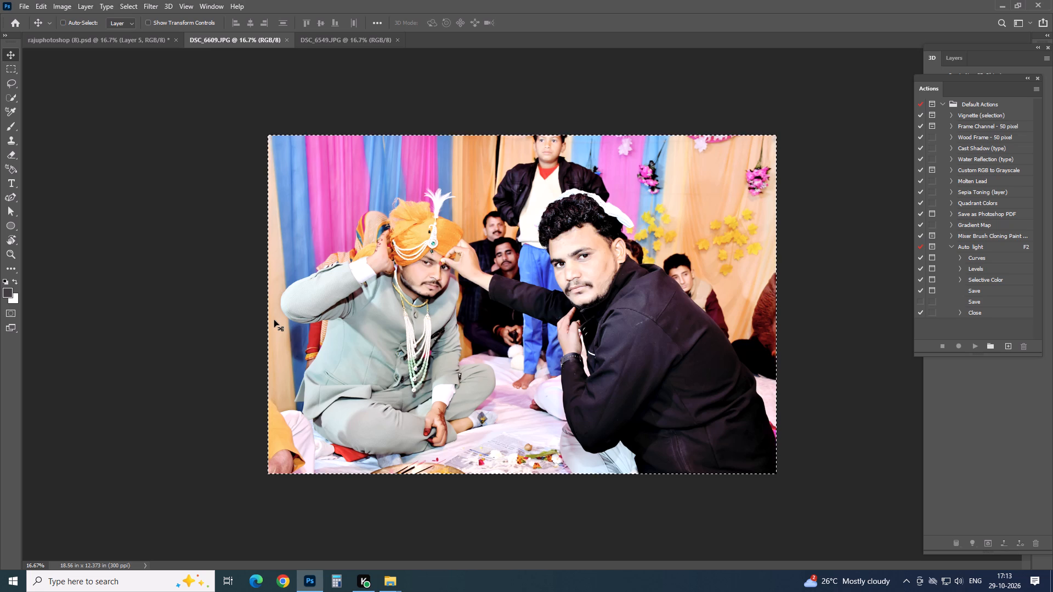
{"action": "key", "text": "ctrl+w"}
{"action": "left_click", "coordinate": [856, 367]}
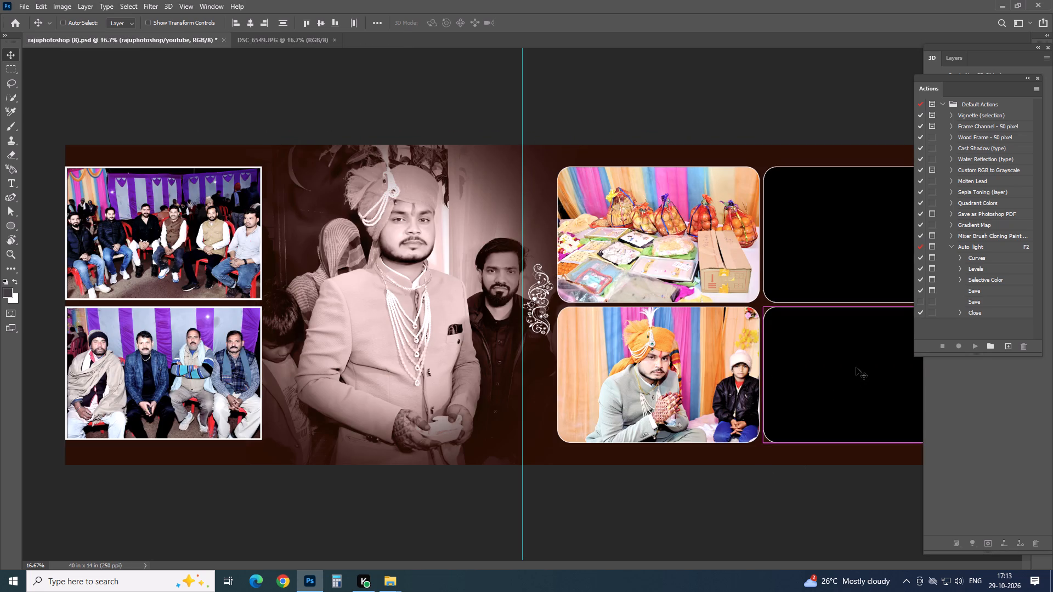
{"action": "key", "text": "ctrl+v"}
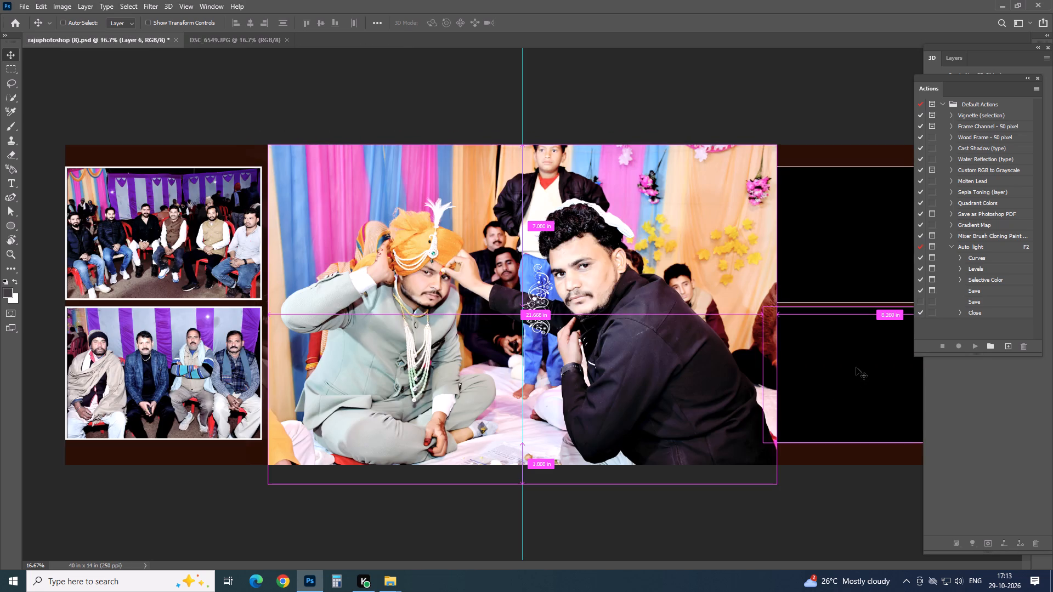
{"action": "key", "text": "ctrl+alt+g"}
{"action": "key", "text": "ctrl+t"}
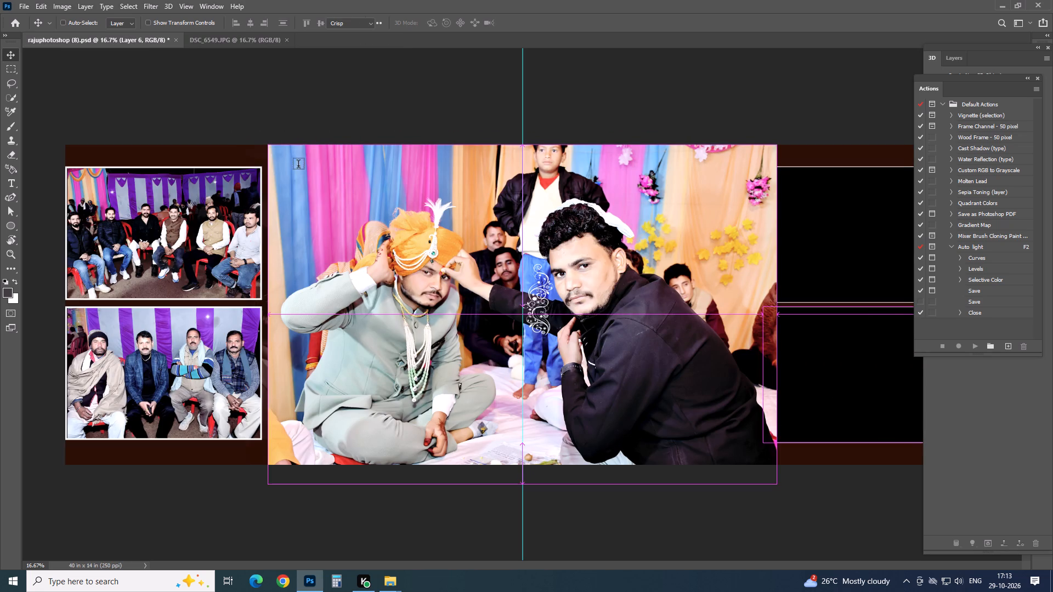
{"action": "key", "text": "v"}
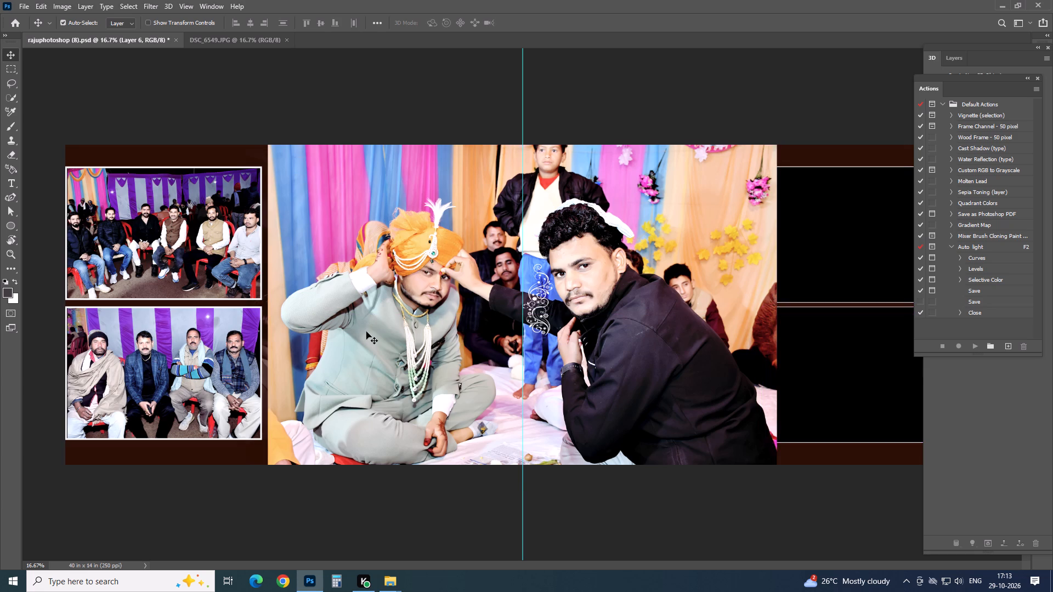
{"action": "key", "text": "ctrl+alt+g"}
Scale the tilak ceremony photo to about 41.09% and position it to fill the right page's lower-right frame.
{"action": "key", "text": "ctrl+t"}
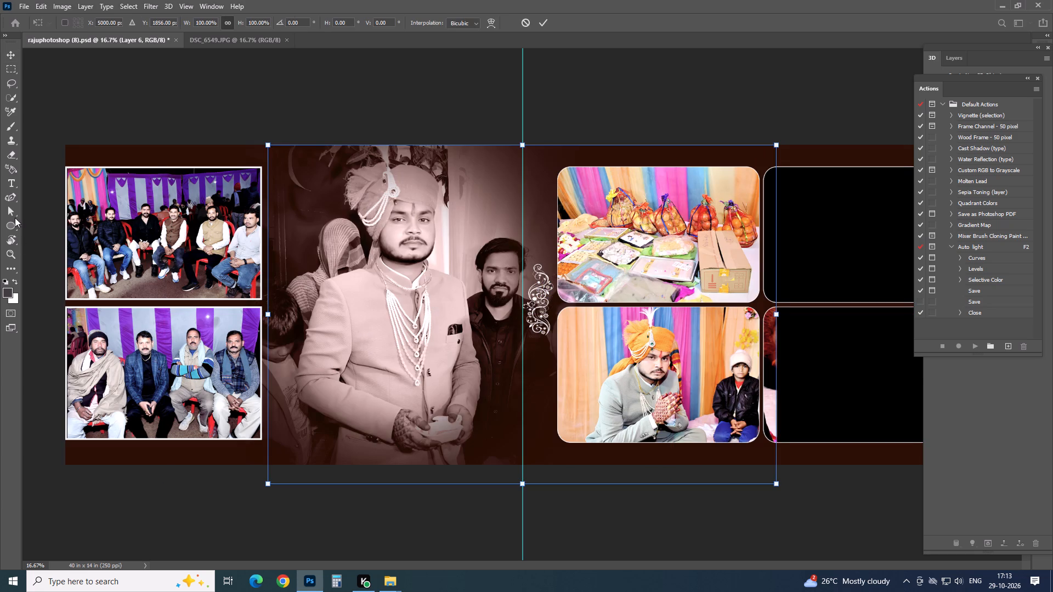
{"action": "left_click_drag", "start_coordinate": [268, 143], "coordinate": [551, 339]}
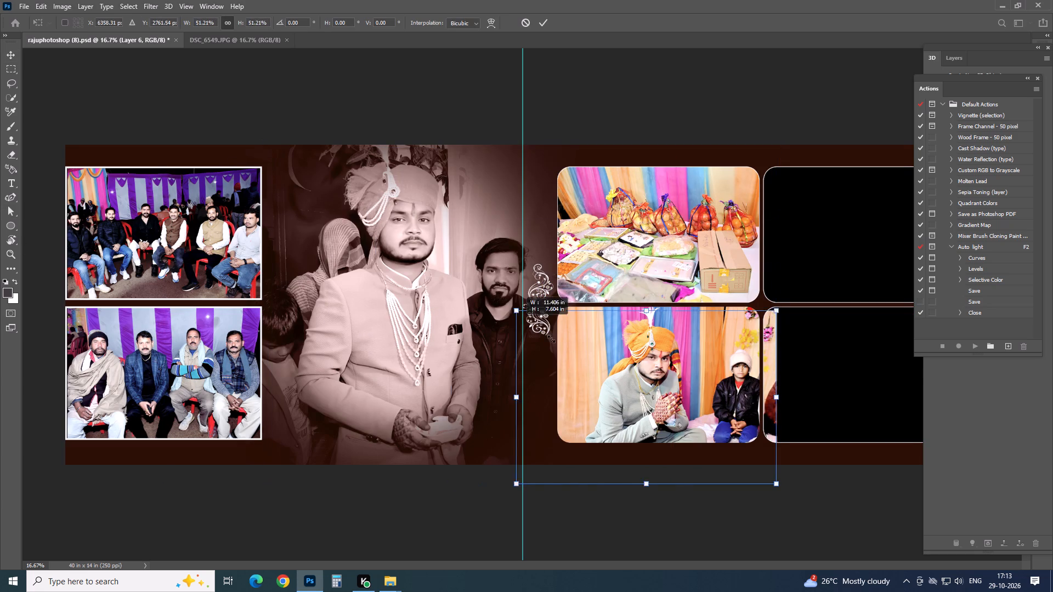
{"action": "left_click_drag", "start_coordinate": [551, 339], "coordinate": [624, 377]}
{"action": "left_click_drag", "start_coordinate": [692, 447], "coordinate": [788, 397]}
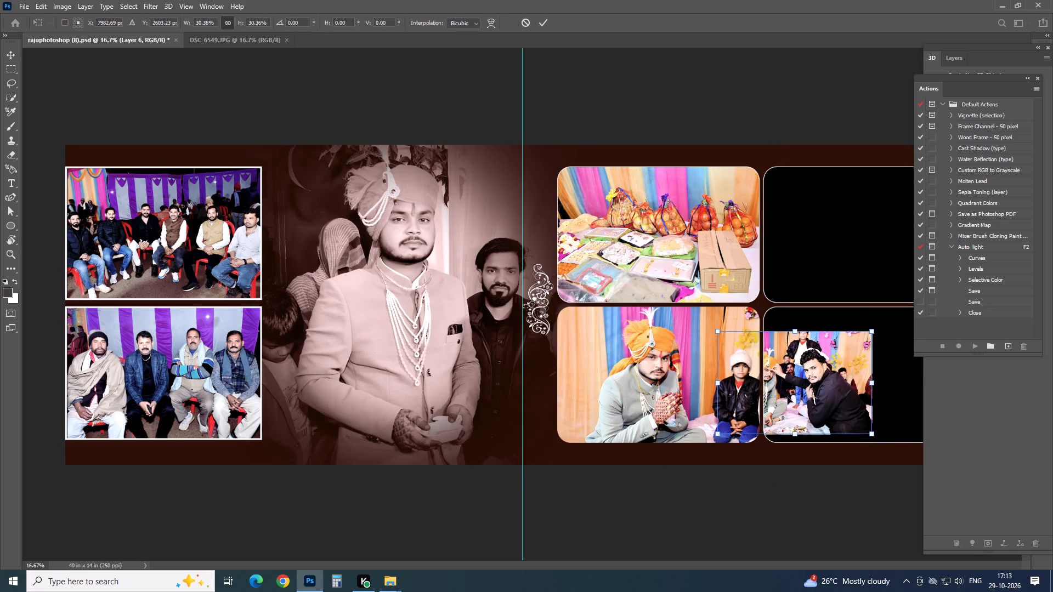
{"action": "key", "text": "ctrl+minus"}
{"action": "left_click_drag", "start_coordinate": [748, 372], "coordinate": [752, 372]}
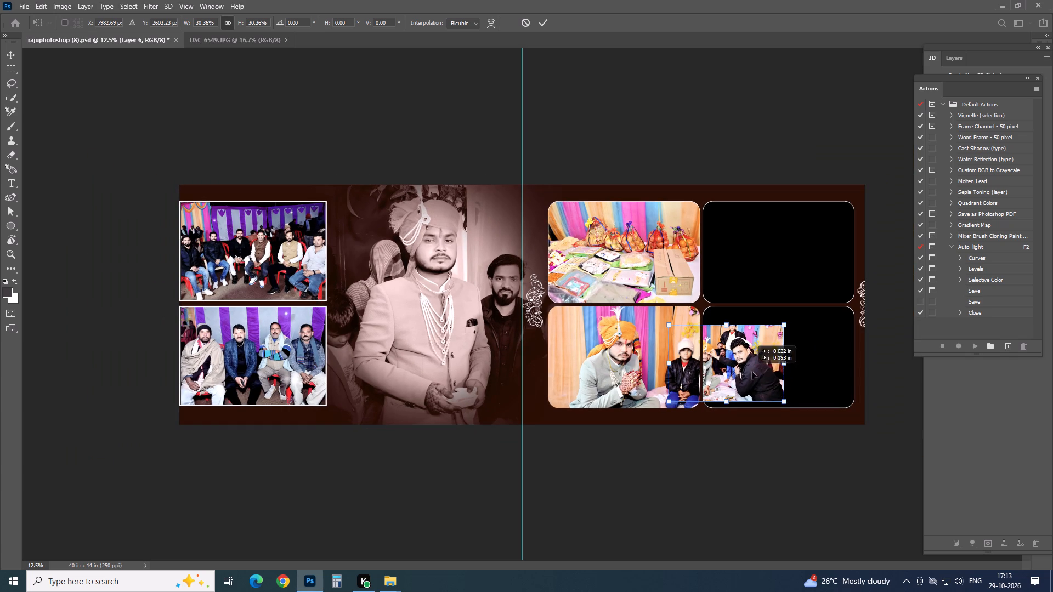
{"action": "left_click_drag", "start_coordinate": [752, 372], "coordinate": [782, 356]}
{"action": "left_click_drag", "start_coordinate": [822, 388], "coordinate": [825, 391]}
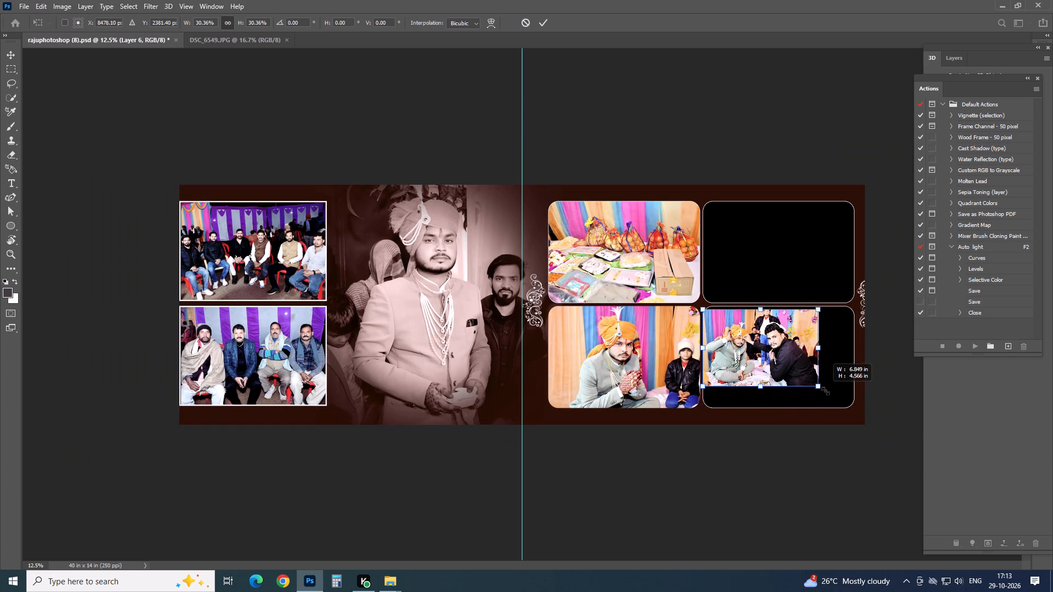
{"action": "left_click_drag", "start_coordinate": [825, 391], "coordinate": [862, 417]}
{"action": "left_click_drag", "start_coordinate": [835, 386], "coordinate": [837, 379]}
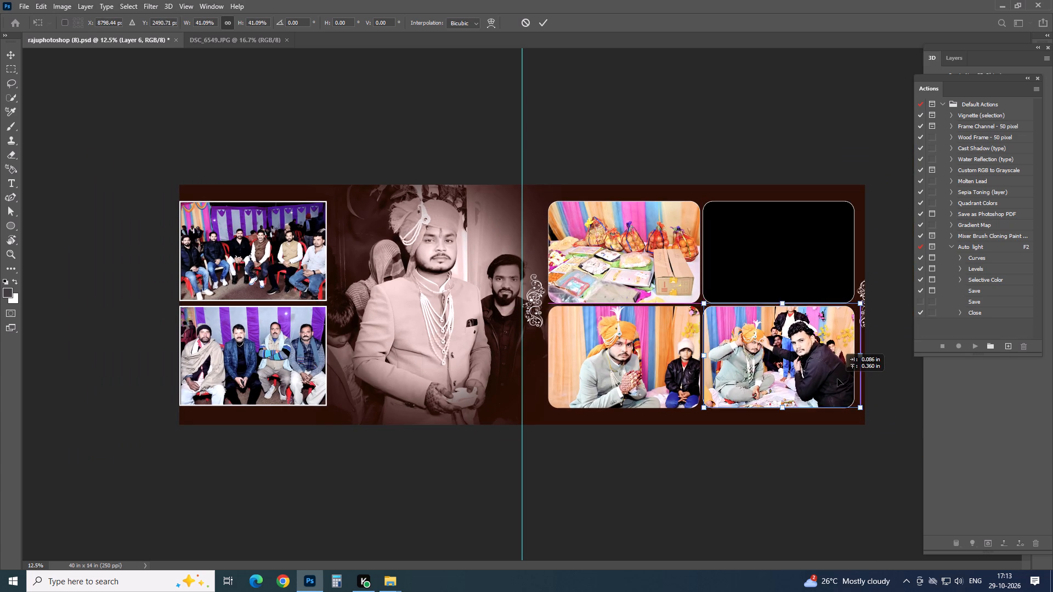
{"action": "left_click_drag", "start_coordinate": [837, 379], "coordinate": [834, 374]}
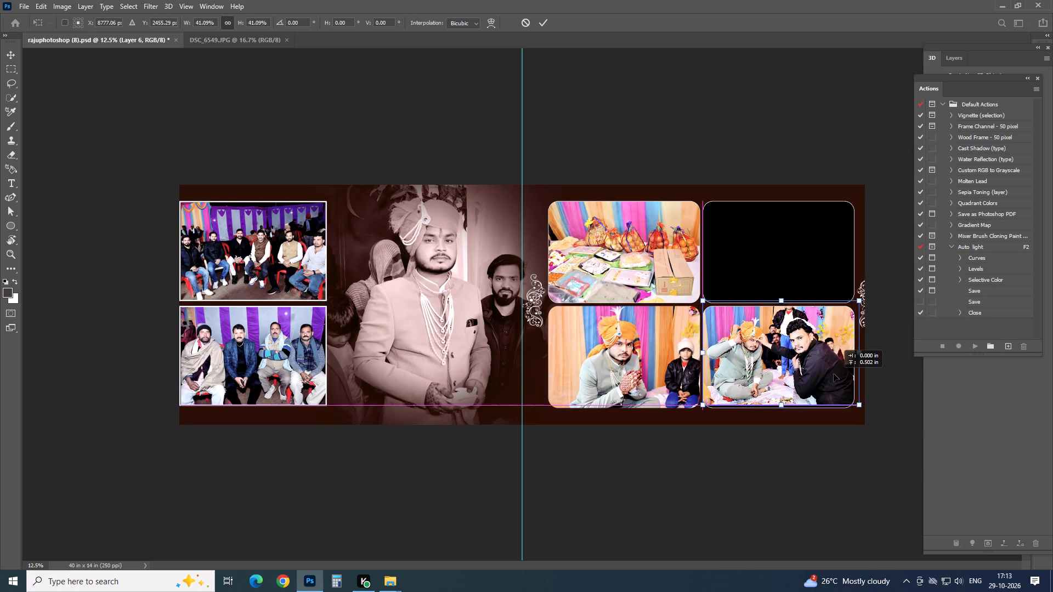
{"action": "left_click_drag", "start_coordinate": [834, 374], "coordinate": [834, 380]}
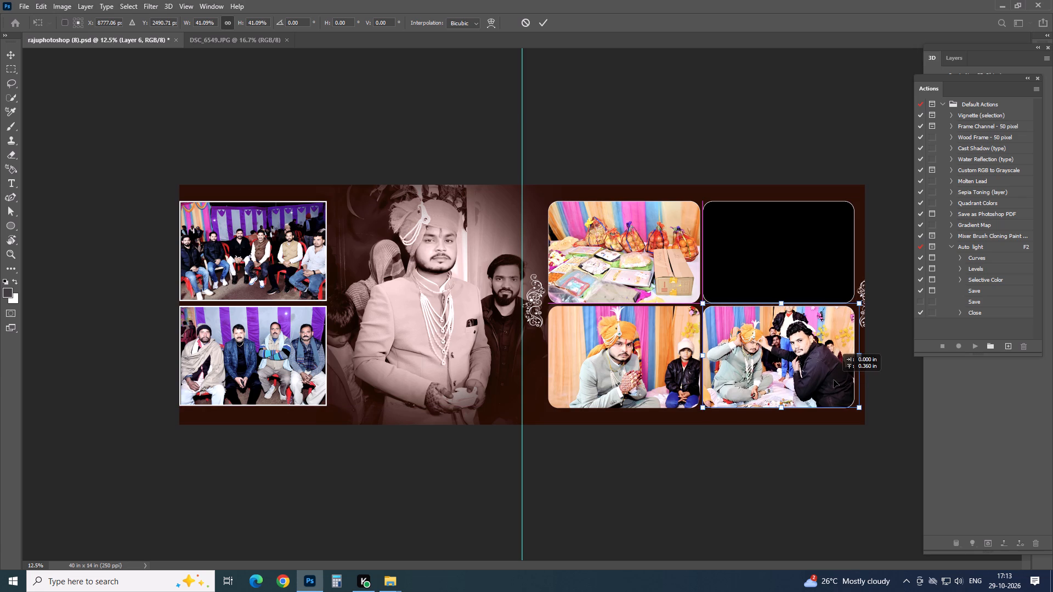
{"action": "left_click_drag", "start_coordinate": [834, 380], "coordinate": [834, 380]}
{"action": "key", "text": "Return"}
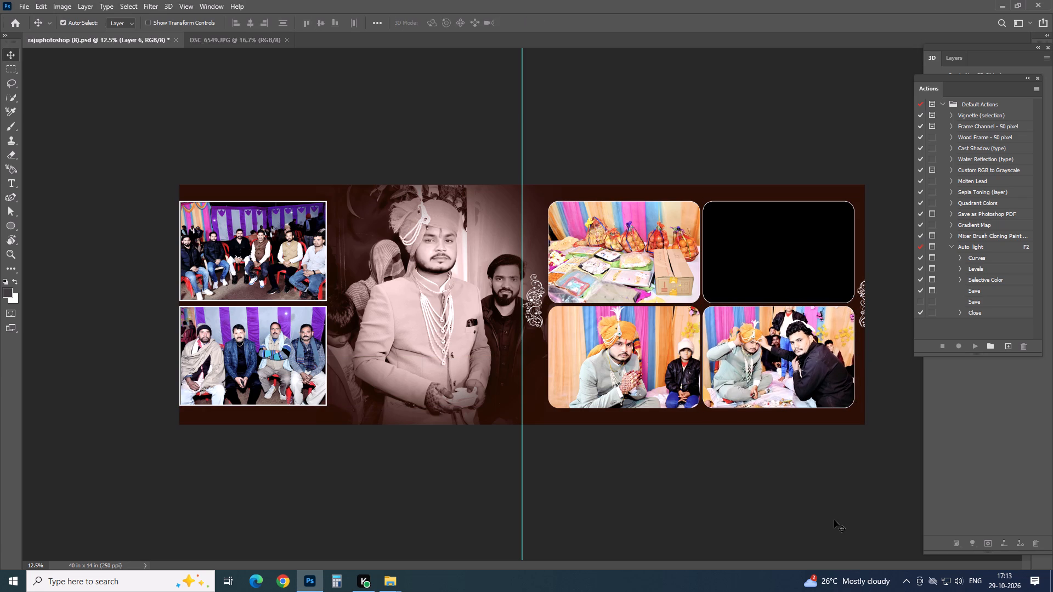
Copy the whole DSC_6549.JPG photo, close its file and paste it clipped to the right page's upper-right frame.
{"action": "left_click", "coordinate": [239, 41]}
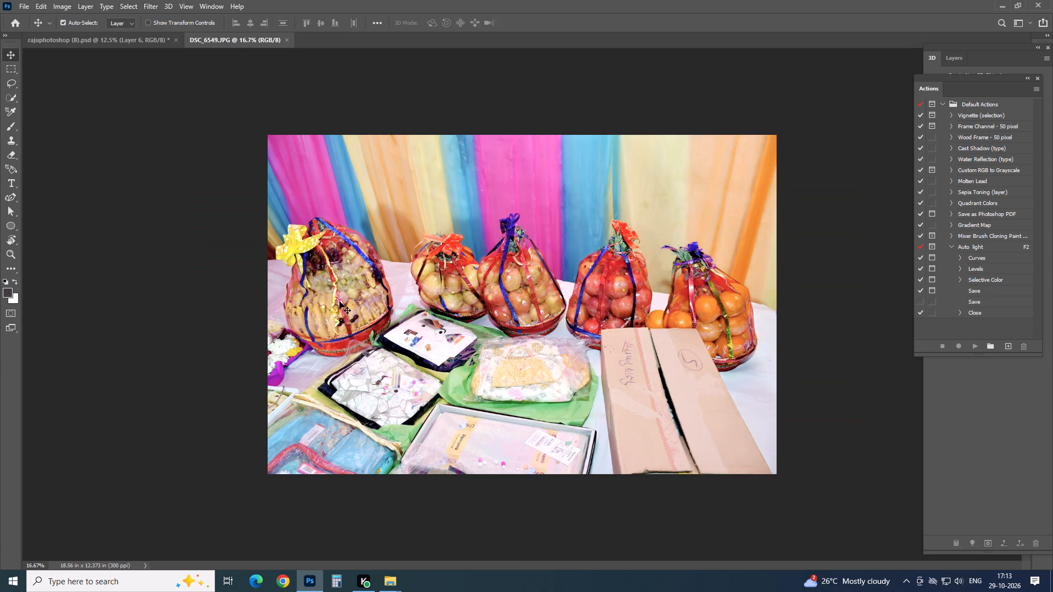
{"action": "key", "text": "ctrl+a"}
{"action": "key", "text": "ctrl+c"}
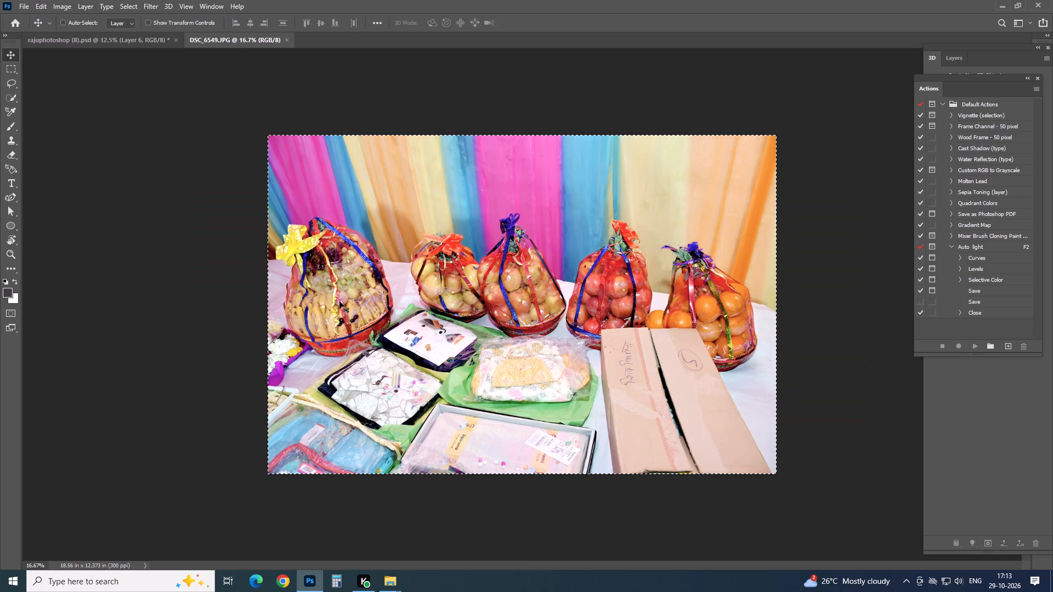
{"action": "key", "text": "ctrl+w"}
{"action": "left_click", "coordinate": [780, 238]}
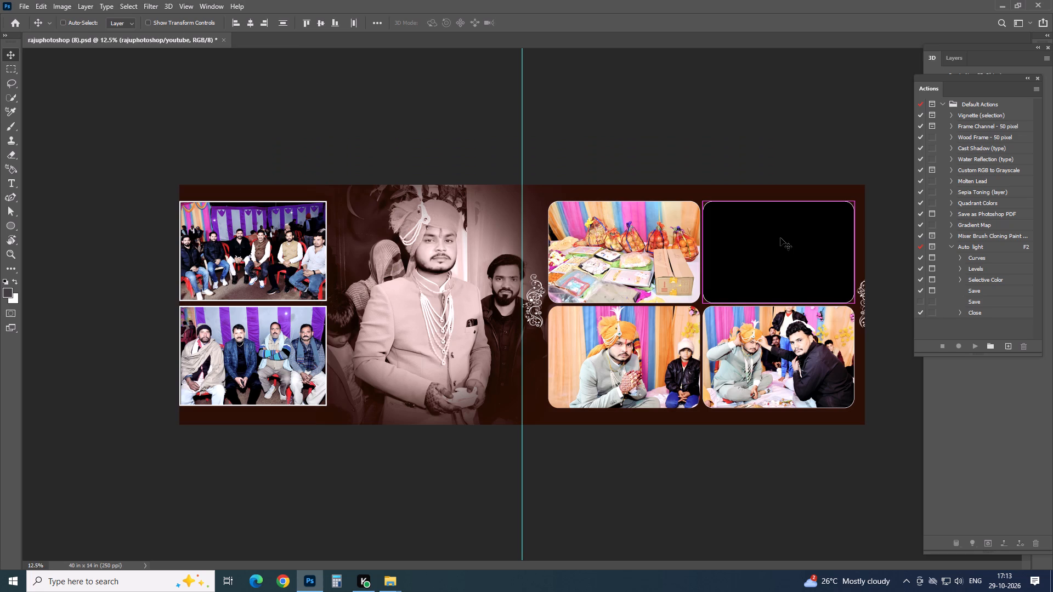
{"action": "key", "text": "ctrl+v"}
{"action": "key", "text": "ctrl+alt+g"}
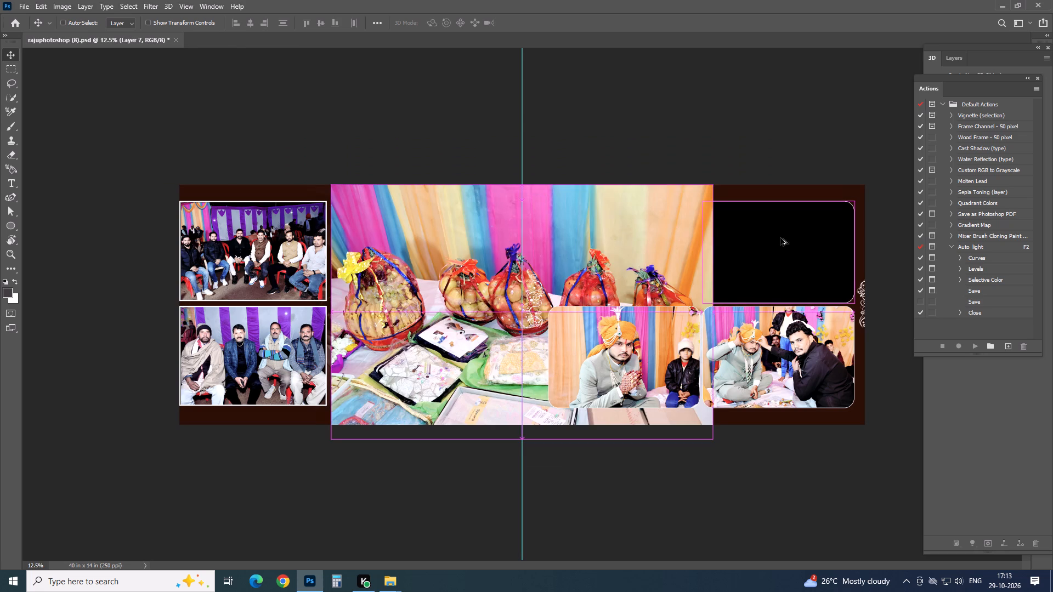
Scale the gift-basket photo to about 39.81% and position it to fill the right page's upper-right frame.
{"action": "key", "text": "ctrl+t"}
{"action": "left_click_drag", "start_coordinate": [561, 267], "coordinate": [777, 243]}
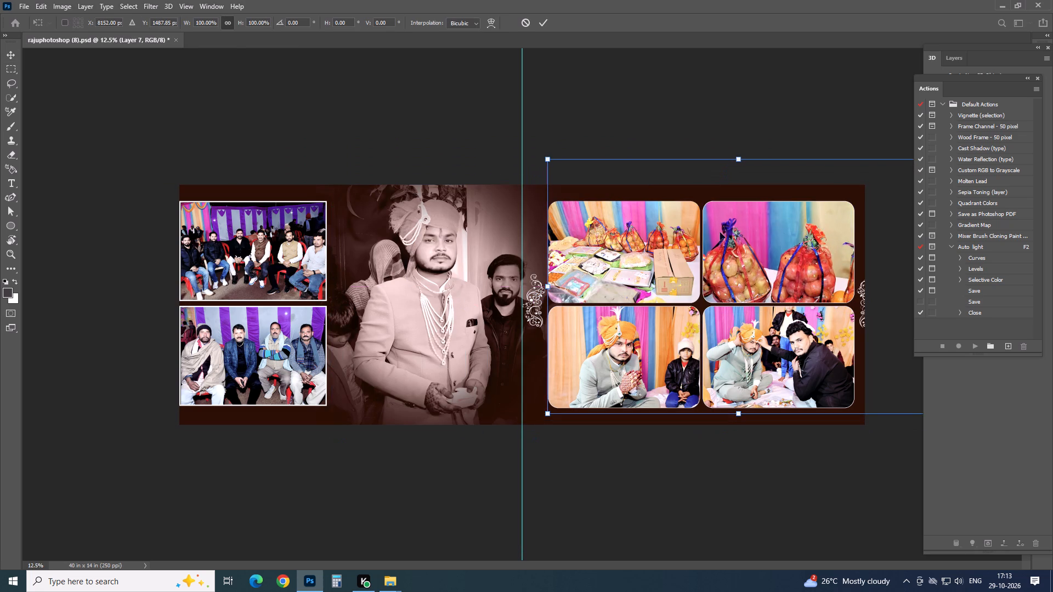
{"action": "left_click_drag", "start_coordinate": [545, 163], "coordinate": [681, 277]}
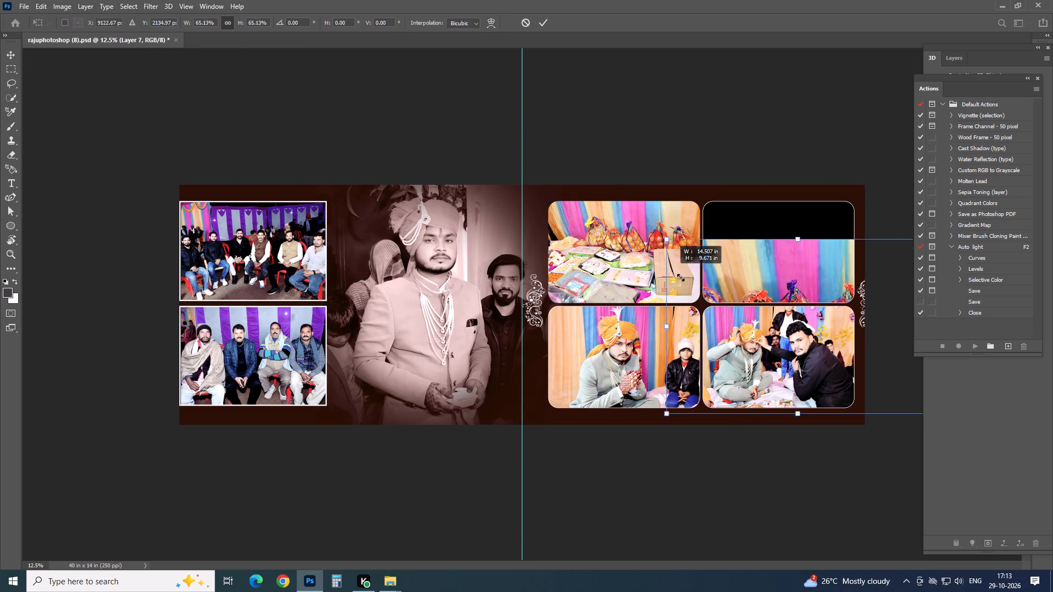
{"action": "left_click_drag", "start_coordinate": [681, 277], "coordinate": [792, 343]}
{"action": "left_click_drag", "start_coordinate": [841, 380], "coordinate": [743, 256]}
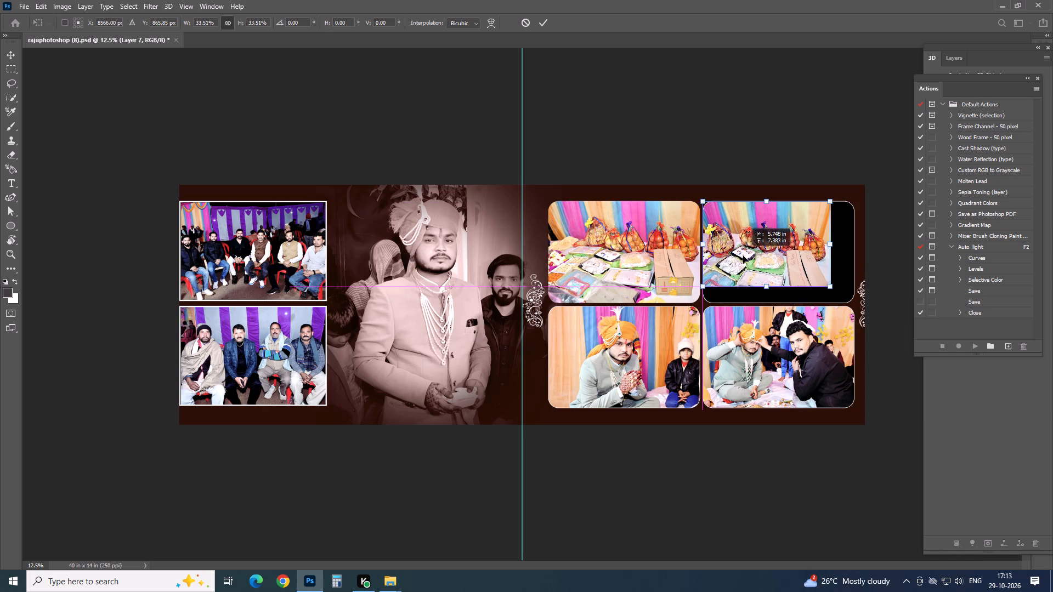
{"action": "left_click_drag", "start_coordinate": [743, 256], "coordinate": [743, 257]}
{"action": "left_click_drag", "start_coordinate": [766, 258], "coordinate": [768, 251]}
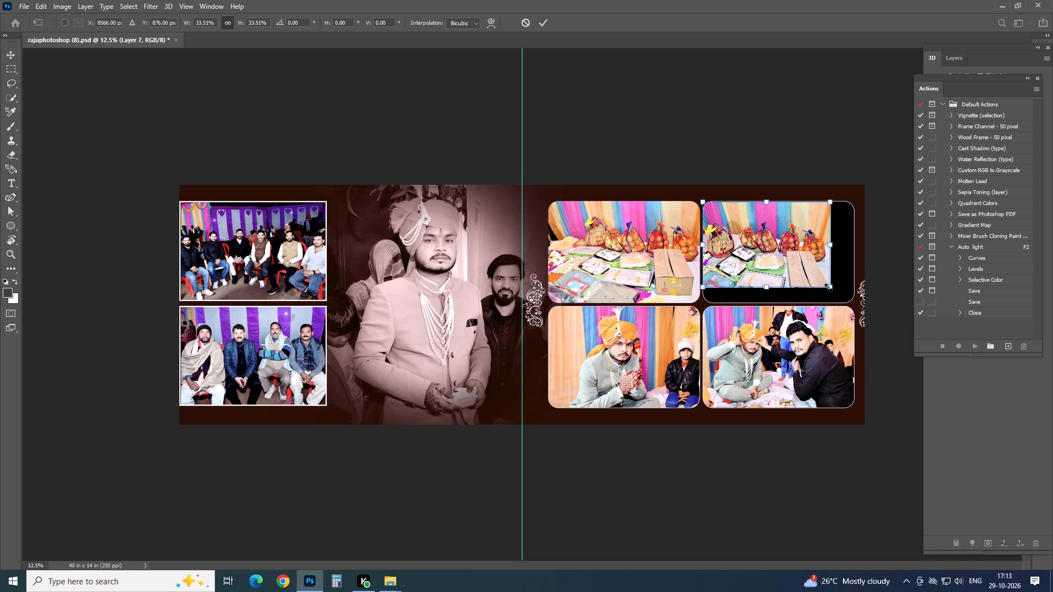
{"action": "left_click_drag", "start_coordinate": [831, 287], "coordinate": [855, 303]}
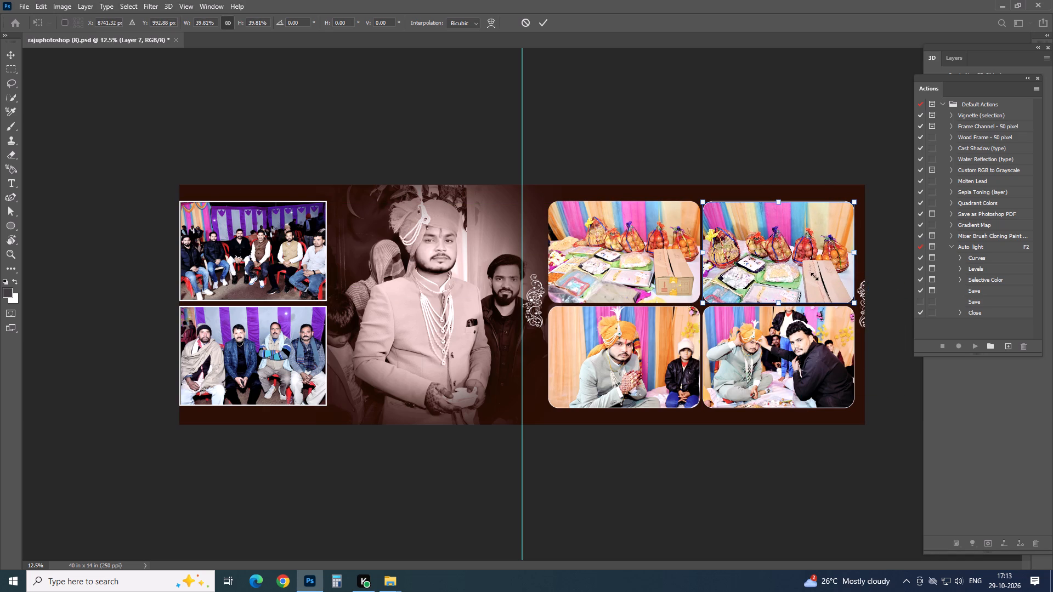
{"action": "left_click", "coordinate": [814, 276]}
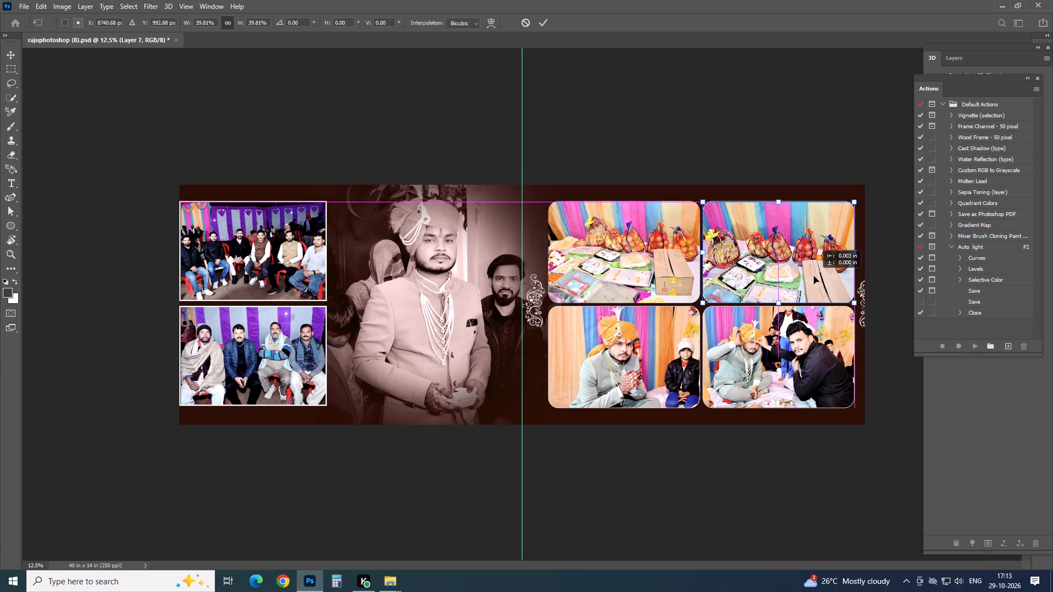
{"action": "key", "text": "Return"}
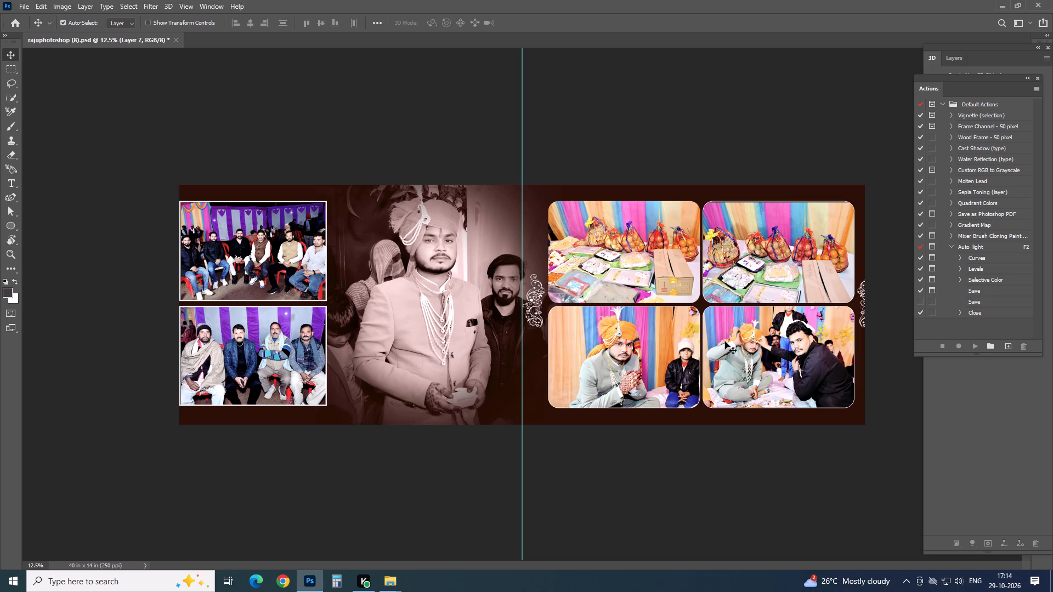
Save a copy of the finished spread as a layered PSD named 2 in the Shadi photo > PSD folder.
{"action": "key", "text": "ctrl+alt+s"}
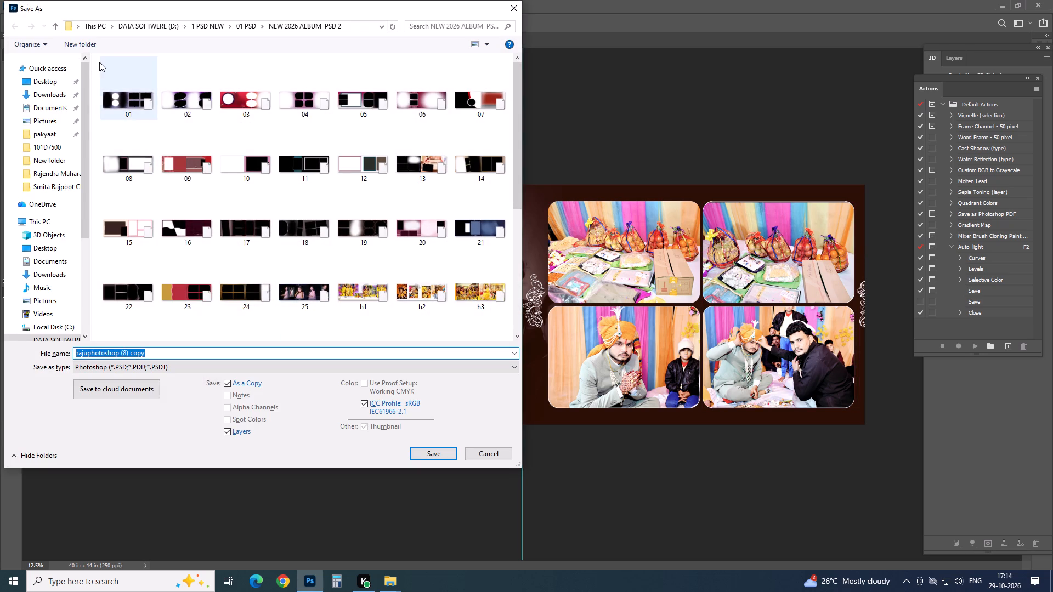
{"action": "left_click", "coordinate": [48, 155]}
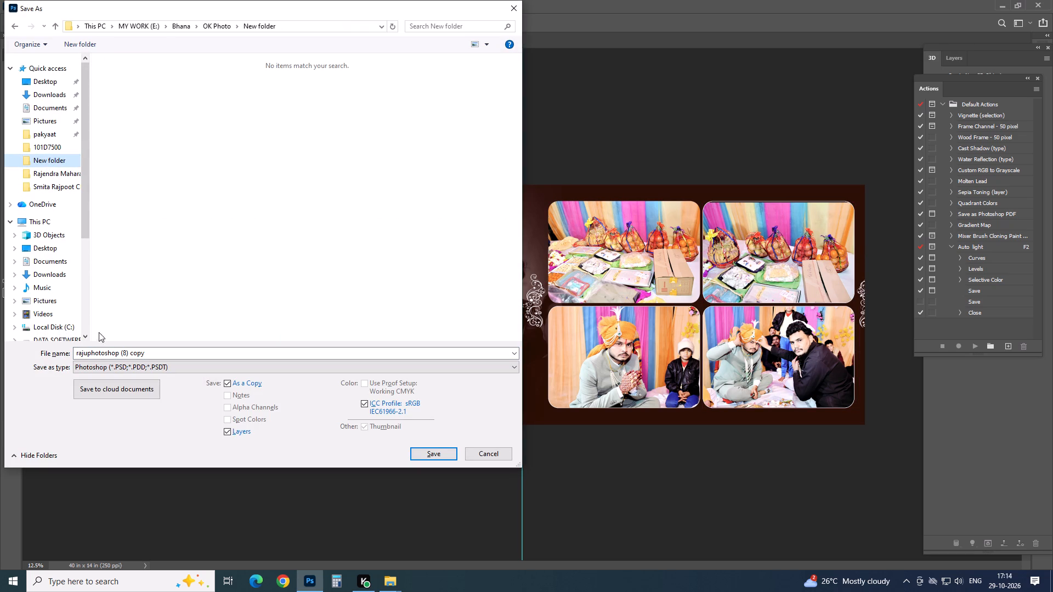
{"action": "left_click", "coordinate": [44, 146]}
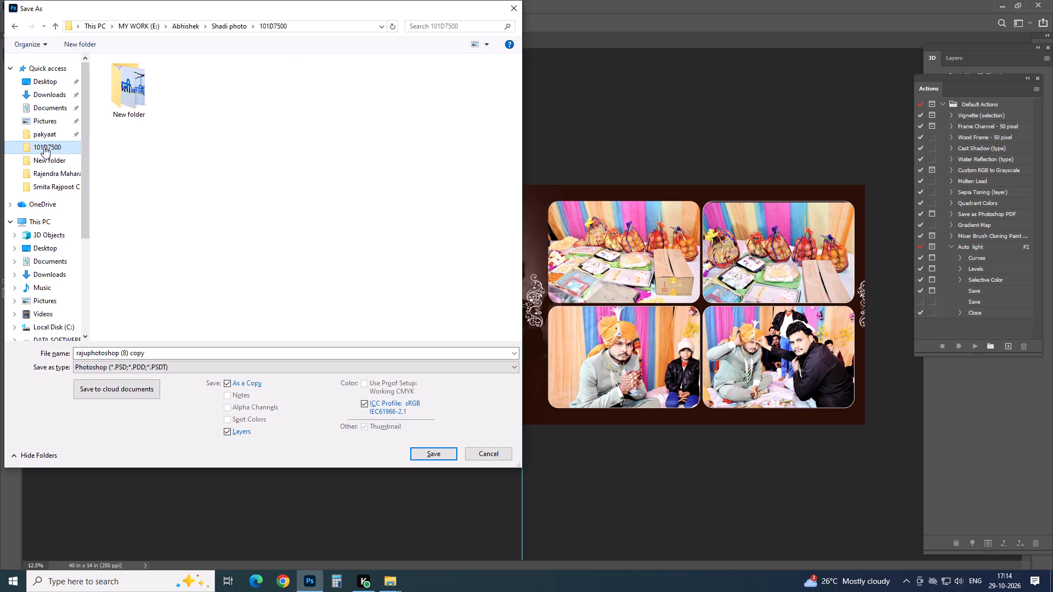
{"action": "double_click", "coordinate": [54, 28]}
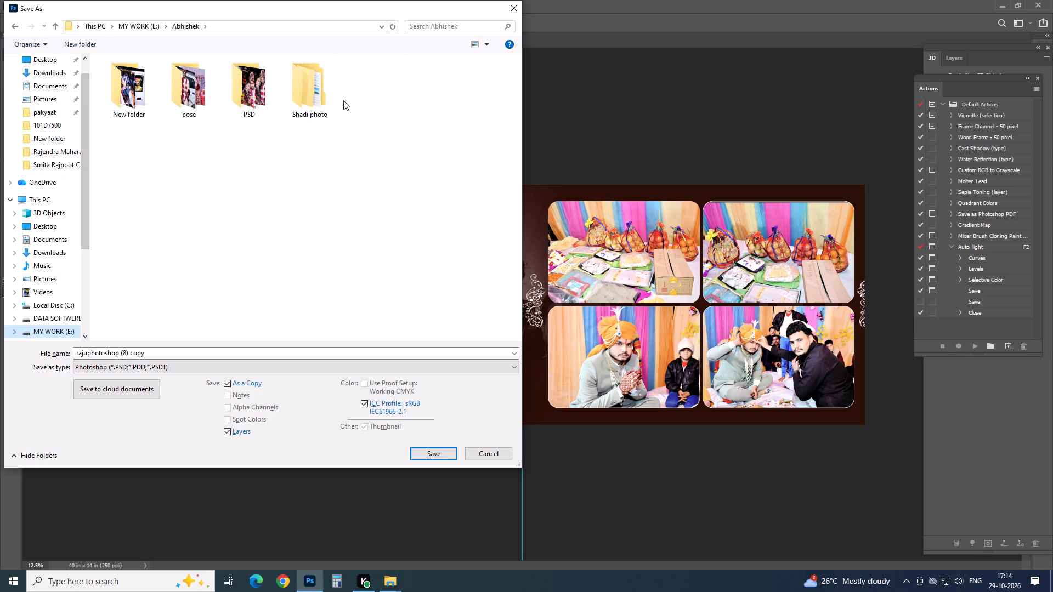
{"action": "left_click", "coordinate": [343, 100]}
{"action": "double_click", "coordinate": [322, 94]}
{"action": "double_click", "coordinate": [168, 111]}
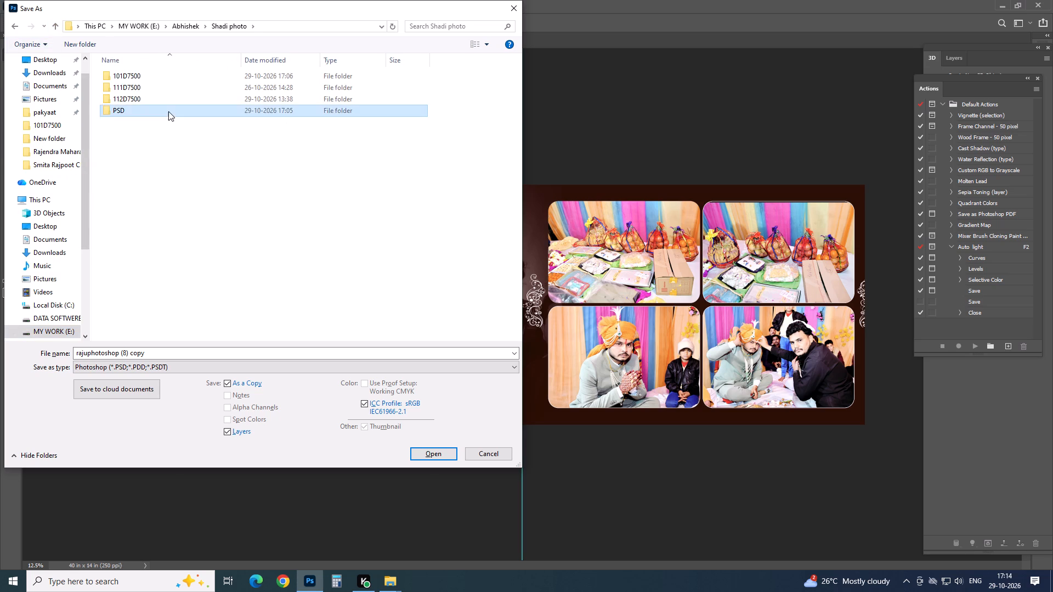
{"action": "left_click", "coordinate": [152, 358]}
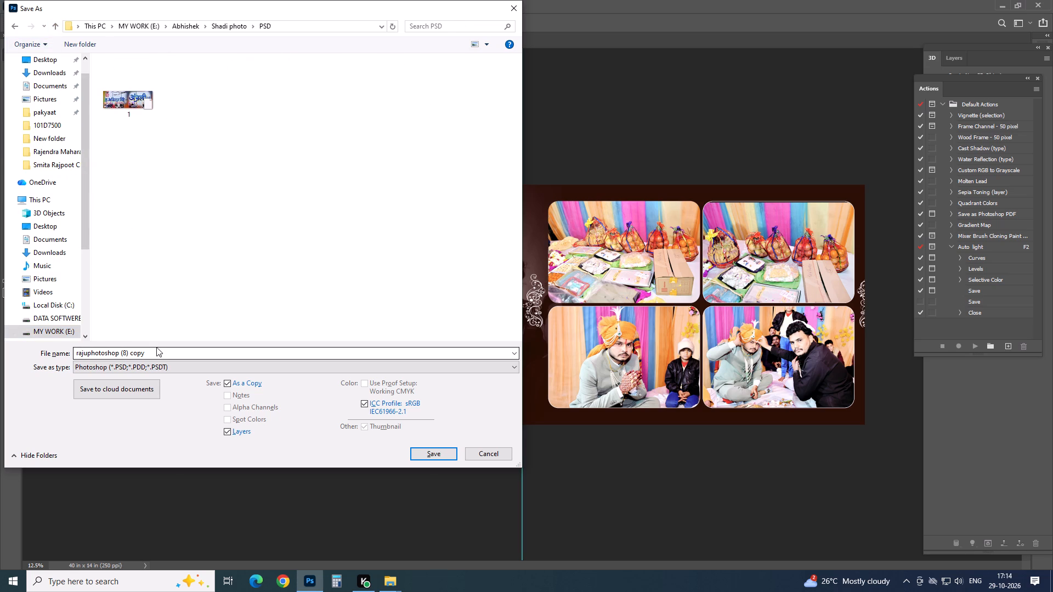
{"action": "left_click", "coordinate": [156, 347]}
{"action": "key", "text": "2"}
{"action": "key", "text": "Return"}
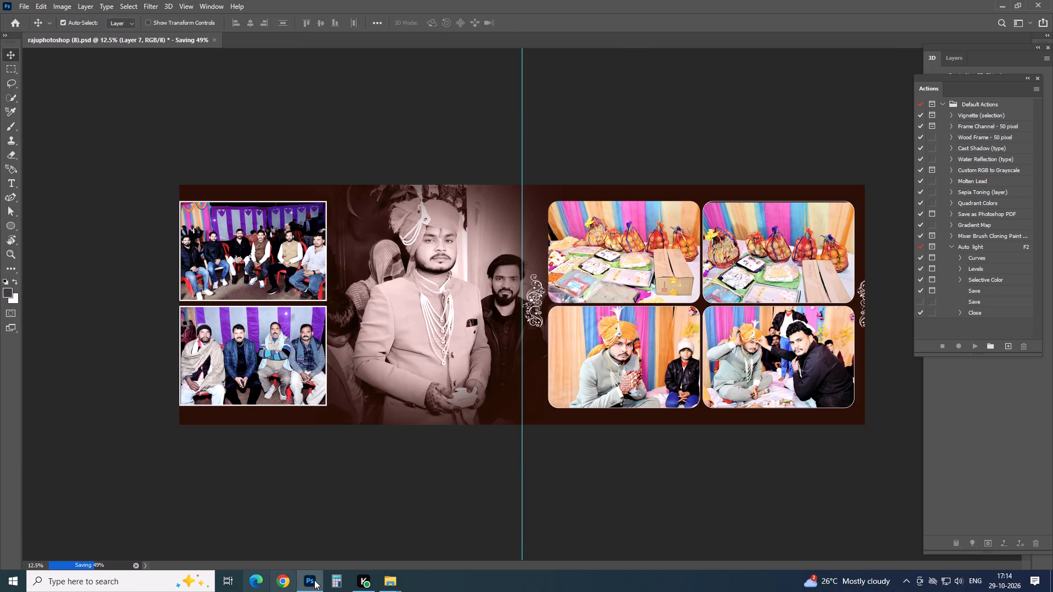
Move the already used photos in the 101D7500 folder into its New folder subfolder.
{"action": "left_click", "coordinate": [394, 584]}
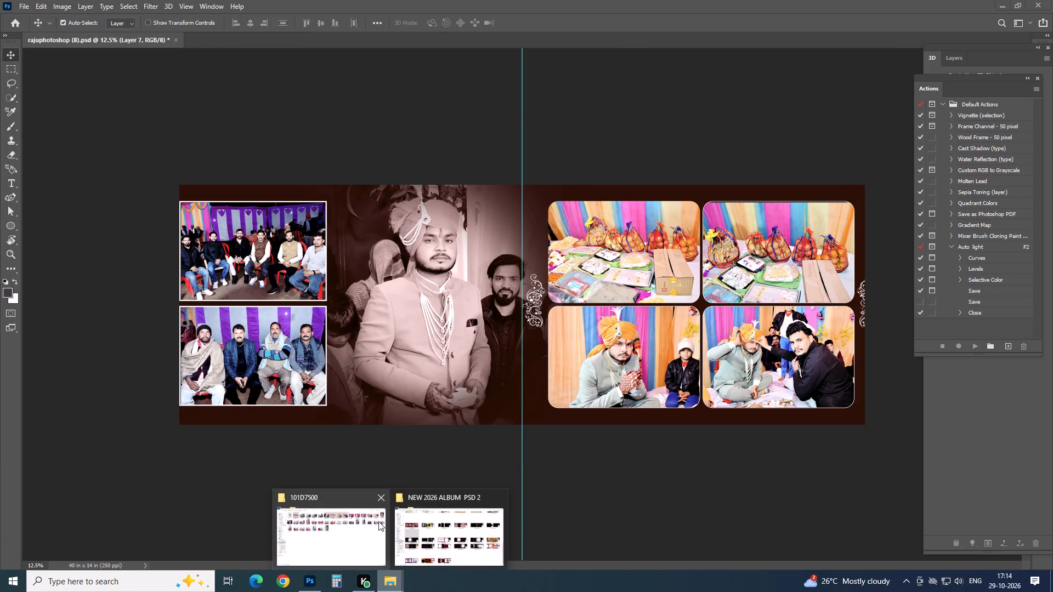
{"action": "left_click", "coordinate": [375, 525]}
{"action": "left_click_drag", "start_coordinate": [488, 83], "coordinate": [124, 91]}
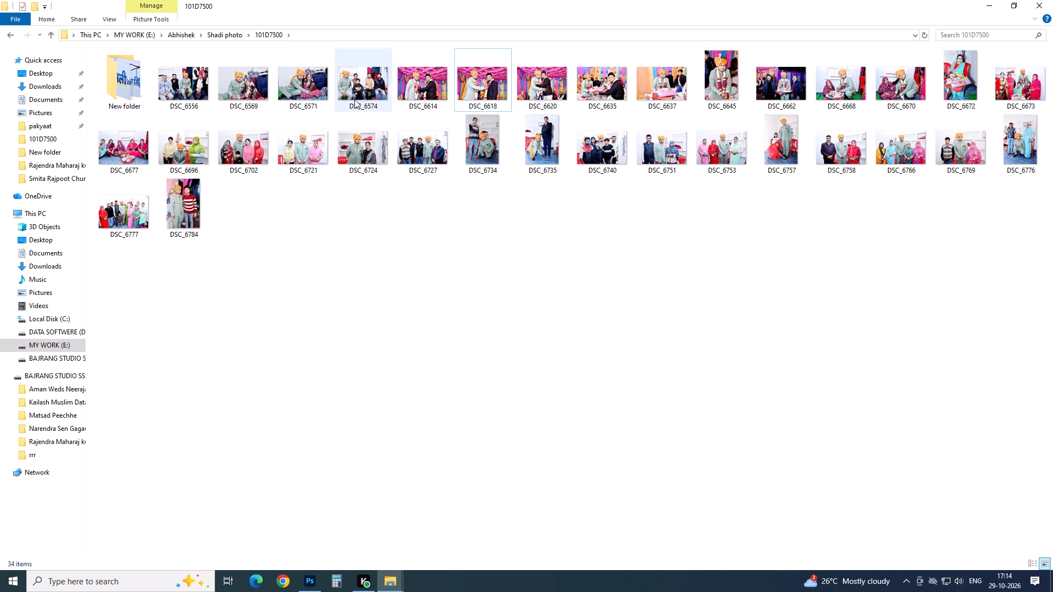
Select the seven photos from DSC_6614 to DSC_6662 and open them in Photoshop as separate documents.
{"action": "left_click", "coordinate": [432, 84], "text": "ctrl"}
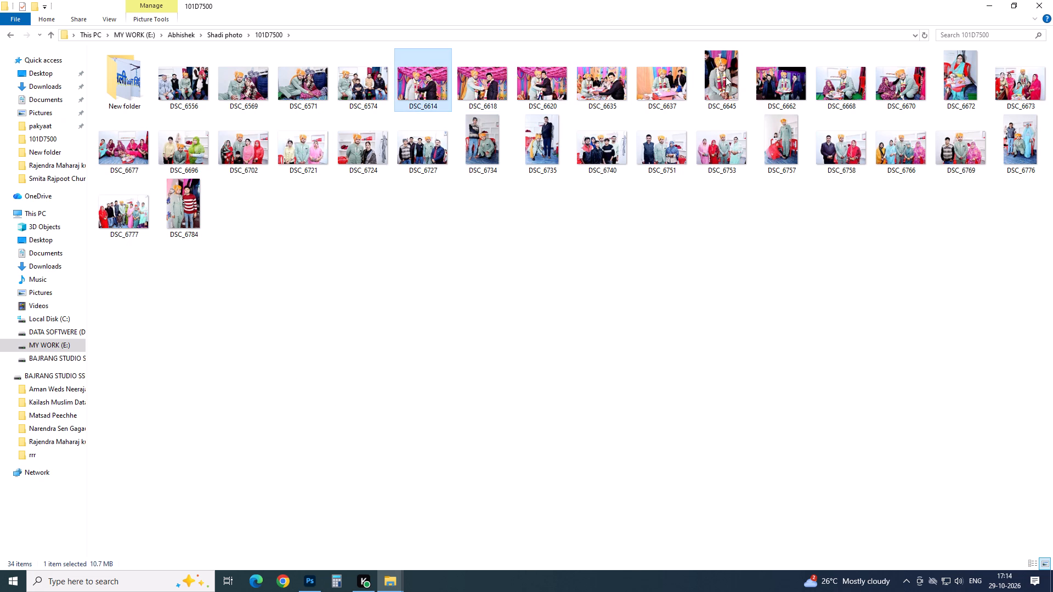
{"action": "left_click", "coordinate": [777, 84], "text": "shift"}
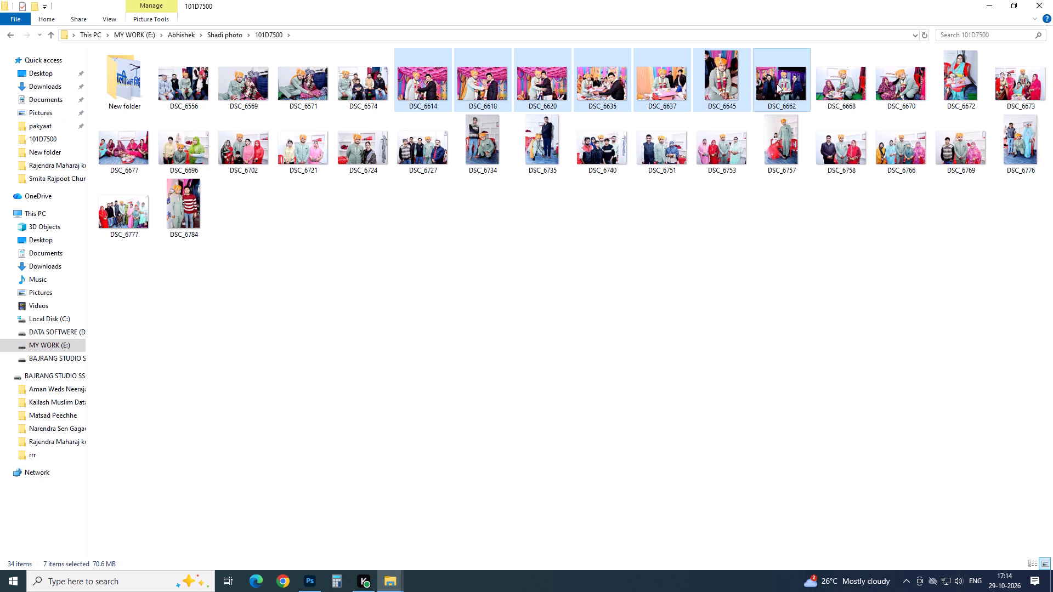
{"action": "left_click", "coordinate": [825, 88], "text": "ctrl"}
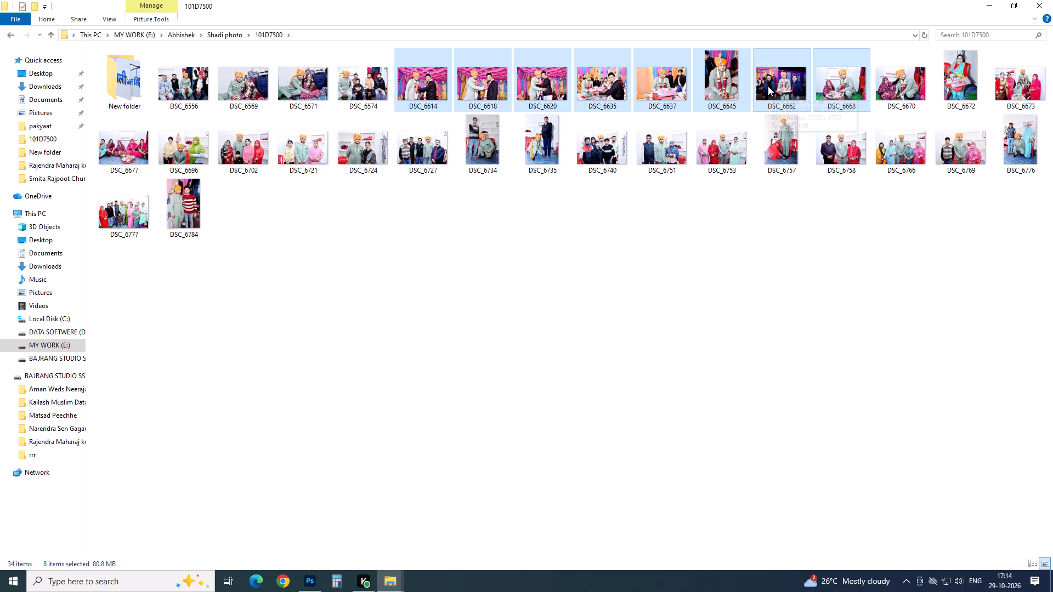
{"action": "left_click", "coordinate": [833, 86], "text": "ctrl"}
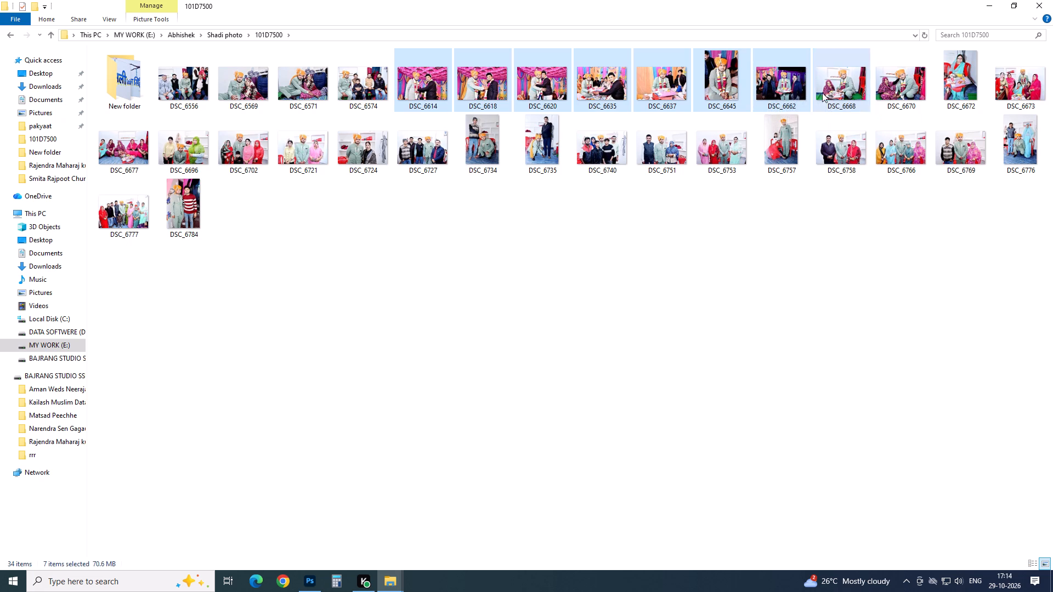
{"action": "left_click_drag", "start_coordinate": [781, 86], "coordinate": [312, 574]}
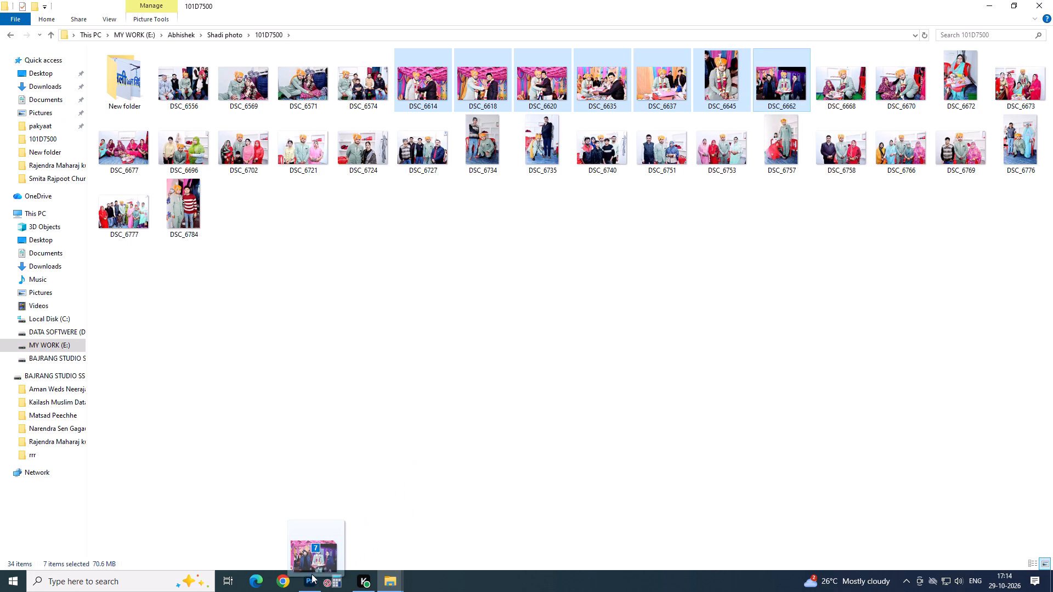
{"action": "left_click_drag", "start_coordinate": [312, 574], "coordinate": [436, 38]}
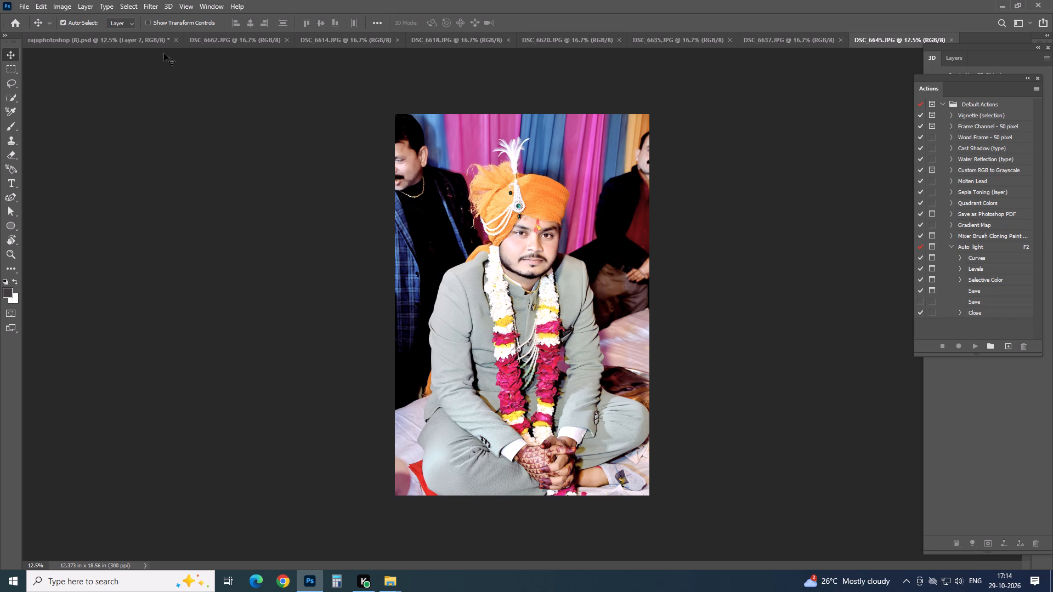
Close the rajuphotoshop (8).psd template document.
{"action": "left_click", "coordinate": [173, 37]}
{"action": "left_click", "coordinate": [512, 217]}
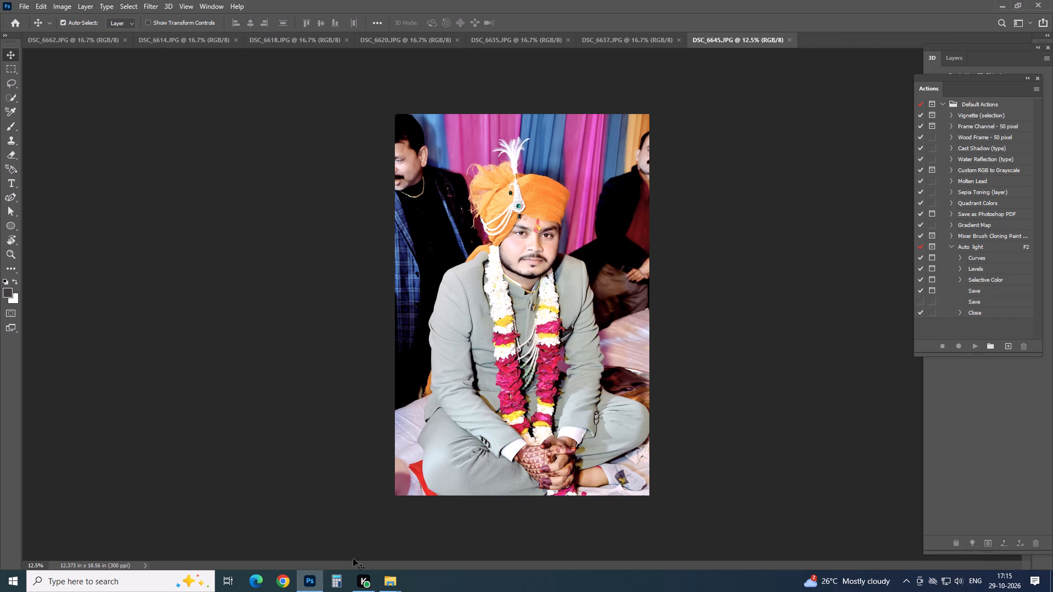
Open the rajuphotoshop (3) template from the NEW 2026 ALBUM PSD 2 folder in Photoshop as its own document.
{"action": "left_click", "coordinate": [383, 583]}
{"action": "left_click", "coordinate": [474, 501]}
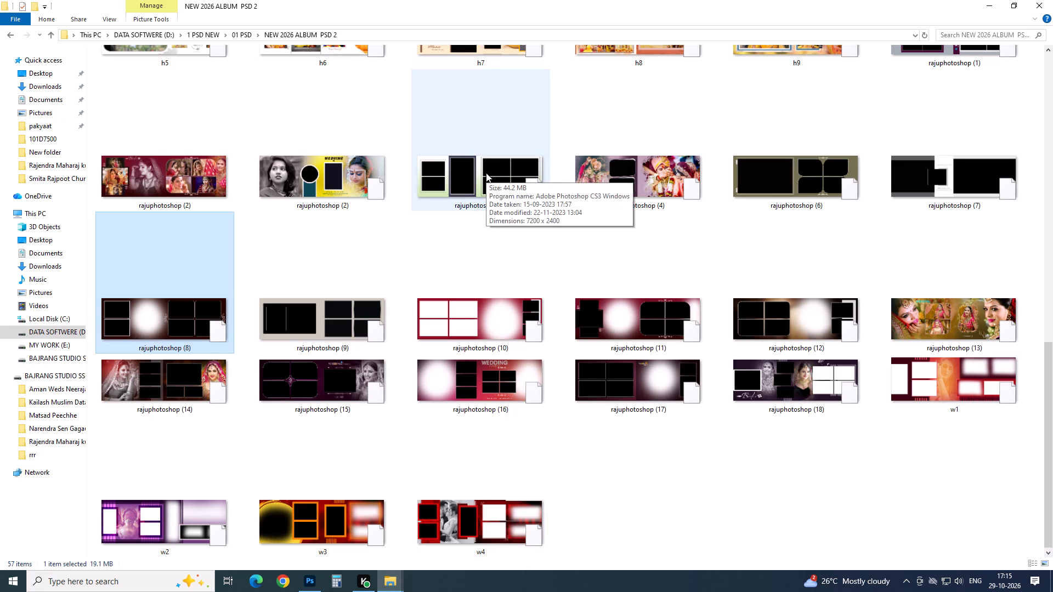
{"action": "left_click_drag", "start_coordinate": [486, 173], "coordinate": [478, 161]}
{"action": "scroll", "coordinate": [309, 585], "scroll_direction": "up", "scroll_amount": 1}
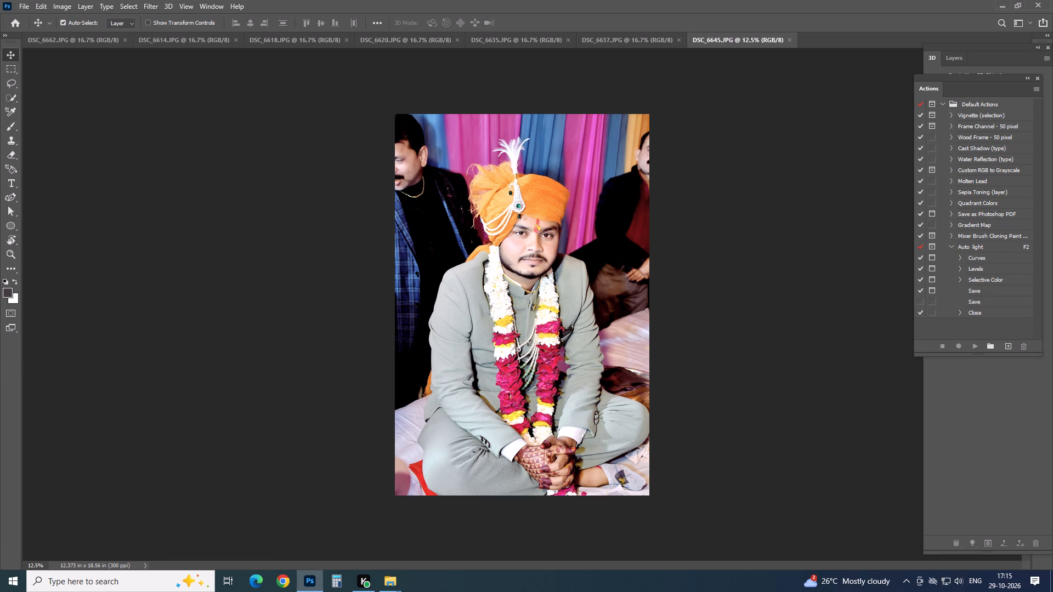
{"action": "left_click_drag", "start_coordinate": [478, 161], "coordinate": [845, 36]}
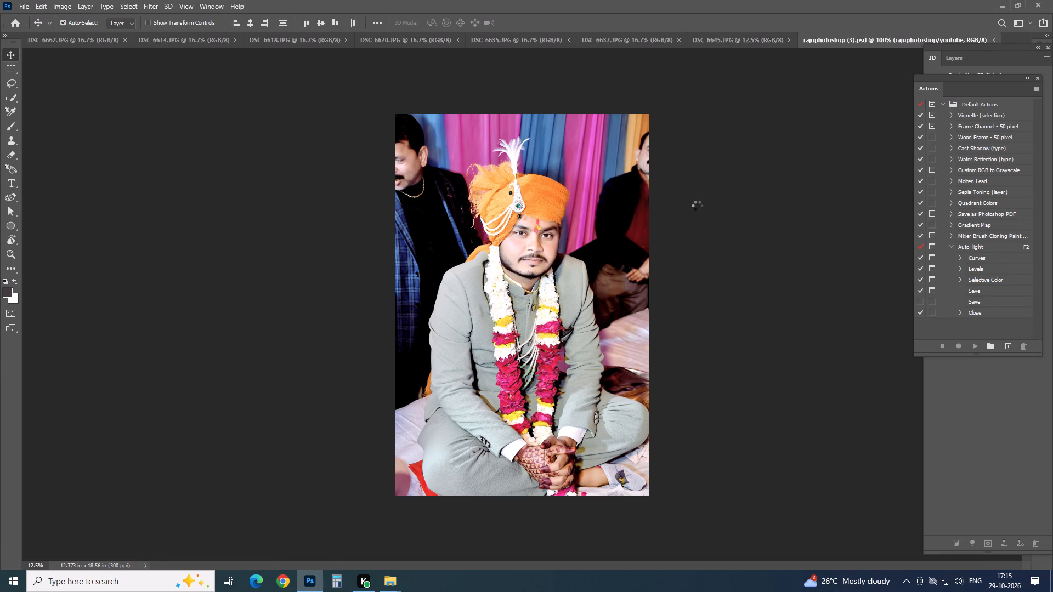
Crop the rajuphotoshop (3).psd template to 40 x 14 in at 250 px/in.
{"action": "key", "text": "c"}
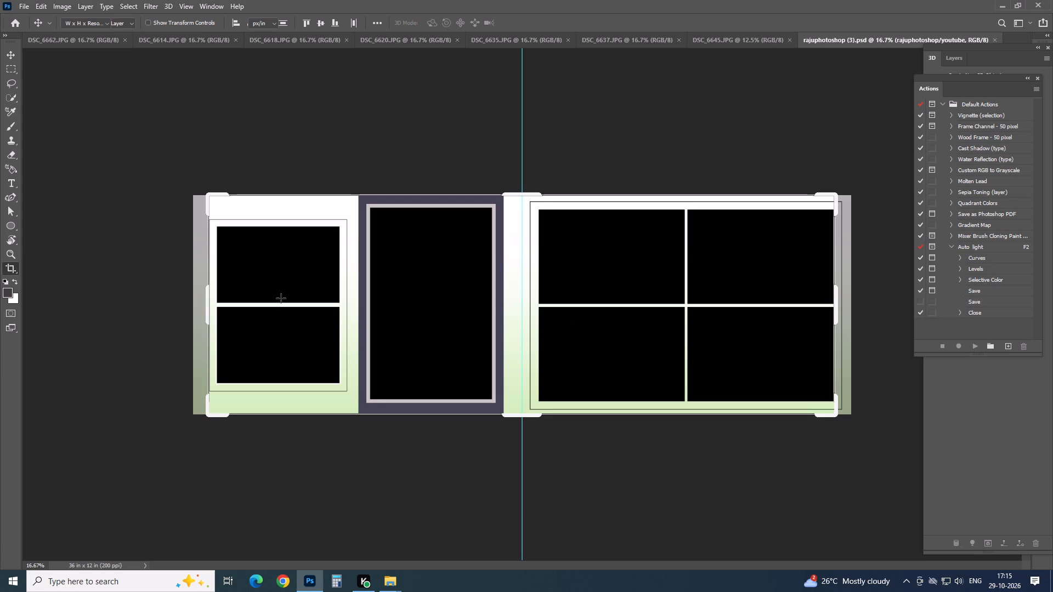
{"action": "key", "text": "Return"}
{"action": "key", "text": "Return"}
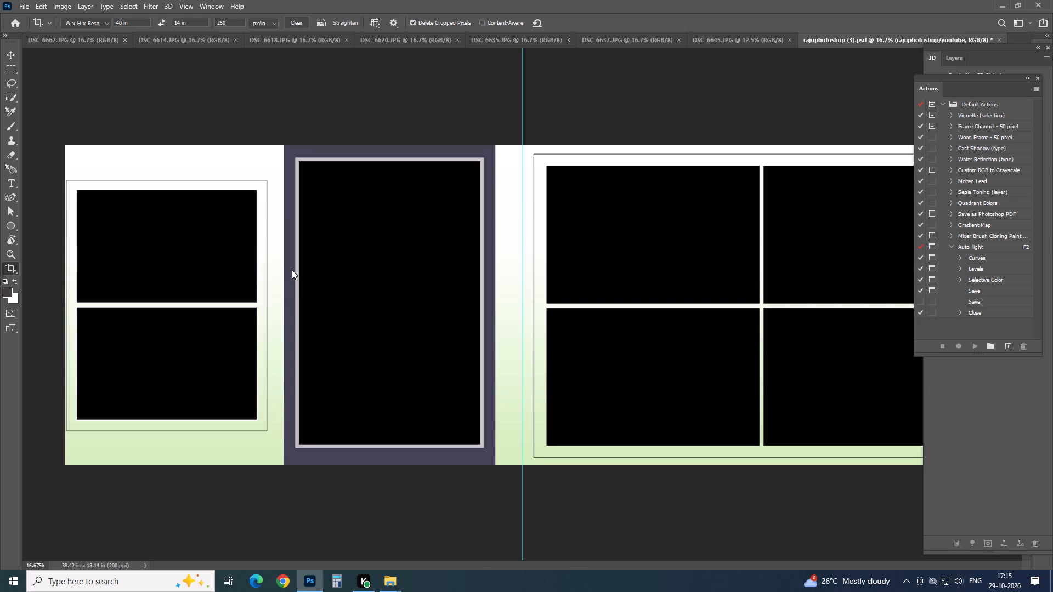
{"action": "key", "text": "ctrl+minus"}
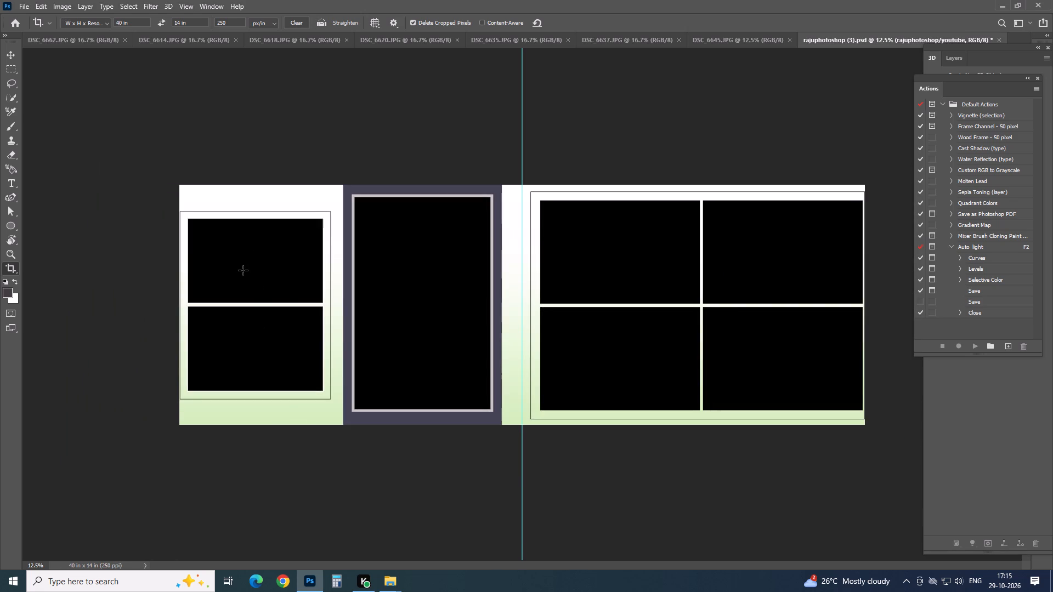
Copy the whole DSC_6645 photo, close it, and paste it above the tall centre frame in rajuphotoshop (3).psd.
{"action": "left_click", "coordinate": [80, 44]}
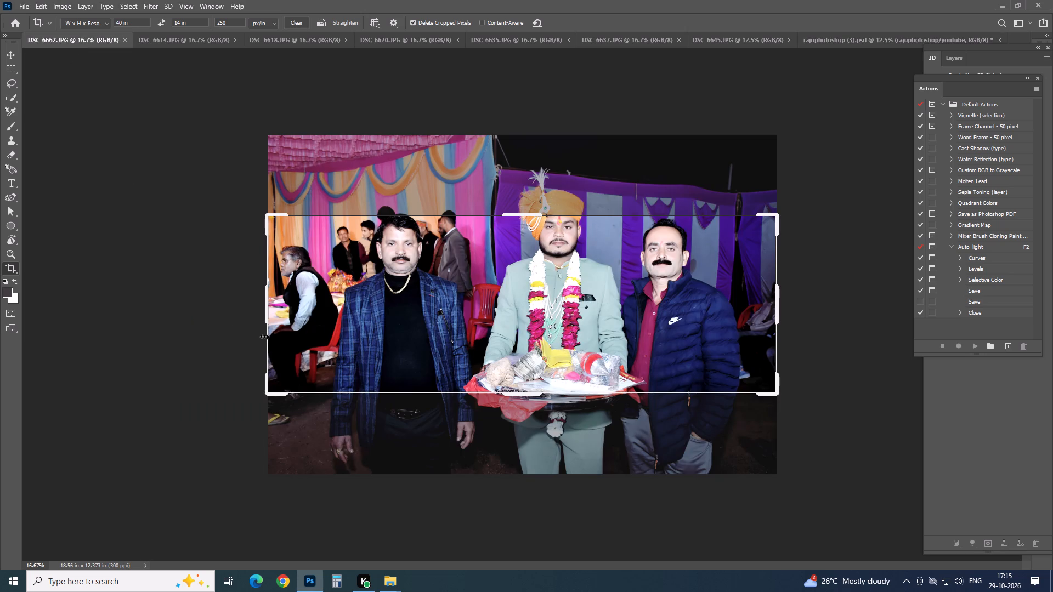
{"action": "key", "text": "v"}
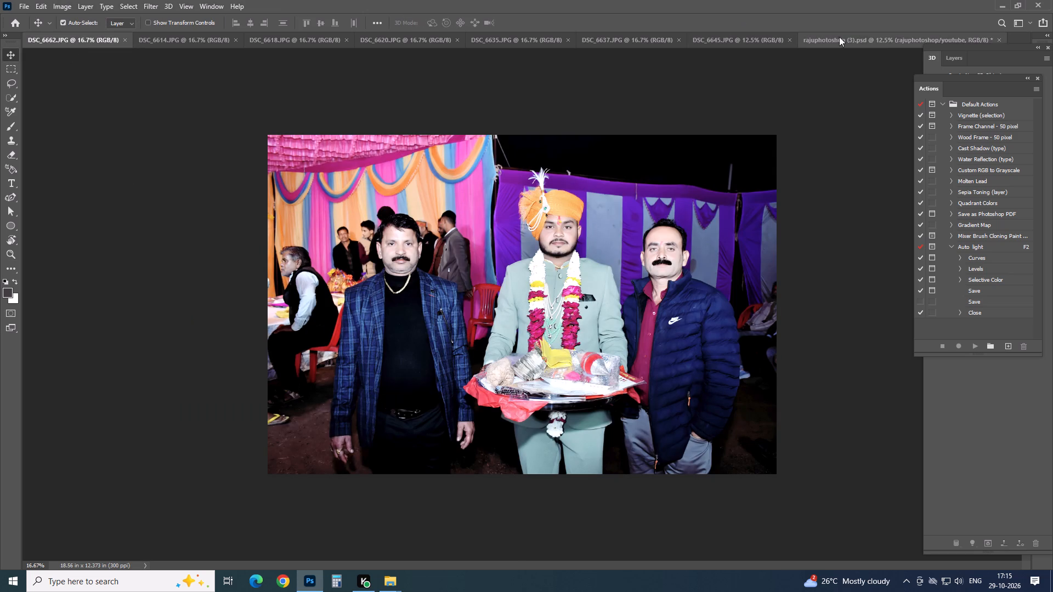
{"action": "left_click", "coordinate": [729, 40]}
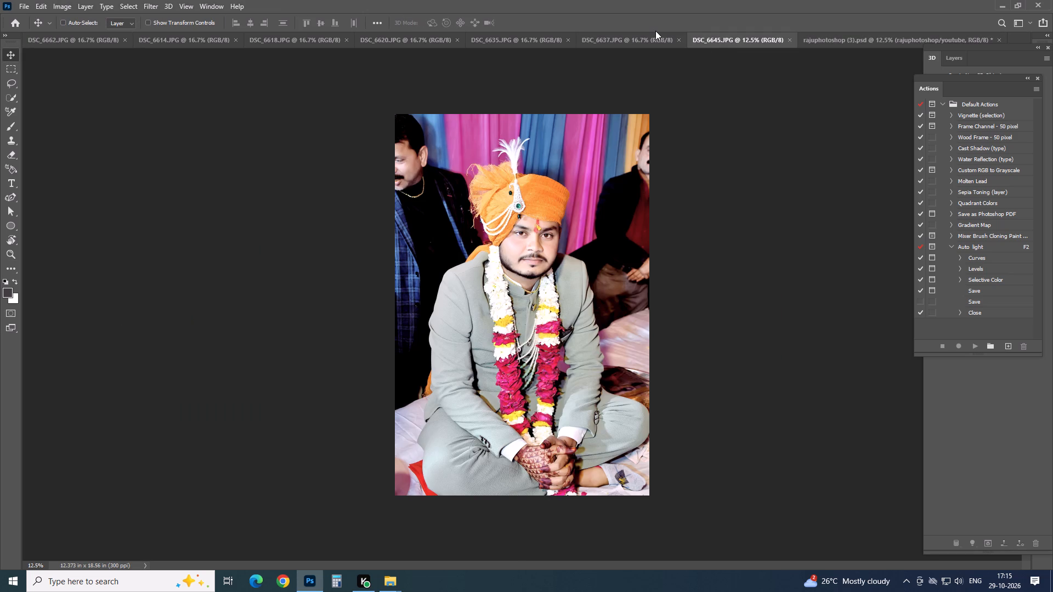
{"action": "key", "text": "ctrl+a"}
{"action": "key", "text": "ctrl+c"}
{"action": "key", "text": "ctrl+w"}
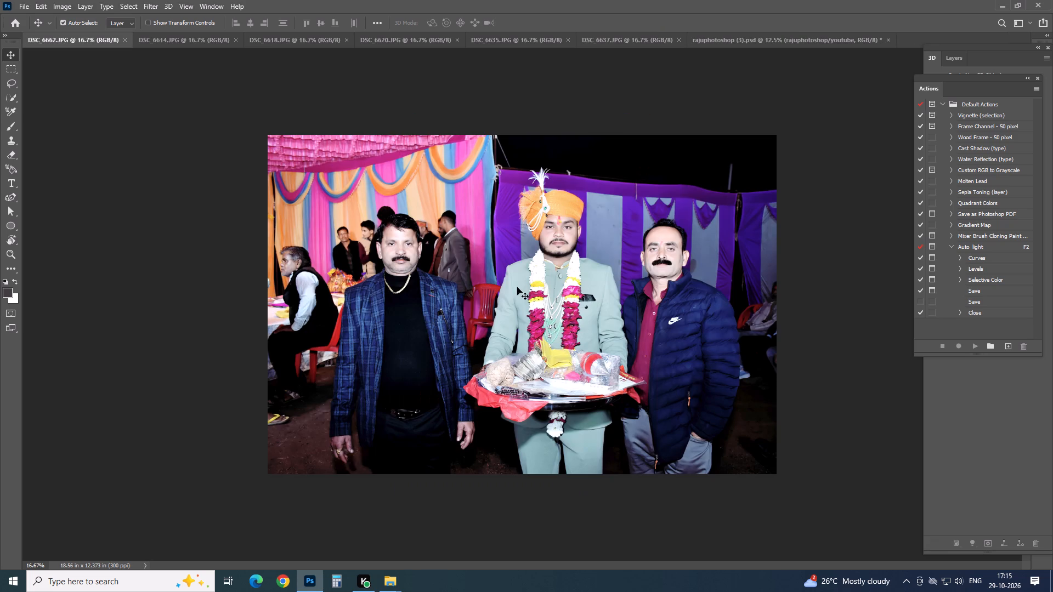
{"action": "left_click", "coordinate": [737, 35]}
{"action": "left_click", "coordinate": [405, 275]}
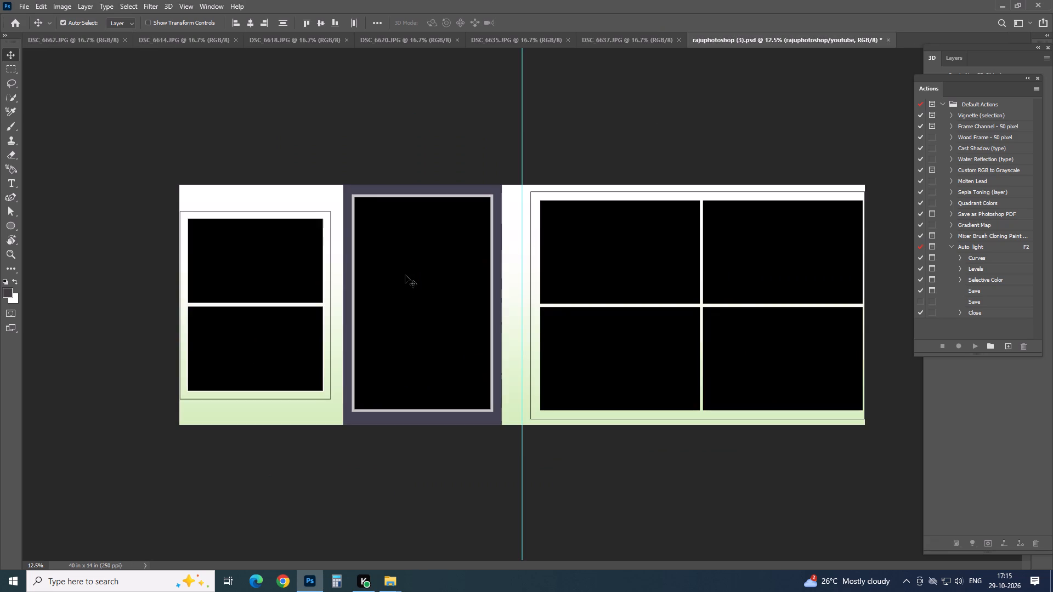
{"action": "key", "text": "ctrl+v"}
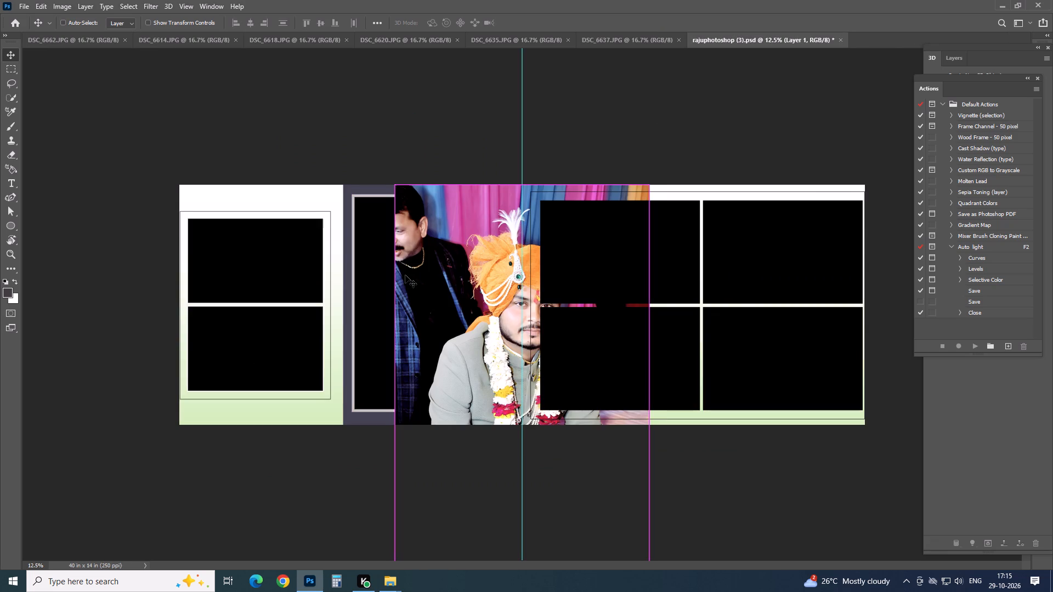
Clip the DSC_6645 photo to the tall frame and scale it to about 56.5% so it fills the frame.
{"action": "key", "text": "ctrl+alt+g"}
{"action": "key", "text": "ctrl+t"}
{"action": "key", "text": "v"}
{"action": "key", "text": "ctrl+alt+g"}
{"action": "key", "text": "ctrl+t"}
{"action": "left_click_drag", "start_coordinate": [457, 305], "coordinate": [372, 249]}
{"action": "left_click_drag", "start_coordinate": [565, 129], "coordinate": [473, 299]}
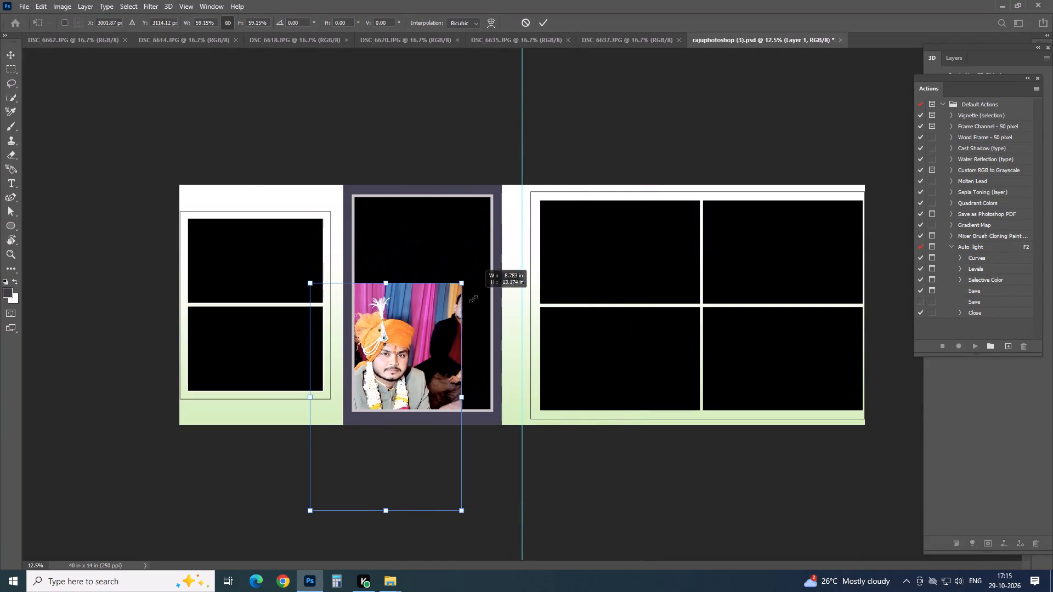
{"action": "left_click_drag", "start_coordinate": [473, 299], "coordinate": [458, 316]}
{"action": "left_click_drag", "start_coordinate": [358, 423], "coordinate": [401, 311]}
{"action": "left_click_drag", "start_coordinate": [486, 401], "coordinate": [494, 407]}
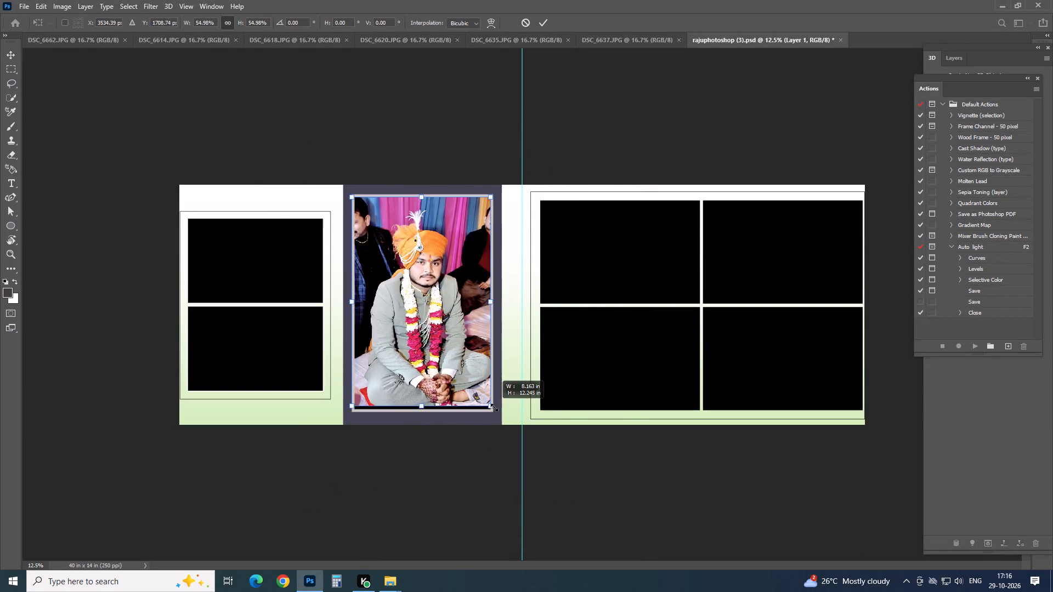
{"action": "left_click_drag", "start_coordinate": [494, 407], "coordinate": [497, 413]}
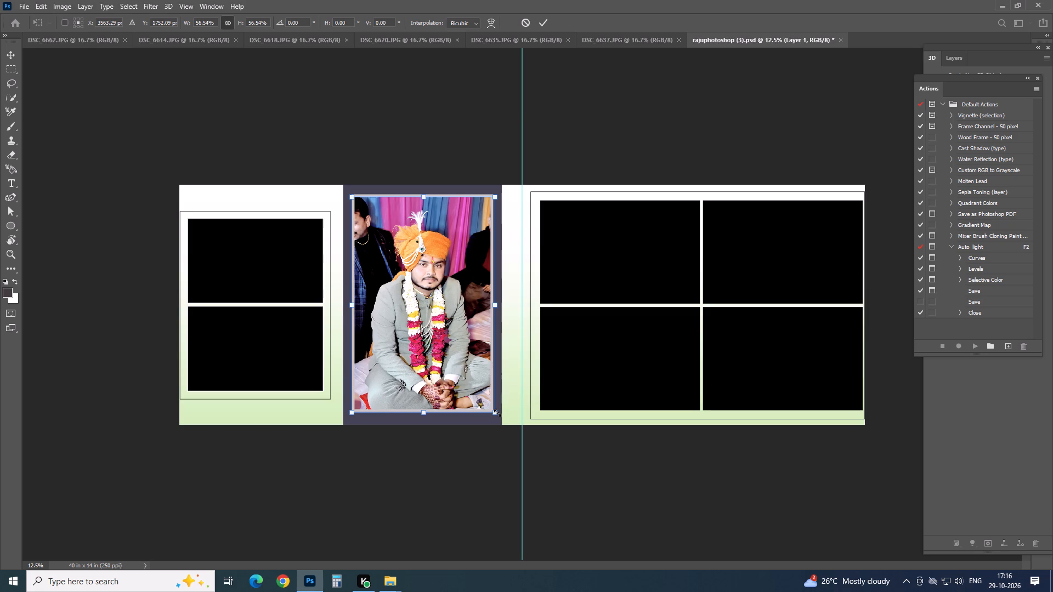
{"action": "key", "text": "Return"}
Look through the open photos, copy all of DSC_6614, close it, and paste it above the upper frame of the two-frame stack.
{"action": "left_click", "coordinate": [634, 39]}
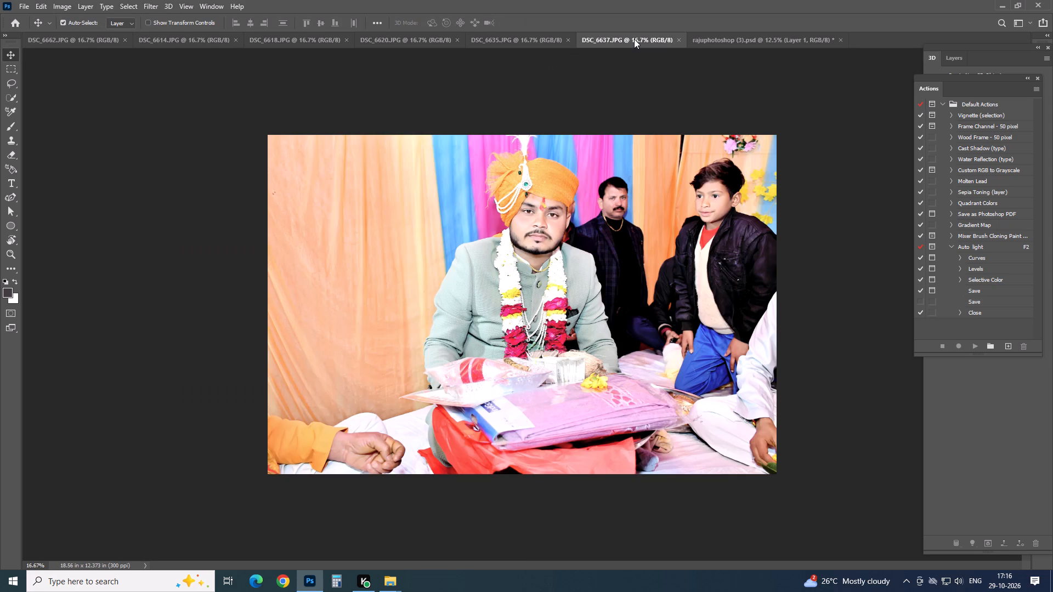
{"action": "left_click", "coordinate": [533, 37]}
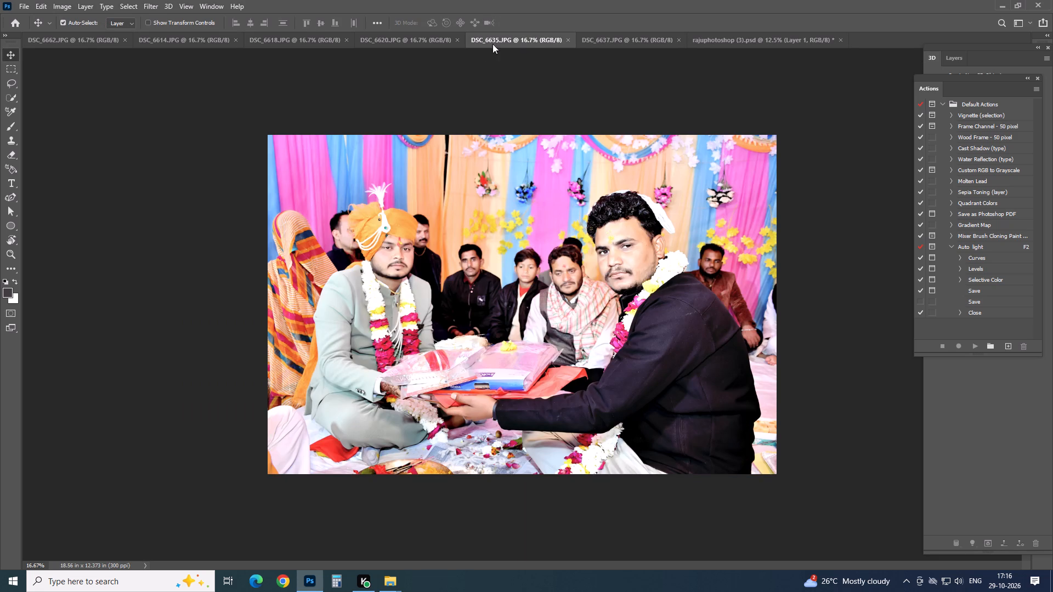
{"action": "left_click", "coordinate": [422, 41]}
{"action": "left_click", "coordinate": [328, 40]}
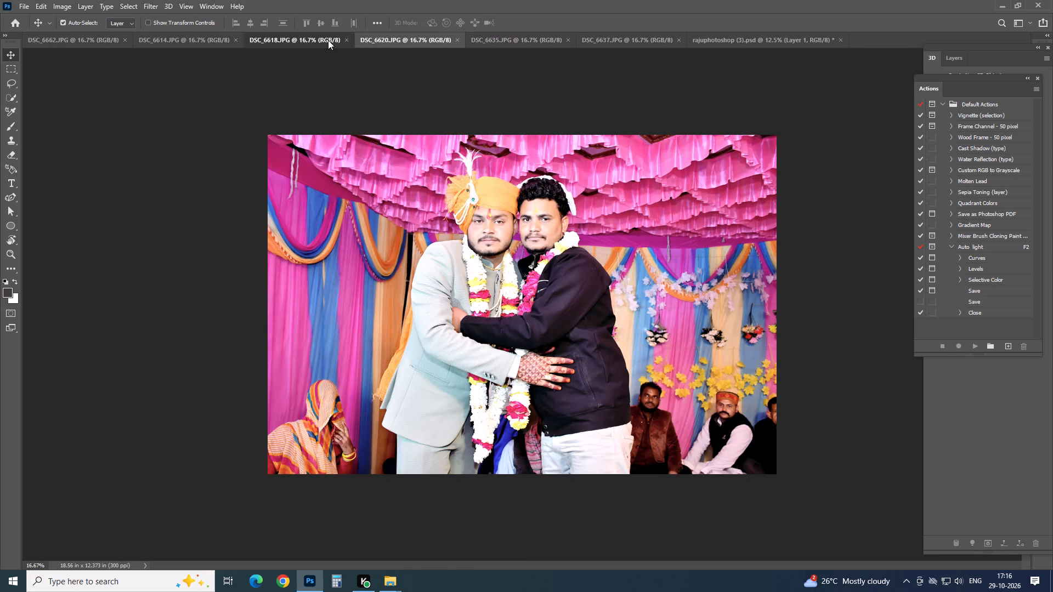
{"action": "left_click", "coordinate": [205, 40]}
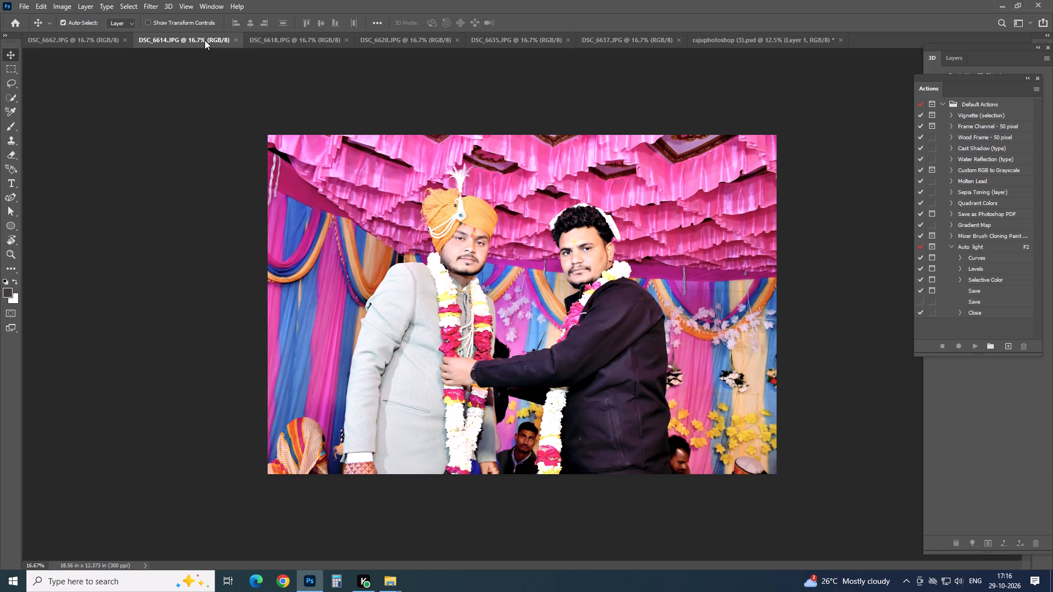
{"action": "left_click", "coordinate": [93, 37]}
{"action": "left_click", "coordinate": [185, 38]}
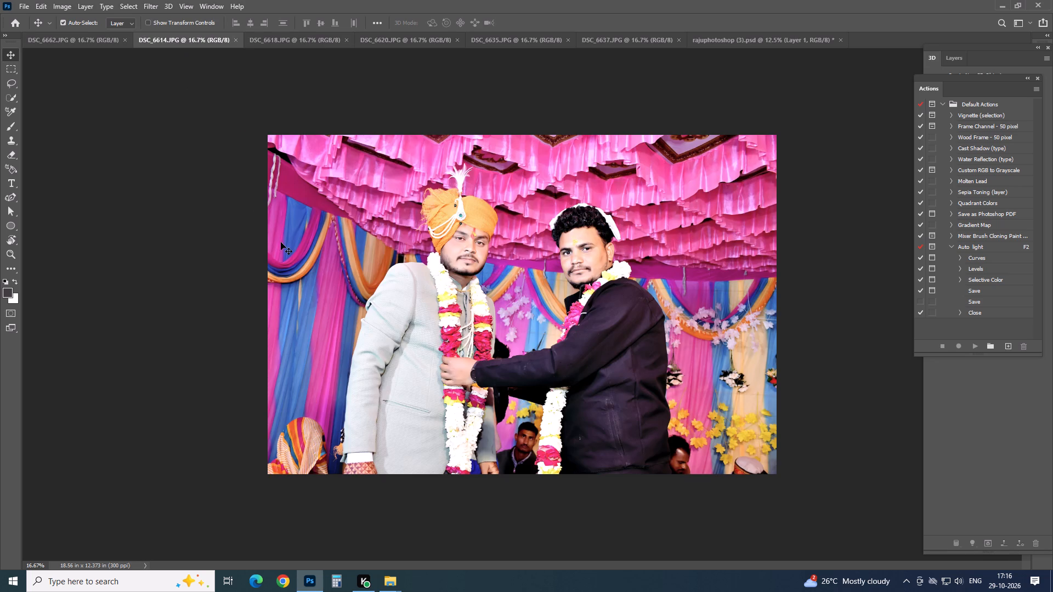
{"action": "key", "text": "ctrl+a"}
{"action": "key", "text": "ctrl+c"}
{"action": "key", "text": "ctrl+w"}
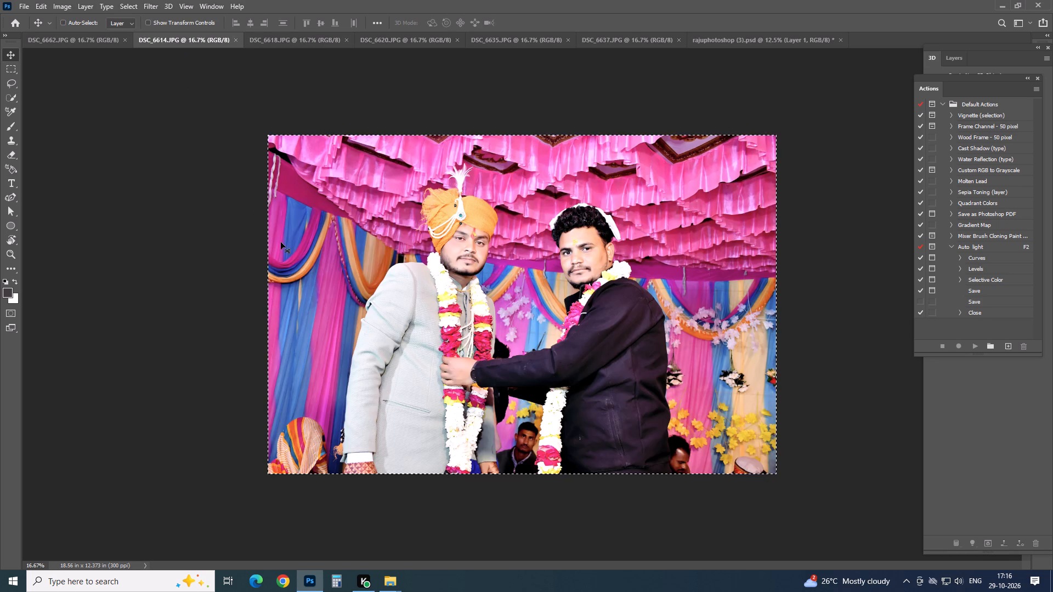
{"action": "left_click", "coordinate": [614, 39]}
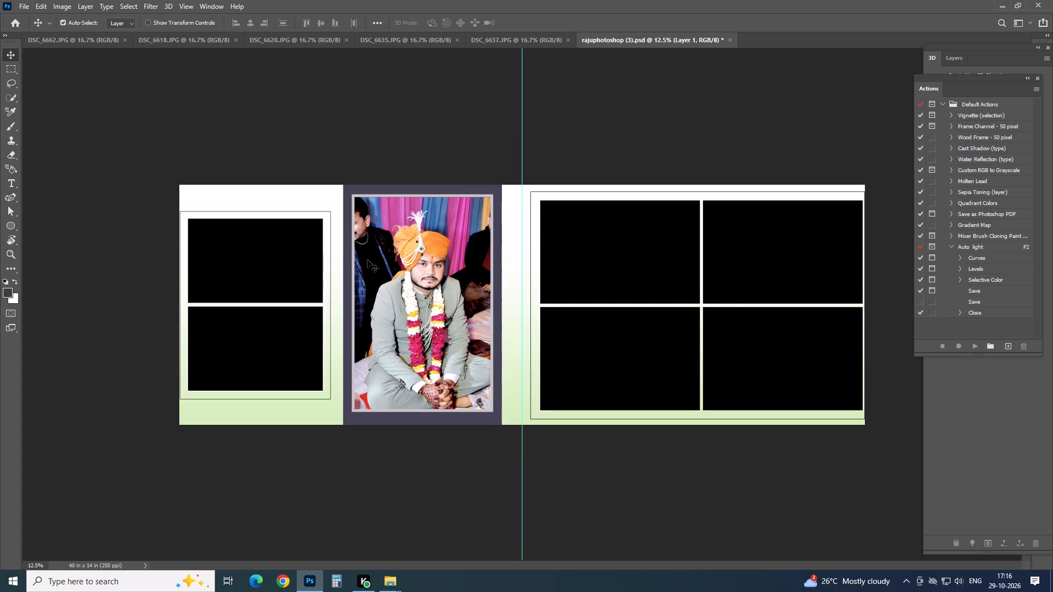
{"action": "left_click", "coordinate": [268, 238]}
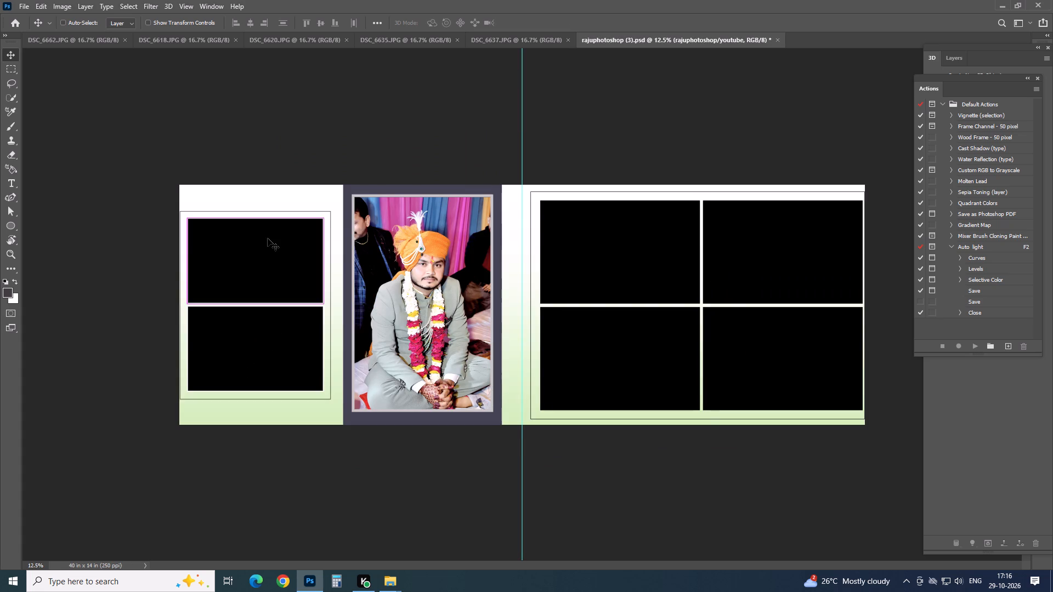
{"action": "key", "text": "ctrl+v"}
Clip the DSC_6614 photo to the upper stacked frame and scale it to about 36.6% to fill it.
{"action": "key", "text": "ctrl+alt+g"}
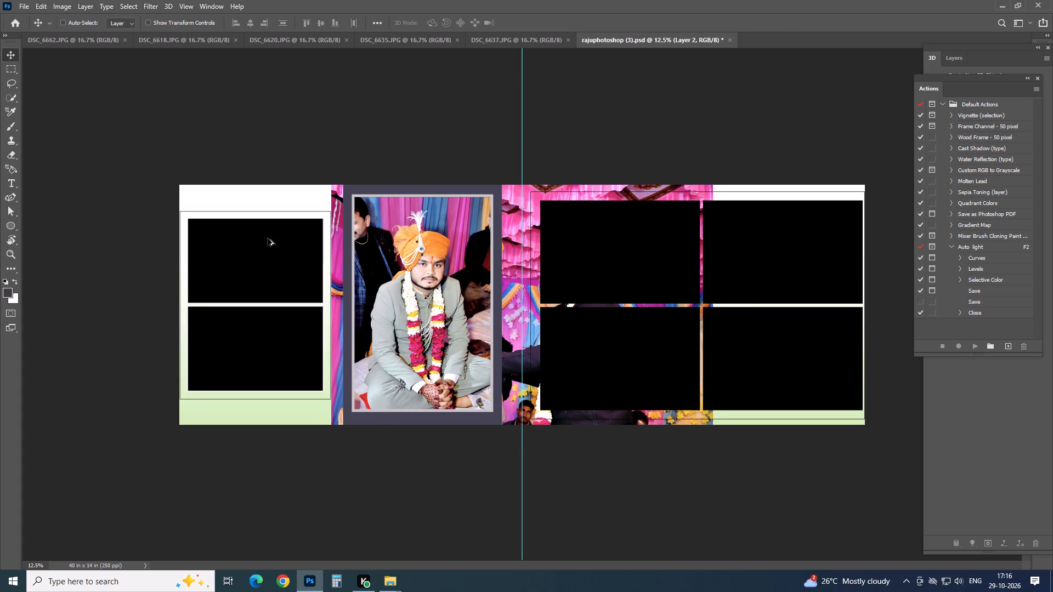
{"action": "key", "text": "ctrl+alt+g"}
{"action": "key", "text": "ctrl+t"}
{"action": "left_click_drag", "start_coordinate": [428, 274], "coordinate": [267, 247]}
{"action": "left_click_drag", "start_coordinate": [556, 157], "coordinate": [301, 309]}
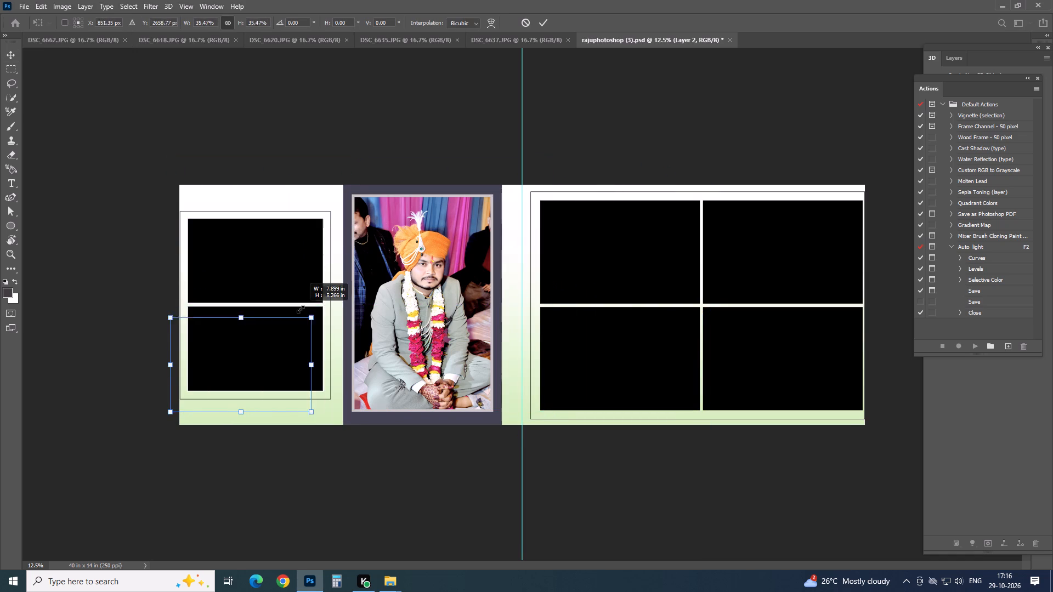
{"action": "left_click_drag", "start_coordinate": [301, 309], "coordinate": [279, 334]}
{"action": "left_click_drag", "start_coordinate": [226, 397], "coordinate": [255, 284]}
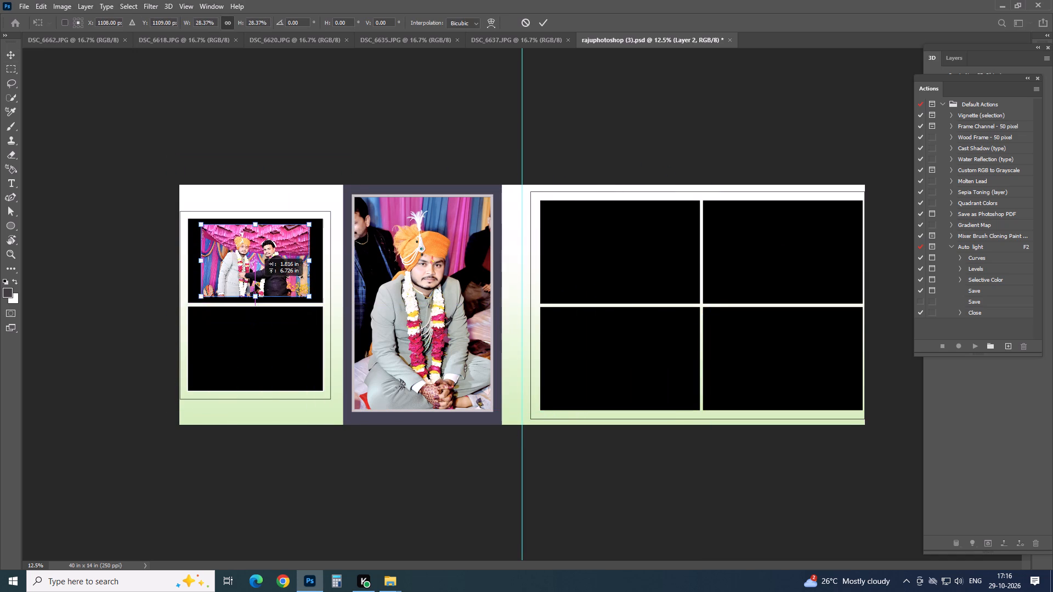
{"action": "left_click_drag", "start_coordinate": [255, 284], "coordinate": [244, 277]}
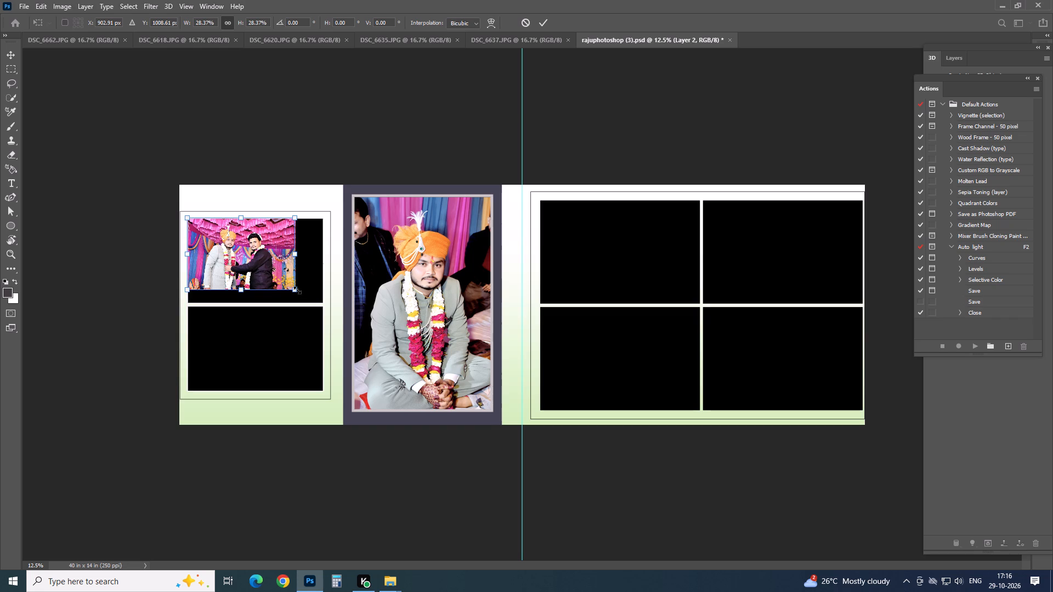
{"action": "left_click_drag", "start_coordinate": [297, 290], "coordinate": [336, 318]}
{"action": "left_click_drag", "start_coordinate": [299, 280], "coordinate": [299, 280]}
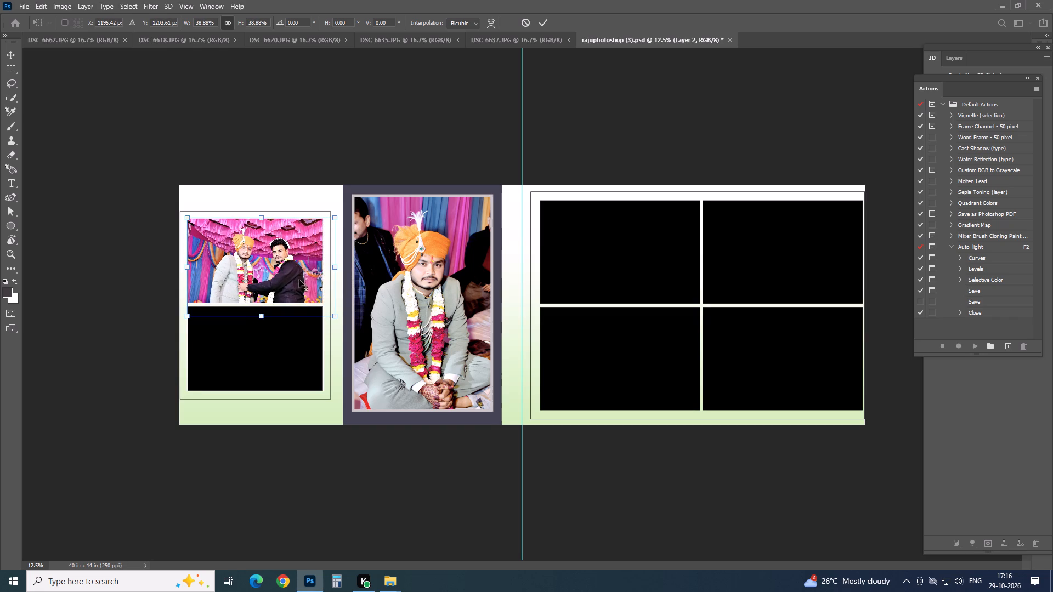
{"action": "left_click_drag", "start_coordinate": [299, 280], "coordinate": [299, 269]}
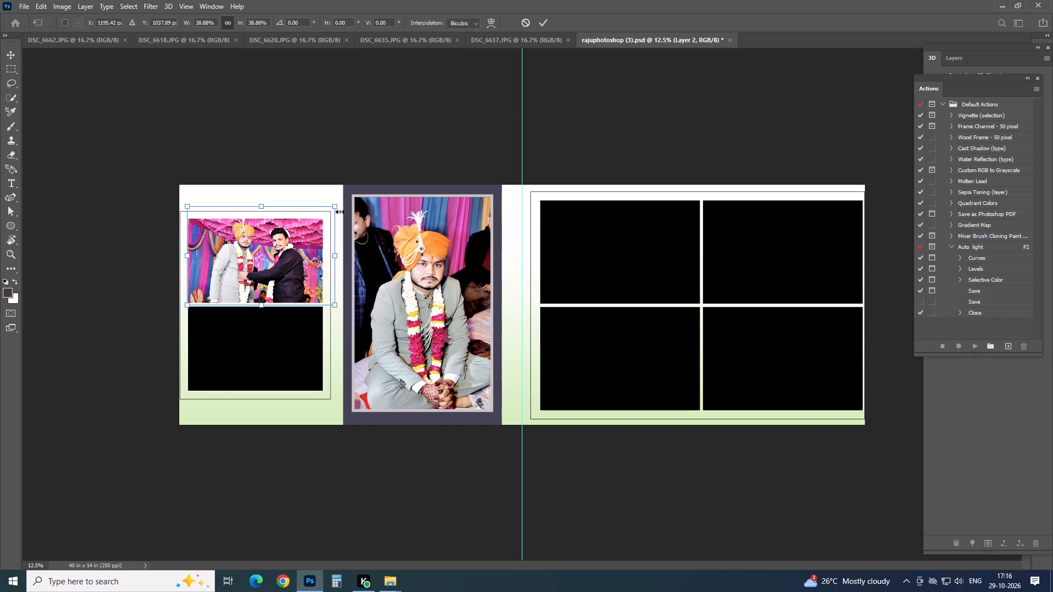
{"action": "left_click_drag", "start_coordinate": [337, 207], "coordinate": [331, 217]}
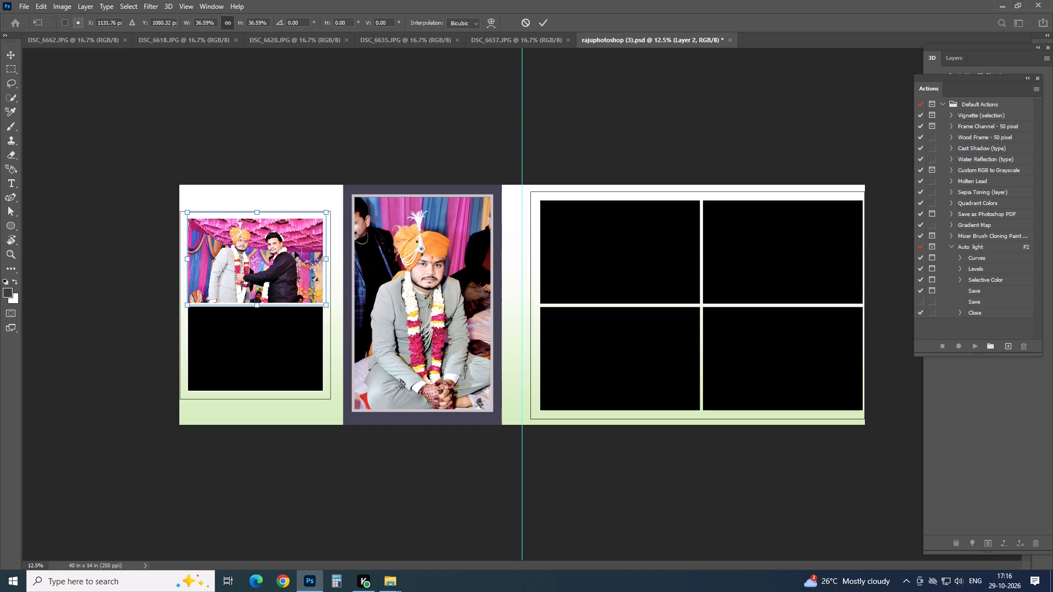
{"action": "key", "text": "Return"}
Copy the whole DSC_6618 photo, close it, and paste it above the lower frame of the two-frame stack.
{"action": "left_click", "coordinate": [188, 48]}
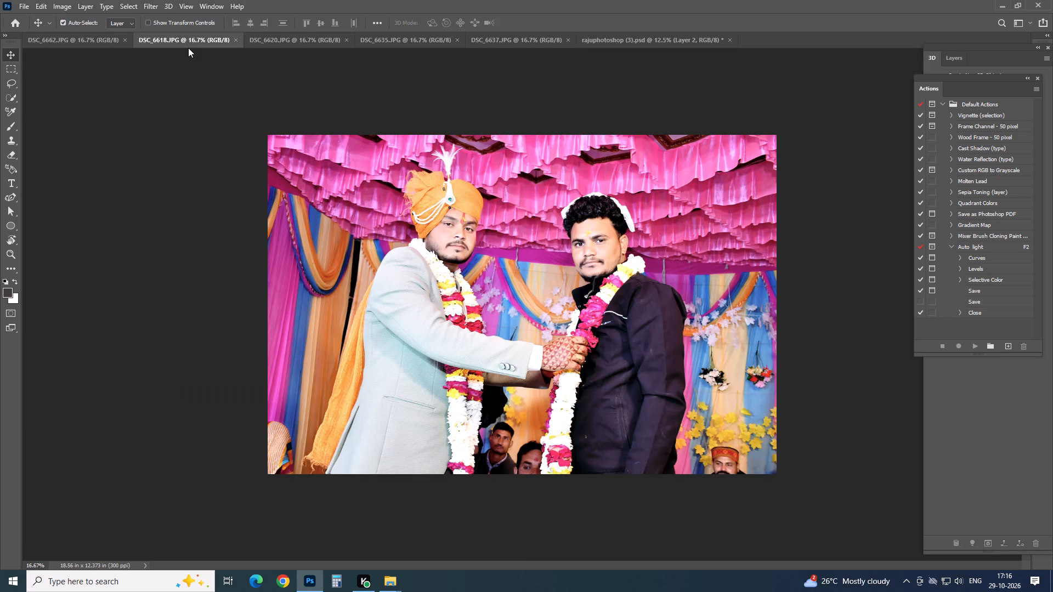
{"action": "key", "text": "ctrl+a"}
{"action": "key", "text": "ctrl+c"}
{"action": "key", "text": "ctrl+w"}
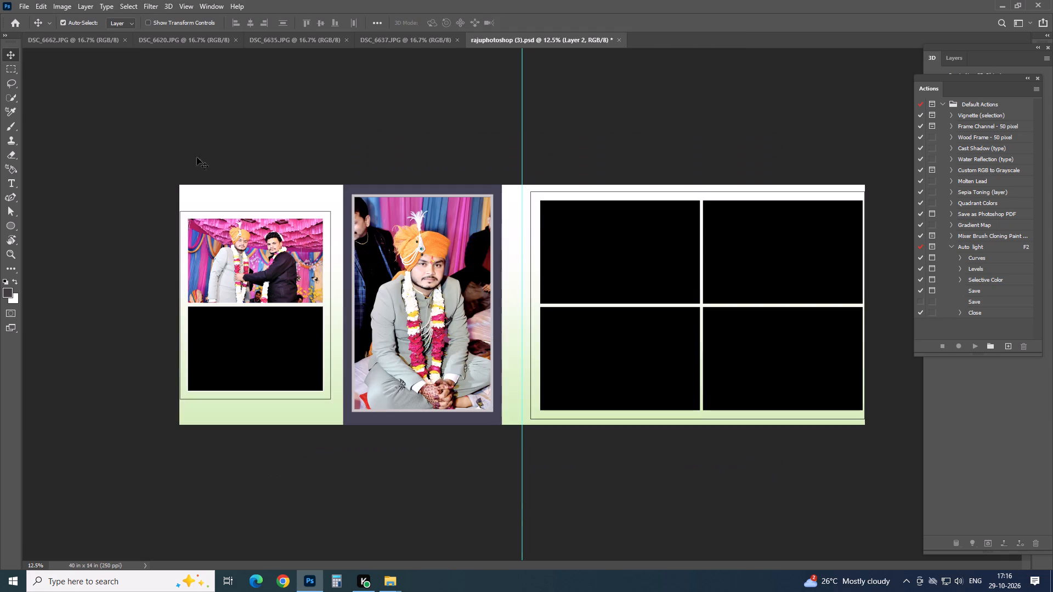
{"action": "left_click", "coordinate": [257, 339]}
{"action": "key", "text": "ctrl+v"}
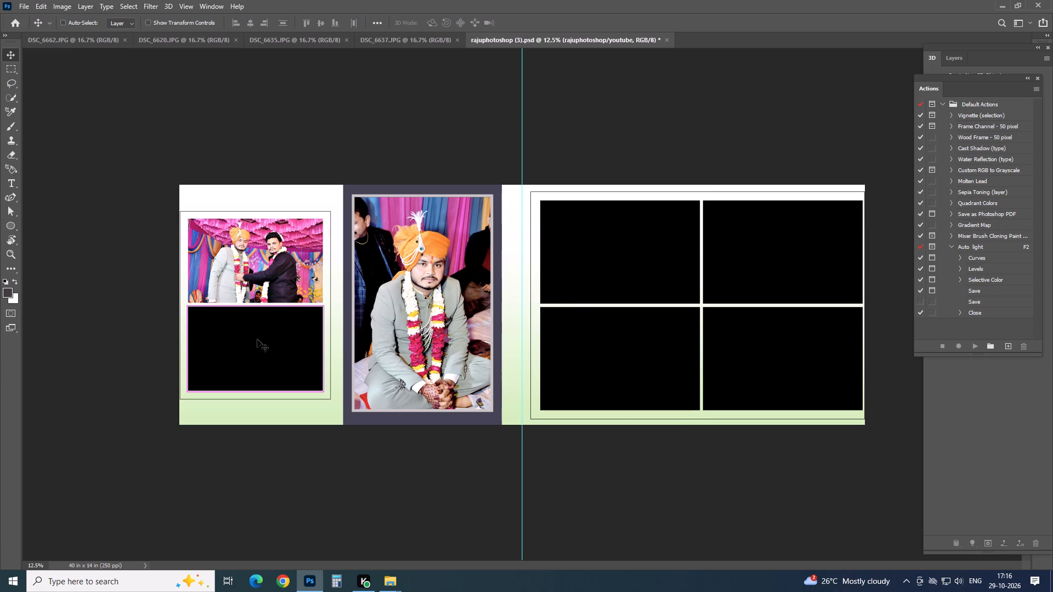
Clip the DSC_6618 photo to the lower stacked frame and scale it to about 35.9% to fill the frame.
{"action": "key", "text": "ctrl+alt+g"}
{"action": "key", "text": "ctrl+t"}
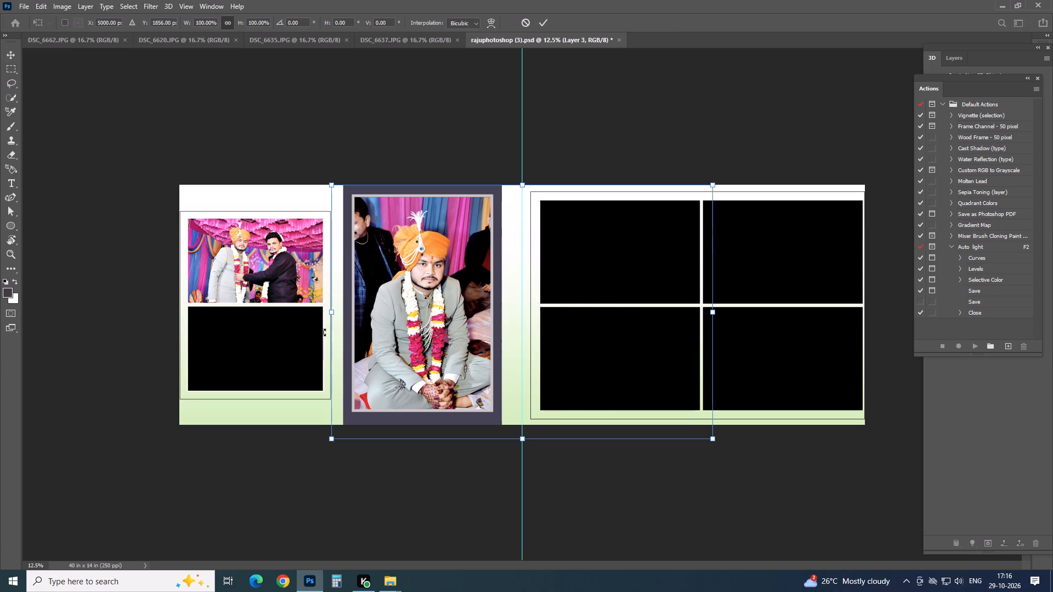
{"action": "left_click_drag", "start_coordinate": [716, 181], "coordinate": [563, 314]}
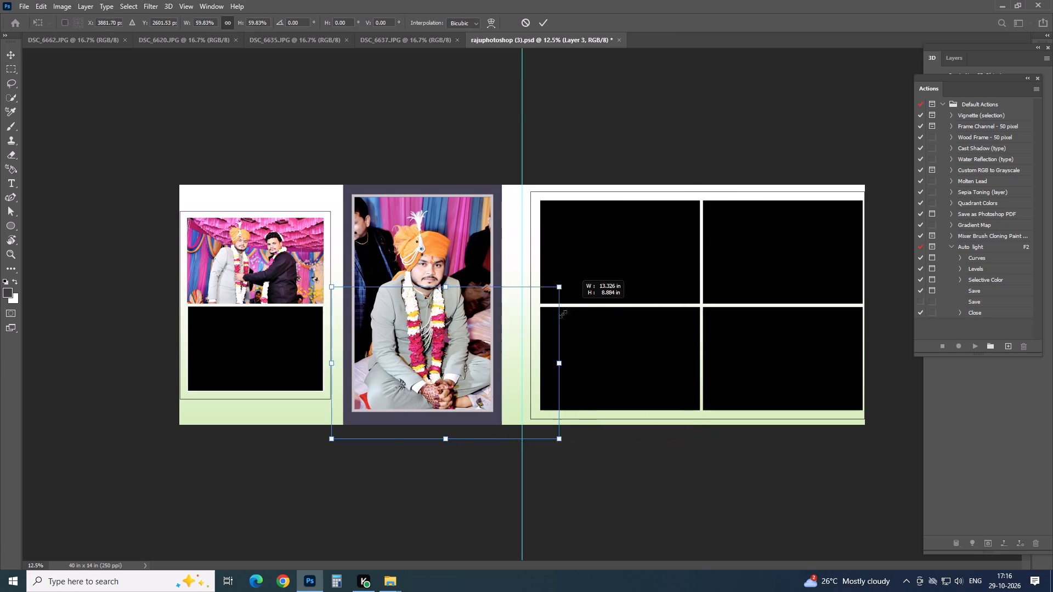
{"action": "left_click_drag", "start_coordinate": [563, 314], "coordinate": [463, 373]}
{"action": "left_click_drag", "start_coordinate": [408, 380], "coordinate": [264, 341]}
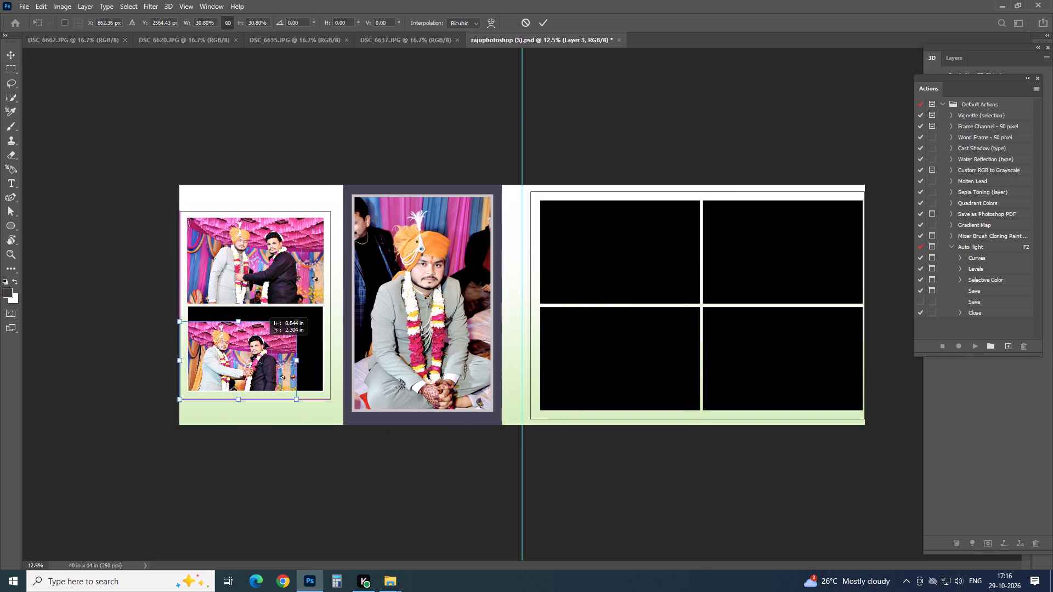
{"action": "left_click_drag", "start_coordinate": [264, 341], "coordinate": [265, 327]}
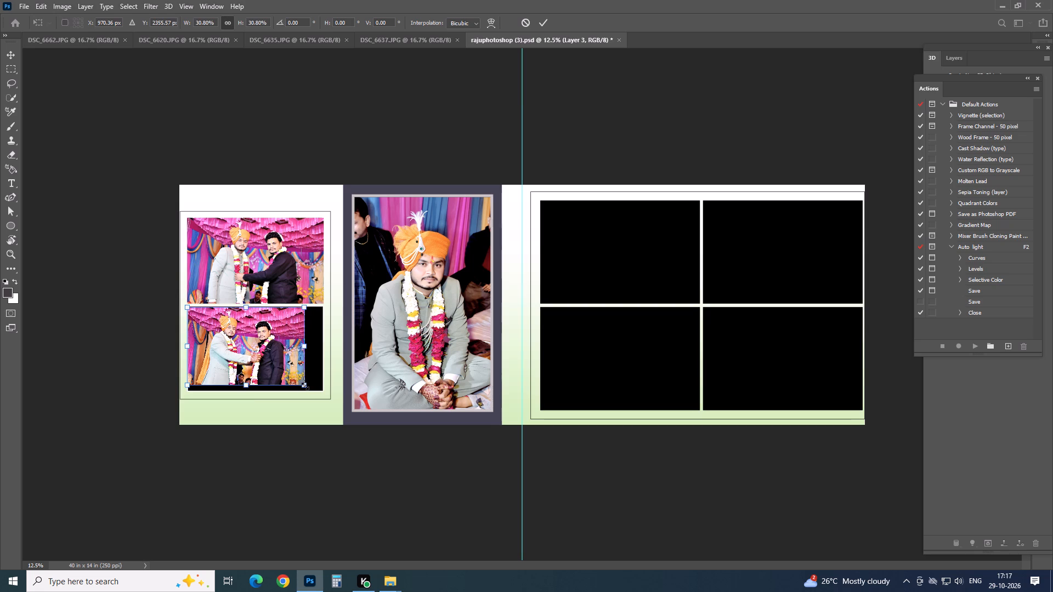
{"action": "left_click_drag", "start_coordinate": [305, 386], "coordinate": [324, 400]}
{"action": "left_click", "coordinate": [301, 365]}
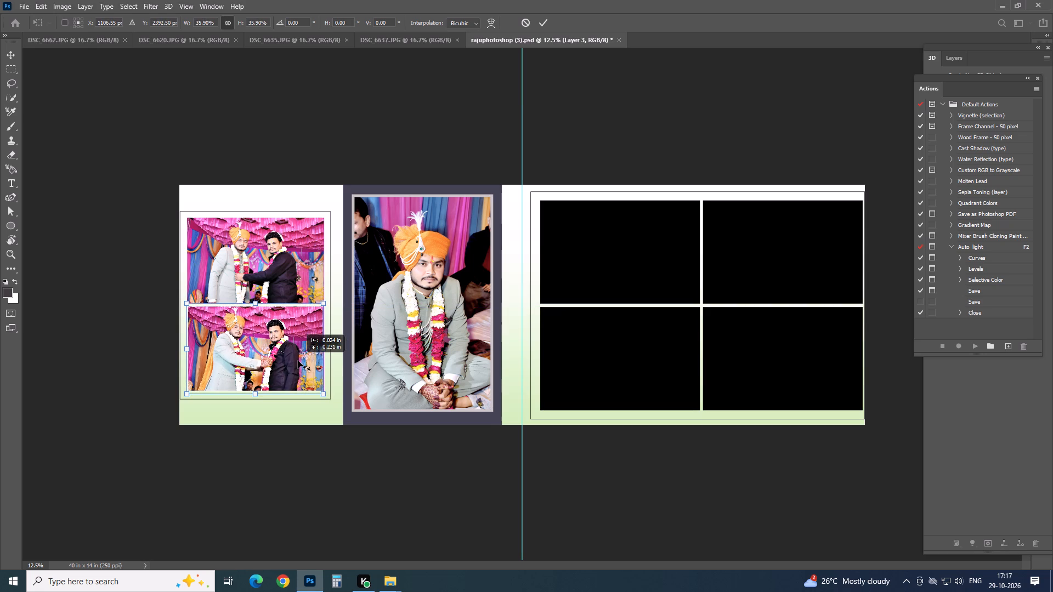
{"action": "key", "text": "Return"}
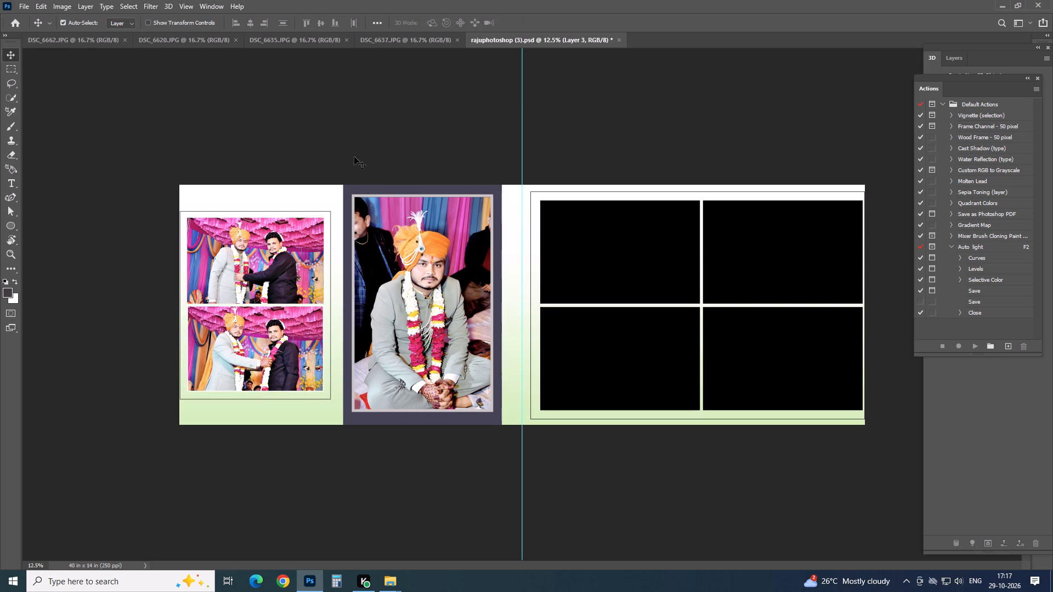
Copy the whole DSC_6620 photo, close it, and paste it above the upper-left frame of the four-frame grid.
{"action": "left_click", "coordinate": [95, 43]}
{"action": "left_click", "coordinate": [182, 38]}
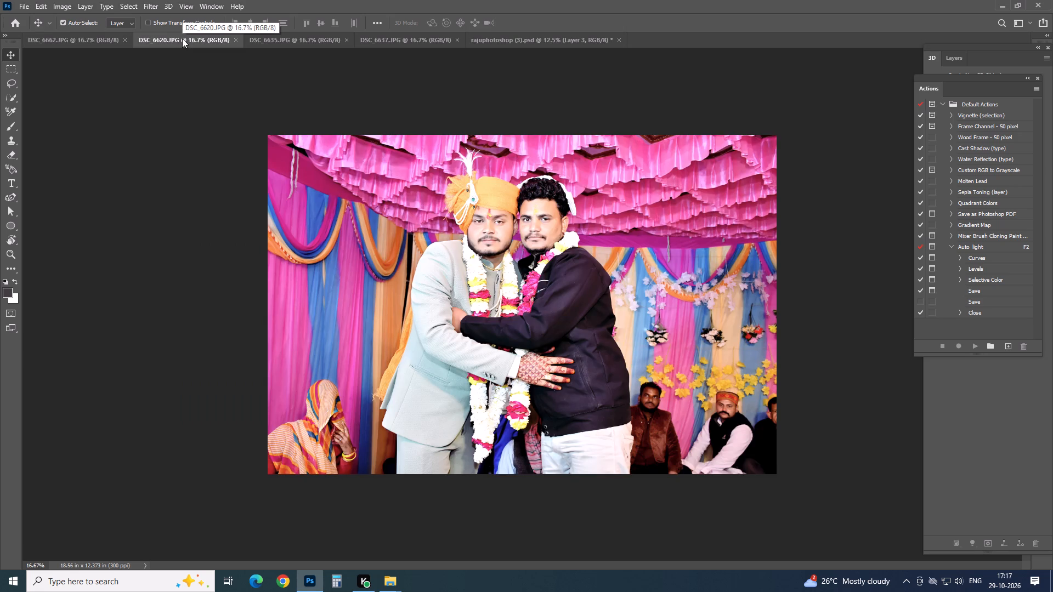
{"action": "key", "text": "ctrl+a"}
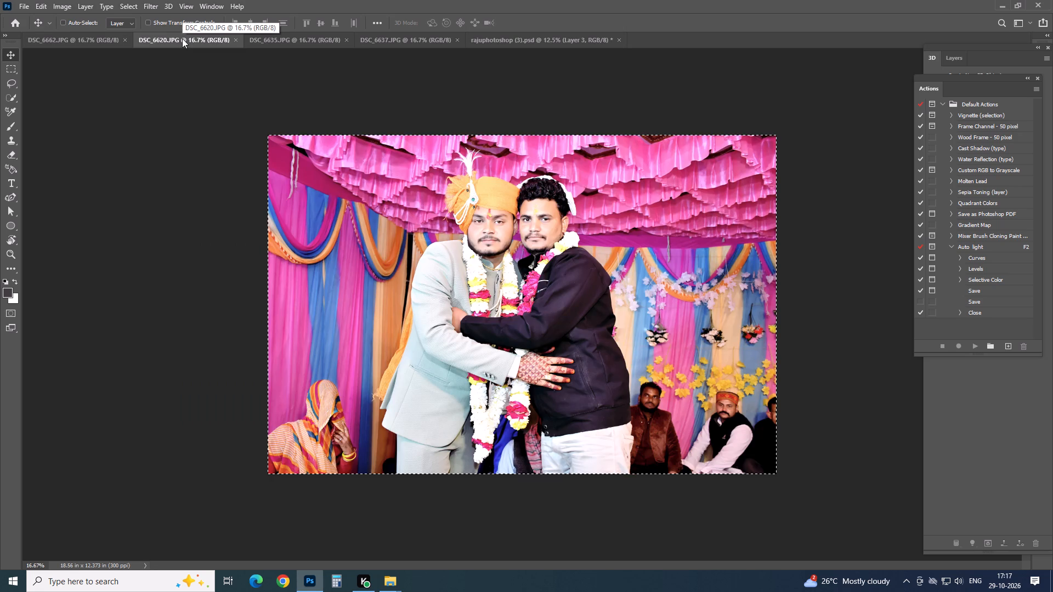
{"action": "key", "text": "ctrl+c"}
{"action": "key", "text": "ctrl+w"}
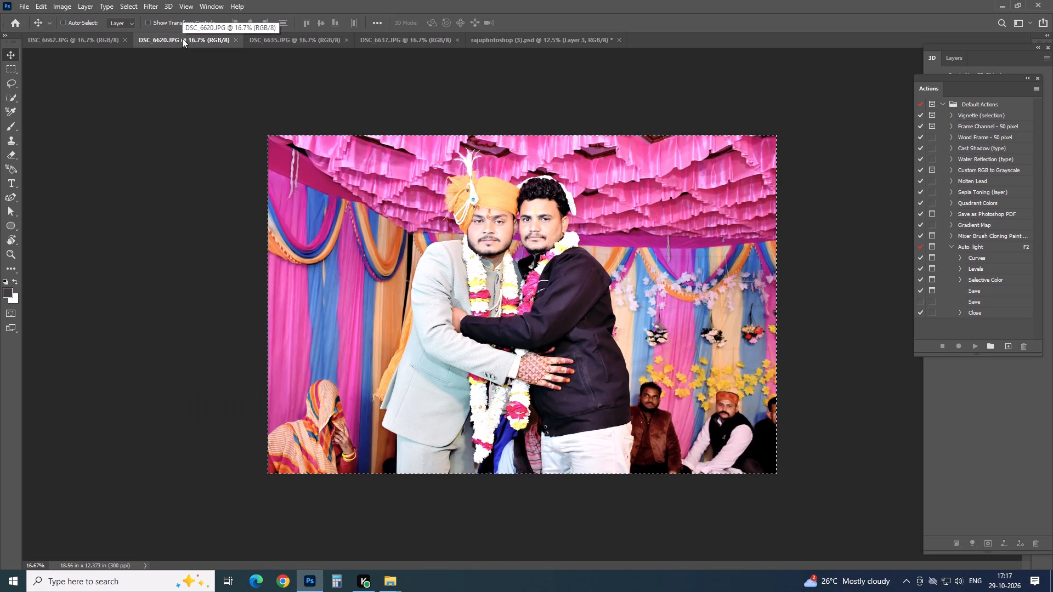
{"action": "left_click", "coordinate": [436, 40]}
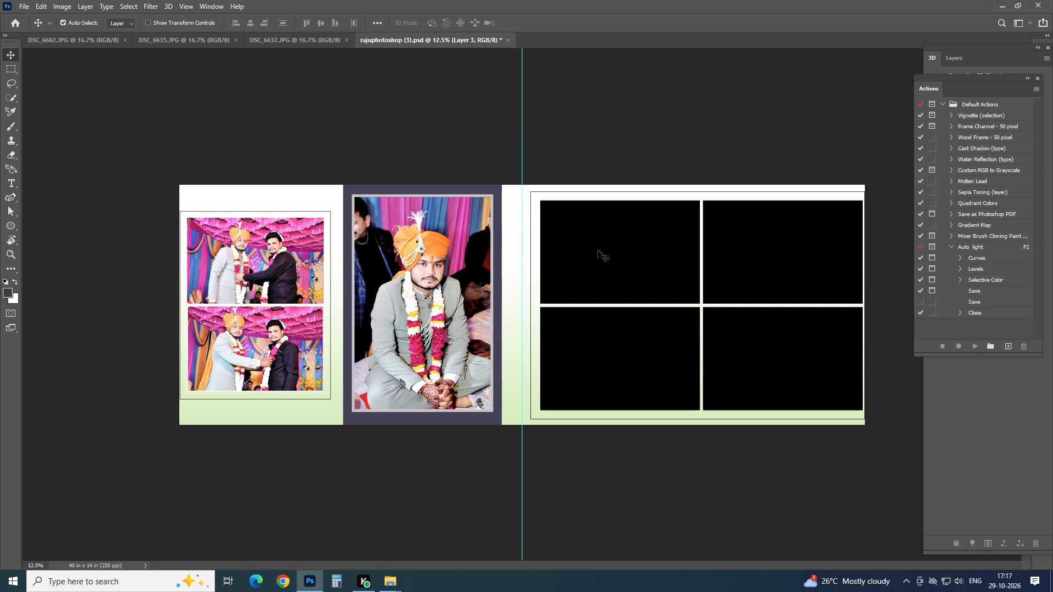
{"action": "left_click", "coordinate": [603, 261]}
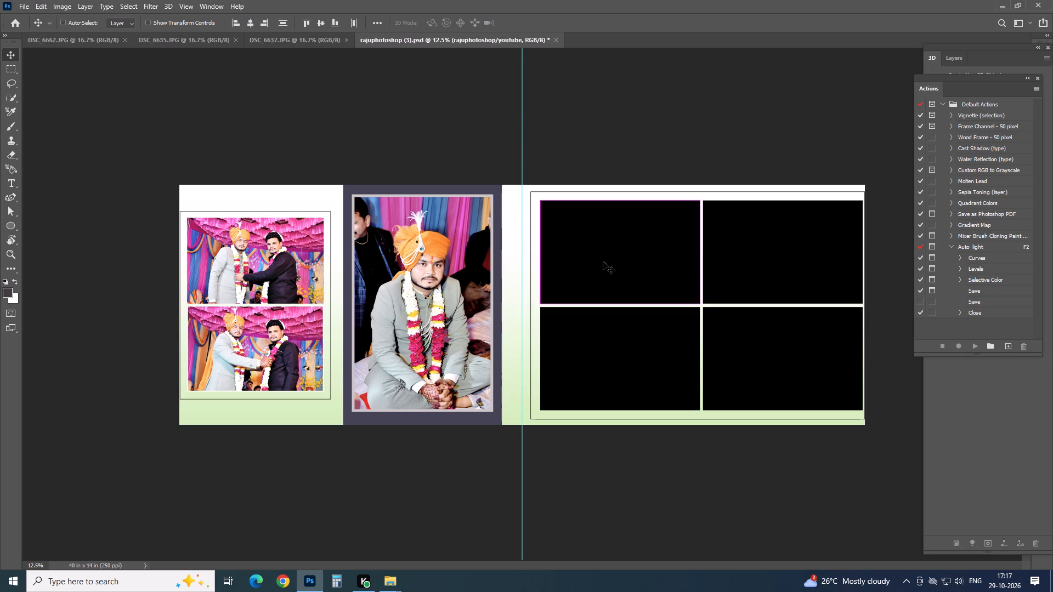
{"action": "key", "text": "ctrl+v"}
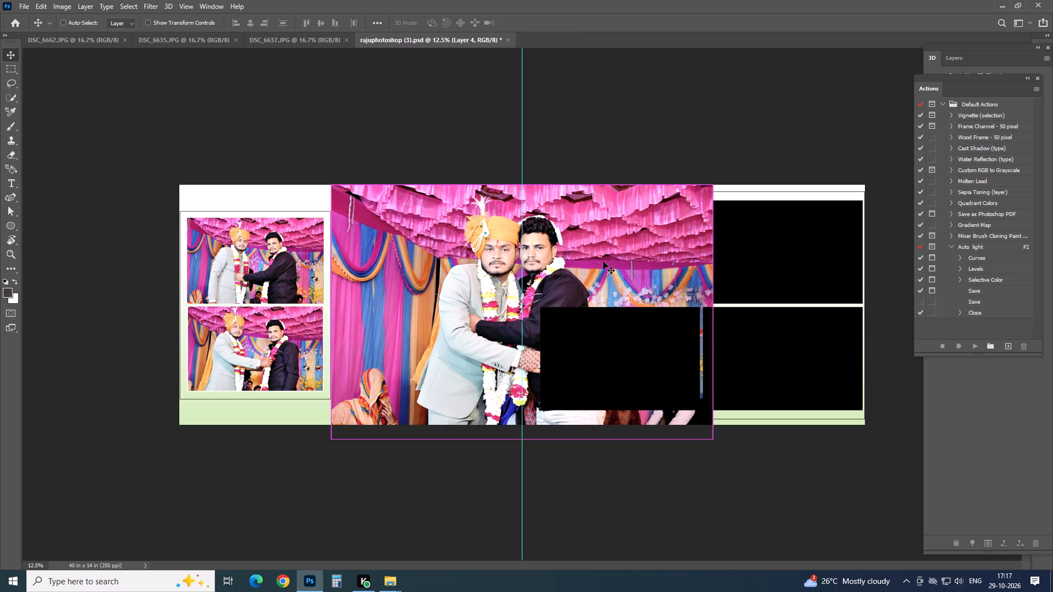
Clip the DSC_6620 photo to the grid's upper-left frame, scale it to about 46.5%, and position it with both men in view.
{"action": "key", "text": "ctrl+alt+g"}
{"action": "key", "text": "ctrl+alt+g"}
{"action": "key", "text": "ctrl+t"}
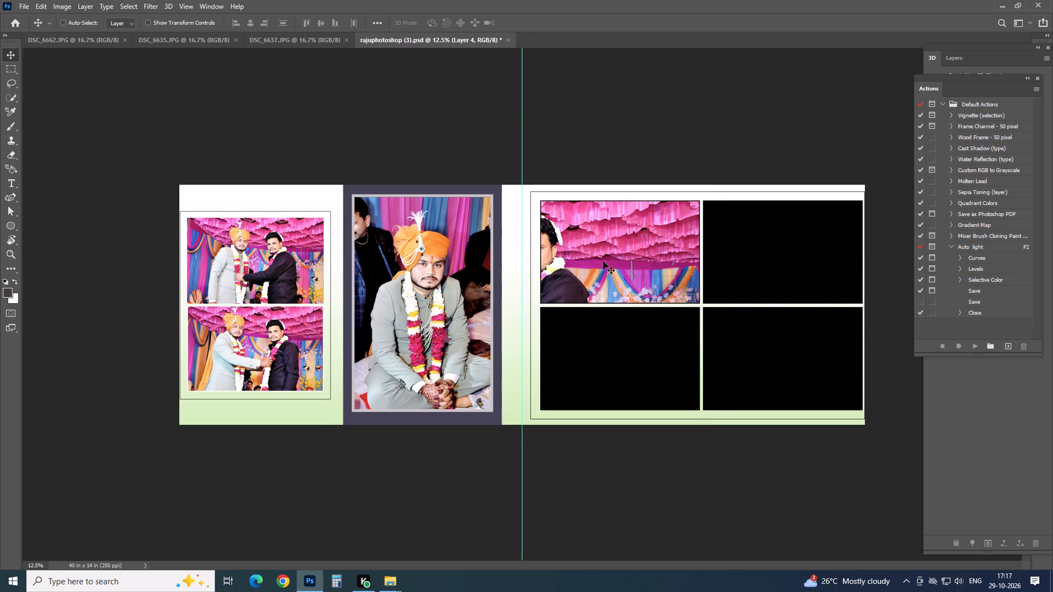
{"action": "left_click_drag", "start_coordinate": [330, 186], "coordinate": [521, 308]}
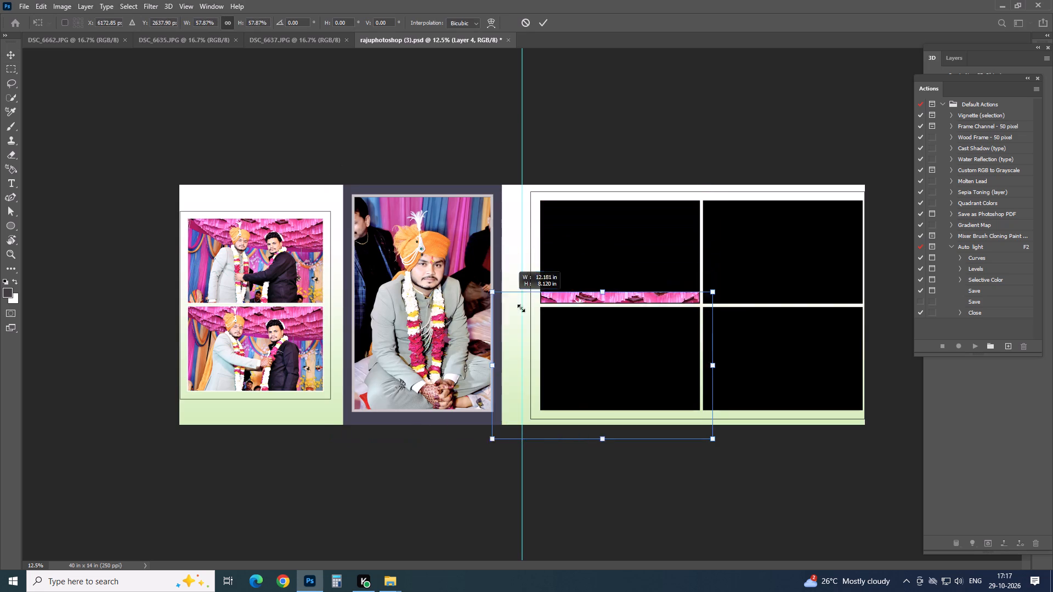
{"action": "left_click_drag", "start_coordinate": [521, 308], "coordinate": [581, 363]}
{"action": "left_click_drag", "start_coordinate": [644, 411], "coordinate": [602, 257]}
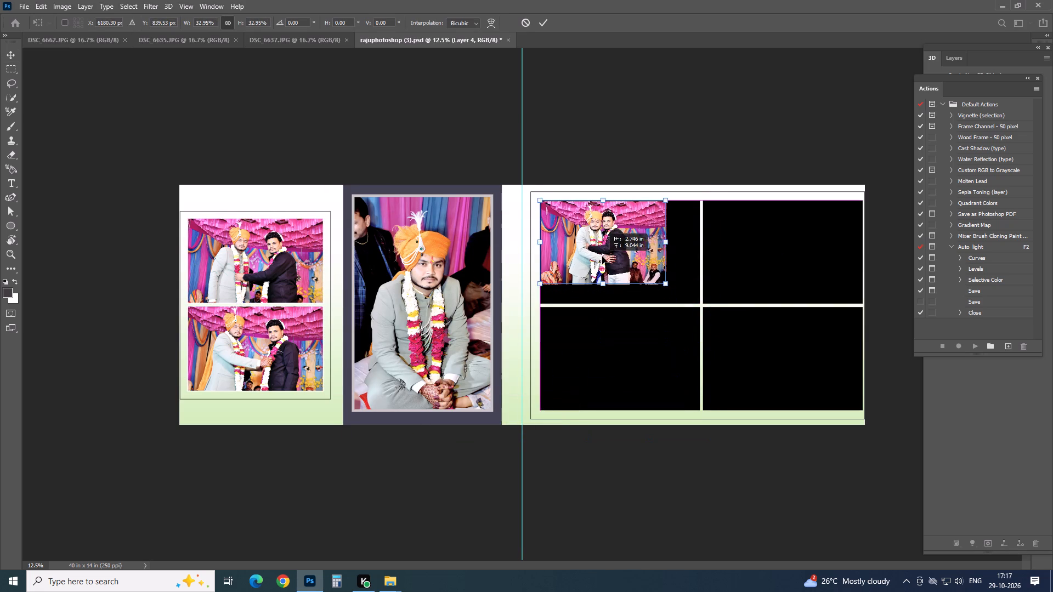
{"action": "left_click_drag", "start_coordinate": [602, 257], "coordinate": [589, 251]}
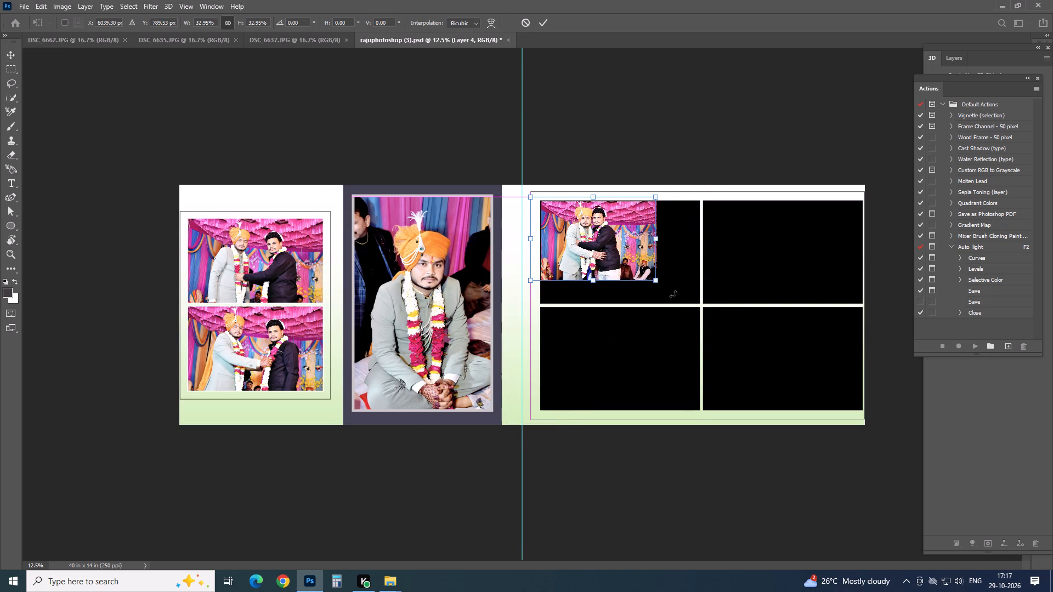
{"action": "left_click_drag", "start_coordinate": [661, 286], "coordinate": [713, 329]}
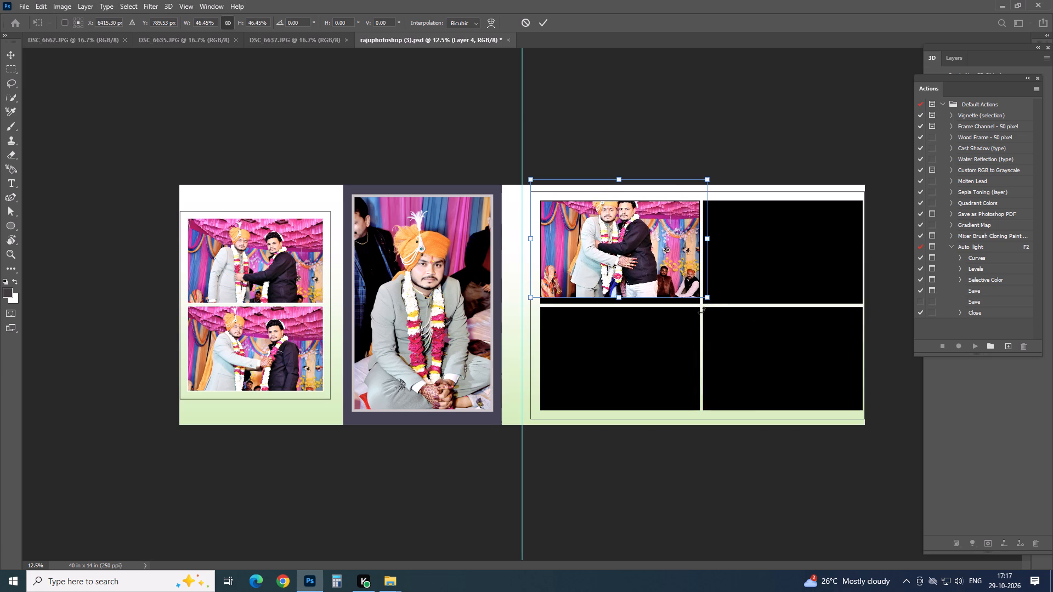
{"action": "left_click_drag", "start_coordinate": [672, 254], "coordinate": [672, 270]}
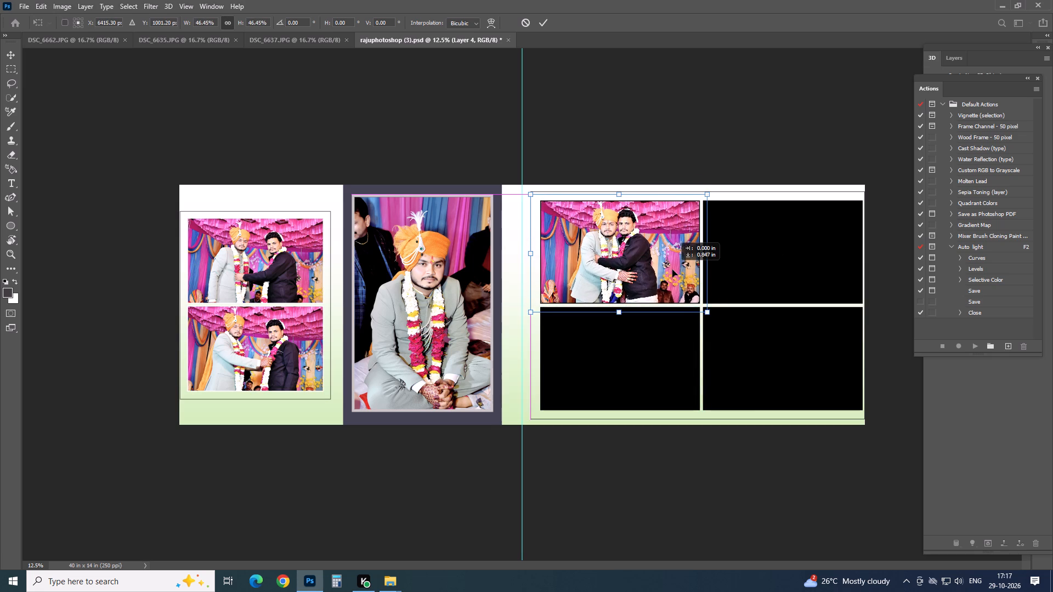
{"action": "left_click_drag", "start_coordinate": [672, 270], "coordinate": [672, 272]}
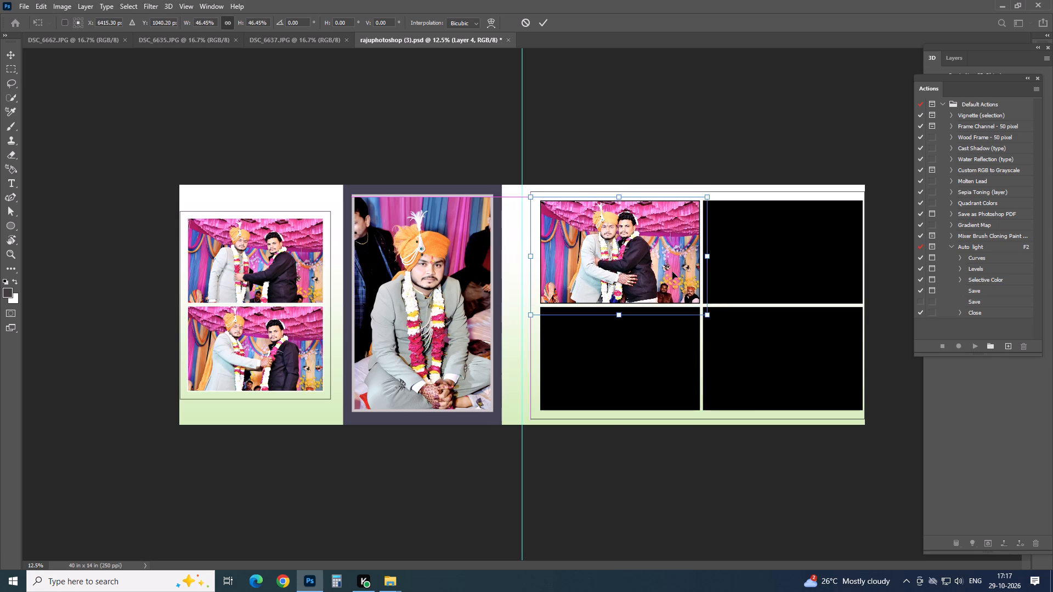
{"action": "key", "text": "Return"}
Compare DSC_6635 with DSC_6637, copy all of DSC_6635, close it, and paste it above the grid's upper-right frame.
{"action": "left_click", "coordinate": [177, 42]}
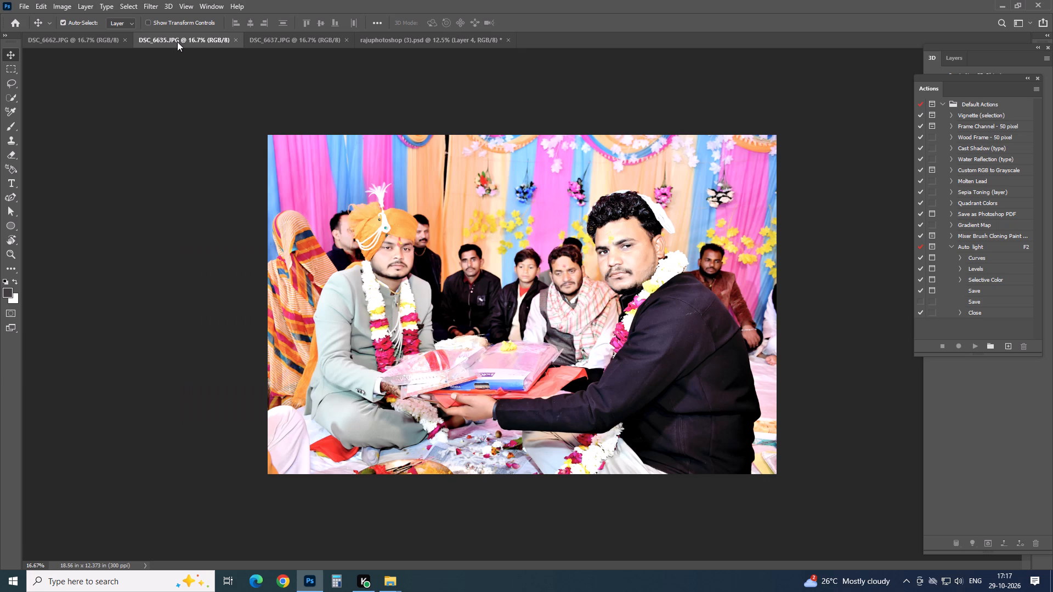
{"action": "left_click", "coordinate": [263, 39]}
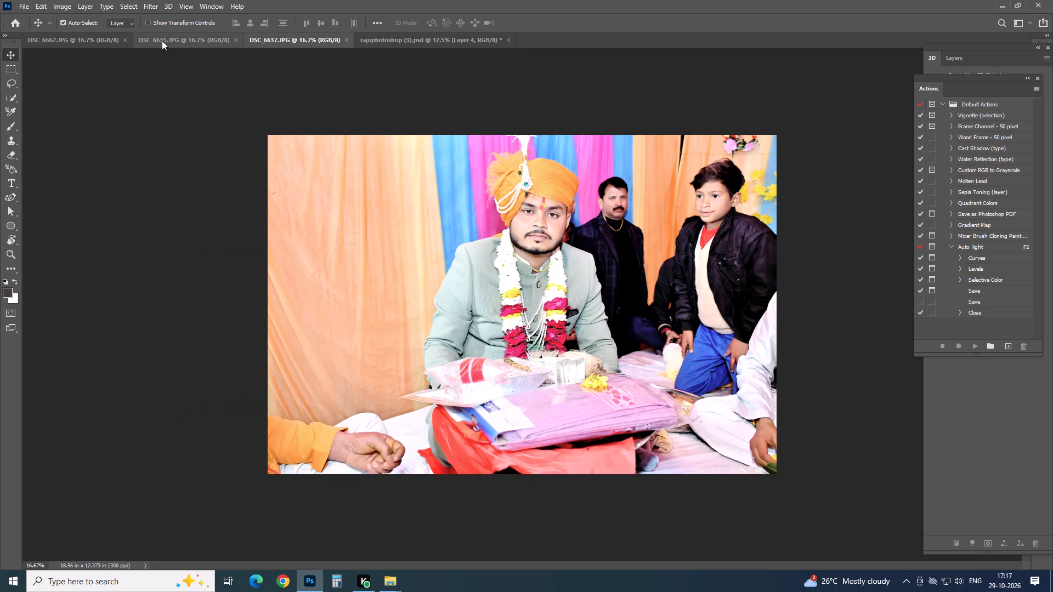
{"action": "left_click", "coordinate": [205, 34]}
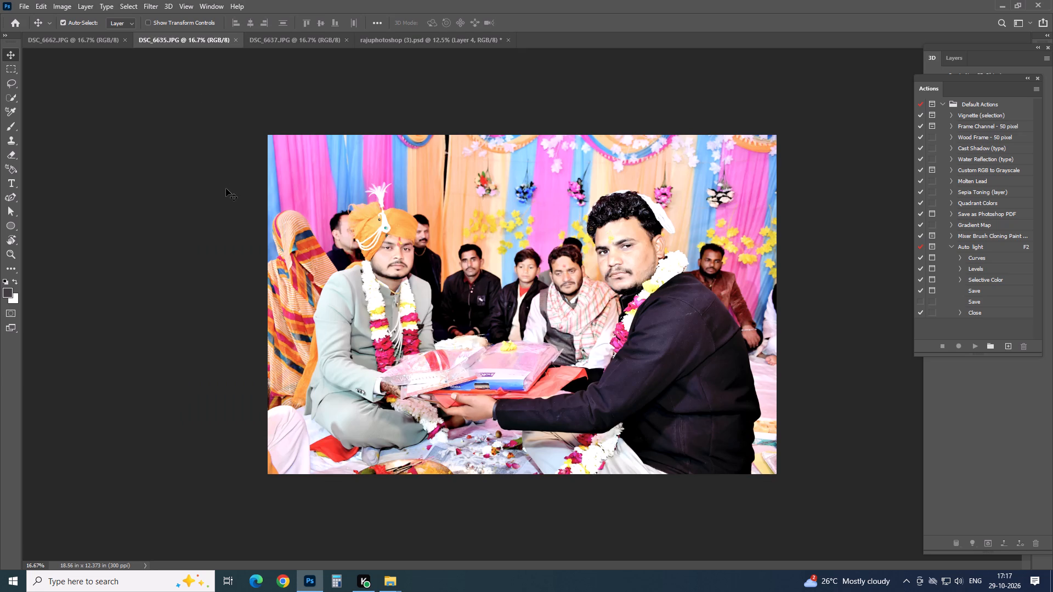
{"action": "key", "text": "ctrl+a"}
{"action": "key", "text": "ctrl+c"}
{"action": "key", "text": "ctrl+w"}
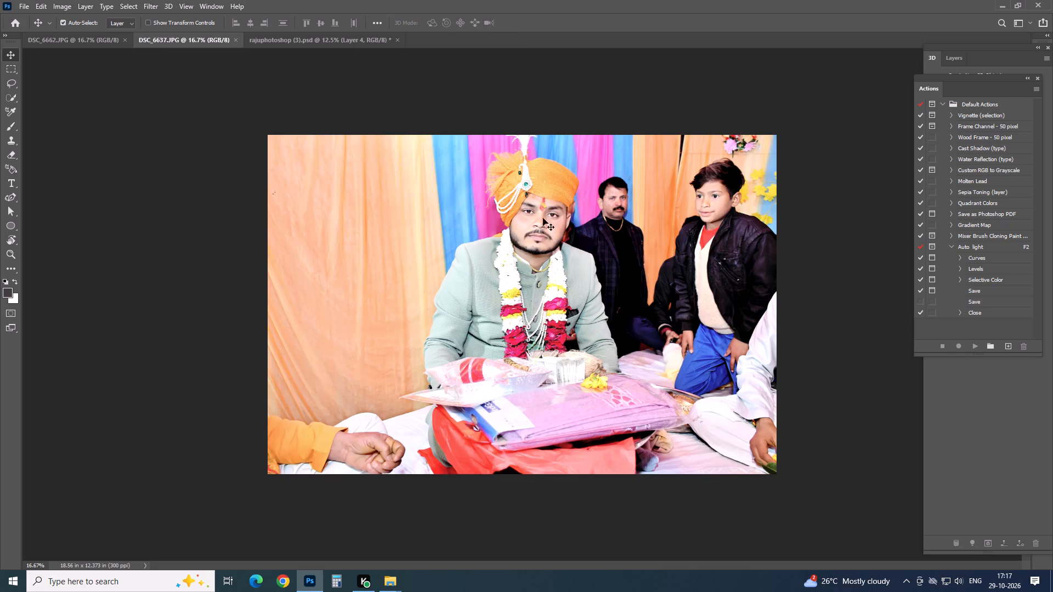
{"action": "left_click", "coordinate": [297, 37]}
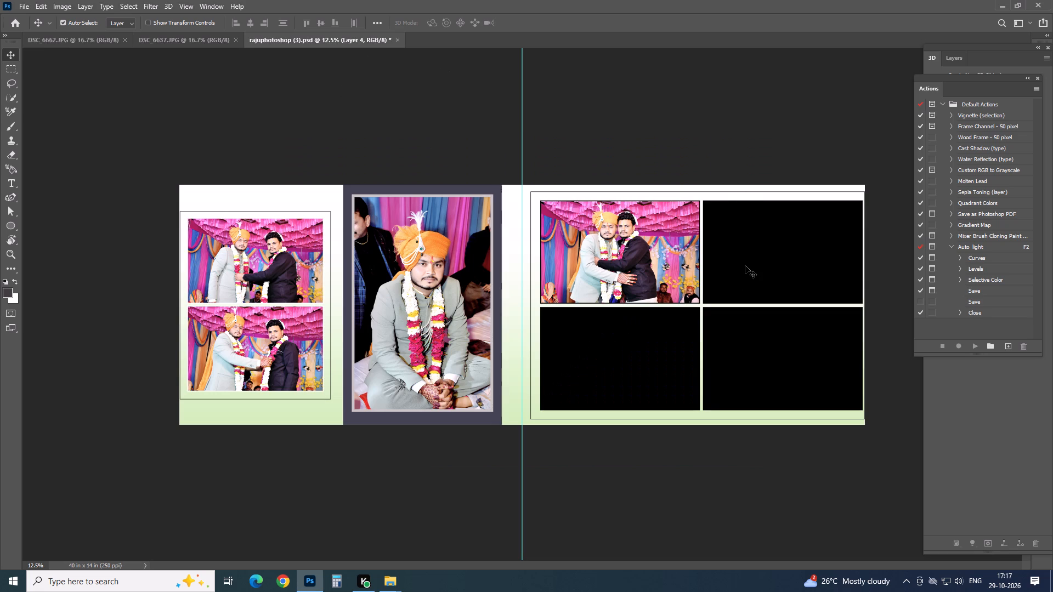
{"action": "left_click", "coordinate": [745, 266]}
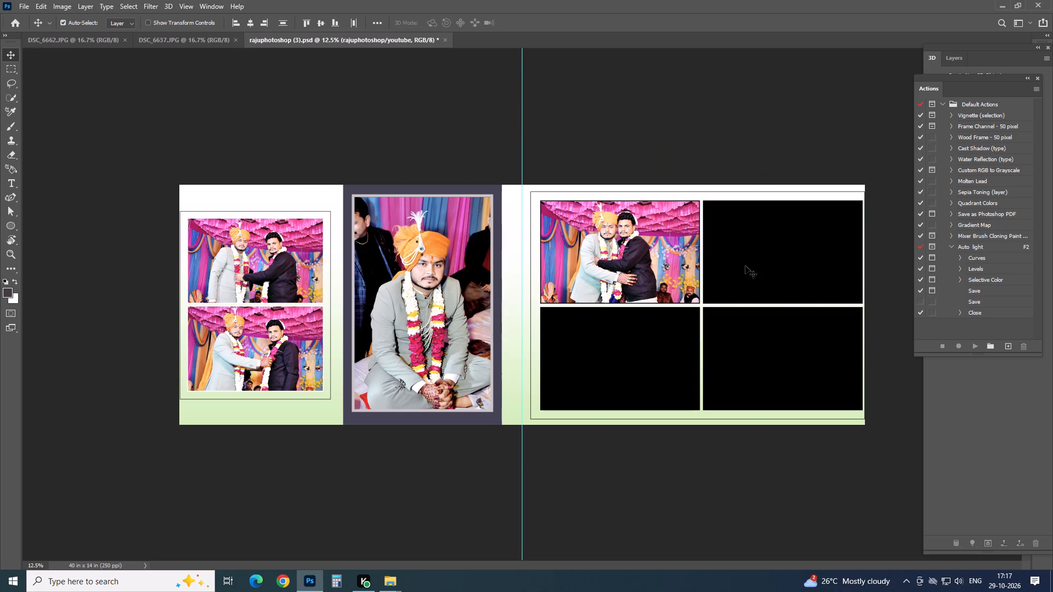
{"action": "key", "text": "ctrl+v"}
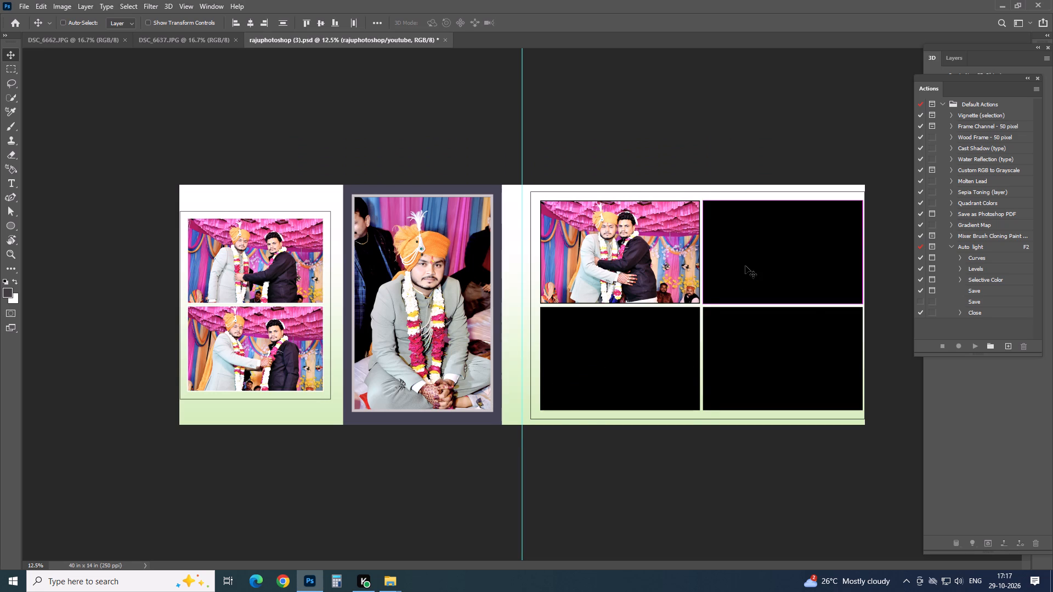
Clip the DSC_6635 photo to the grid's upper-right frame, scale it to about 42.6%, and position it to fill the frame.
{"action": "key", "text": "ctrl+alt+g"}
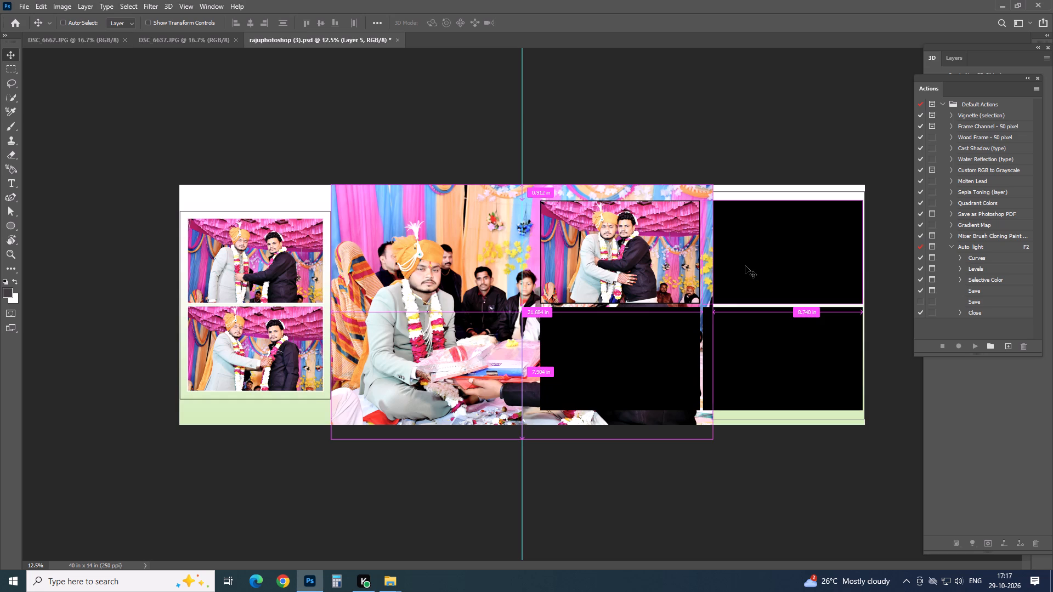
{"action": "key", "text": "ctrl+alt+g"}
{"action": "key", "text": "ctrl+alt+g"}
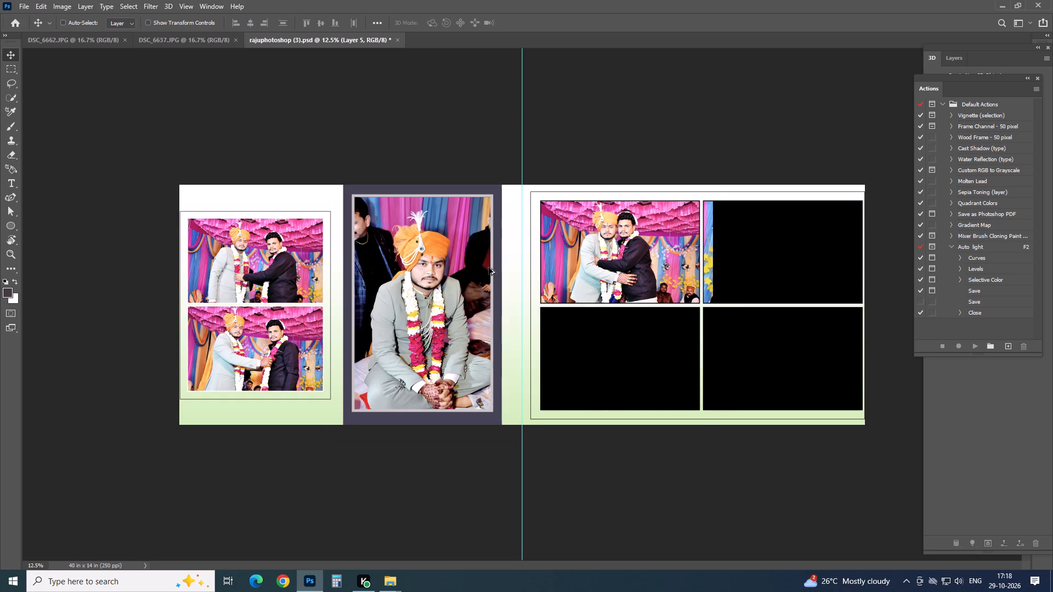
{"action": "key", "text": "ctrl+t"}
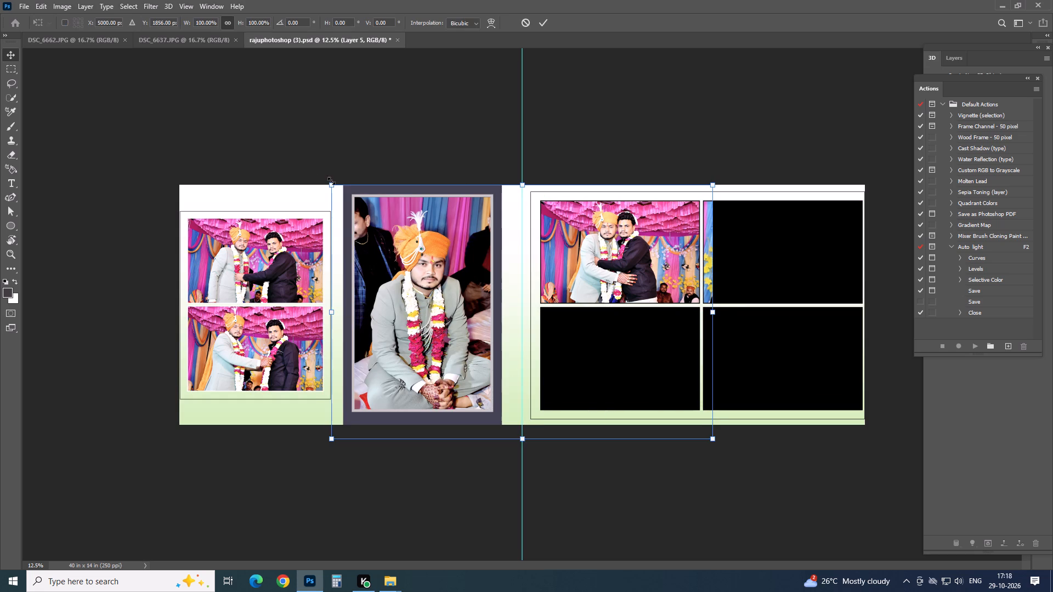
{"action": "left_click_drag", "start_coordinate": [331, 184], "coordinate": [601, 343]}
{"action": "left_click_drag", "start_coordinate": [642, 392], "coordinate": [703, 317]}
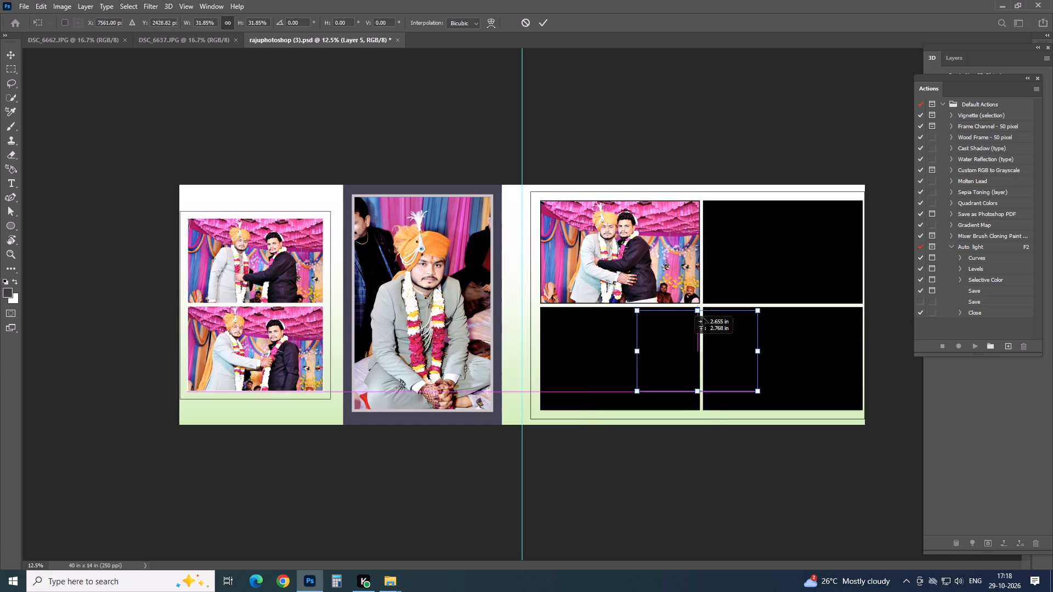
{"action": "left_click_drag", "start_coordinate": [703, 317], "coordinate": [750, 233]}
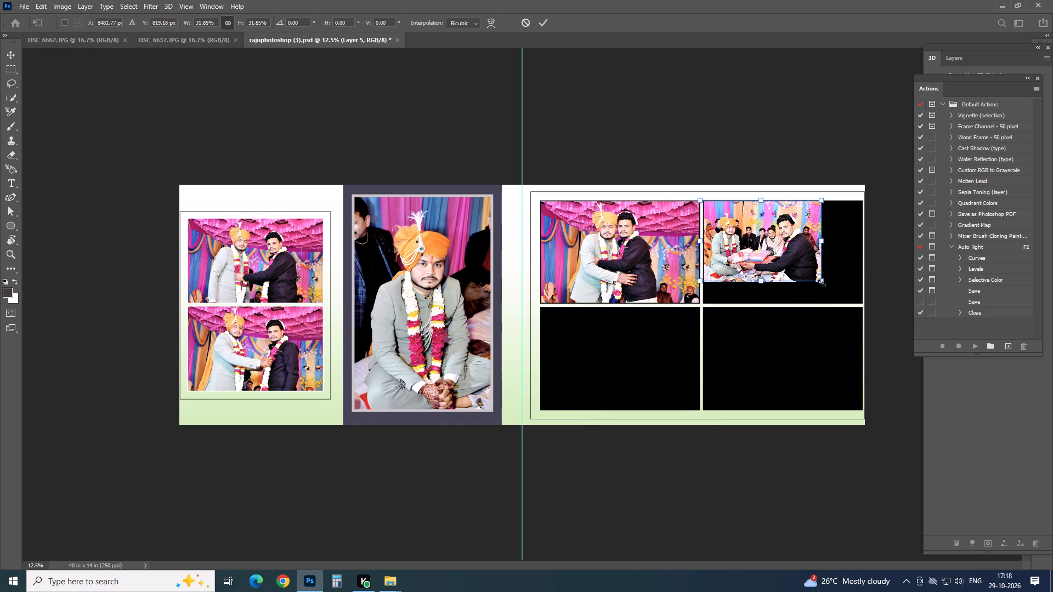
{"action": "left_click_drag", "start_coordinate": [822, 283], "coordinate": [864, 308]}
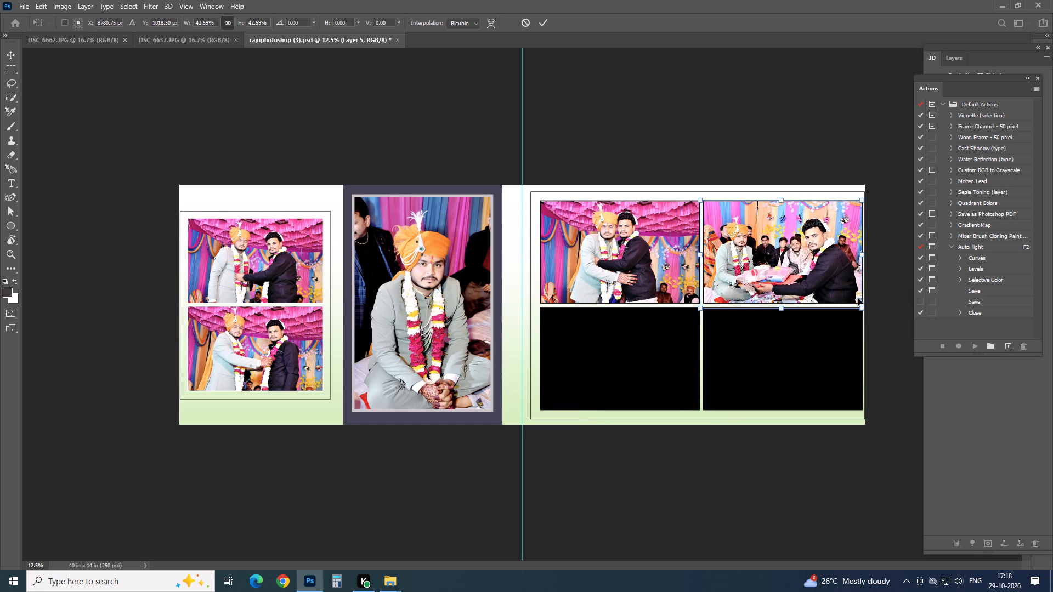
{"action": "left_click_drag", "start_coordinate": [848, 288], "coordinate": [852, 283]}
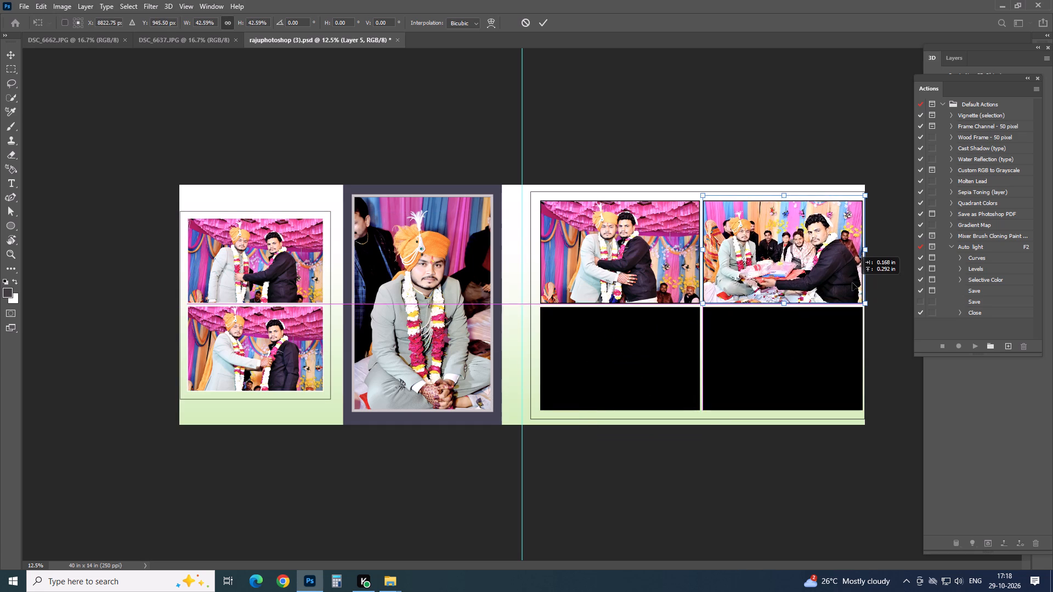
{"action": "left_click_drag", "start_coordinate": [852, 283], "coordinate": [851, 282]}
{"action": "key", "text": "Return"}
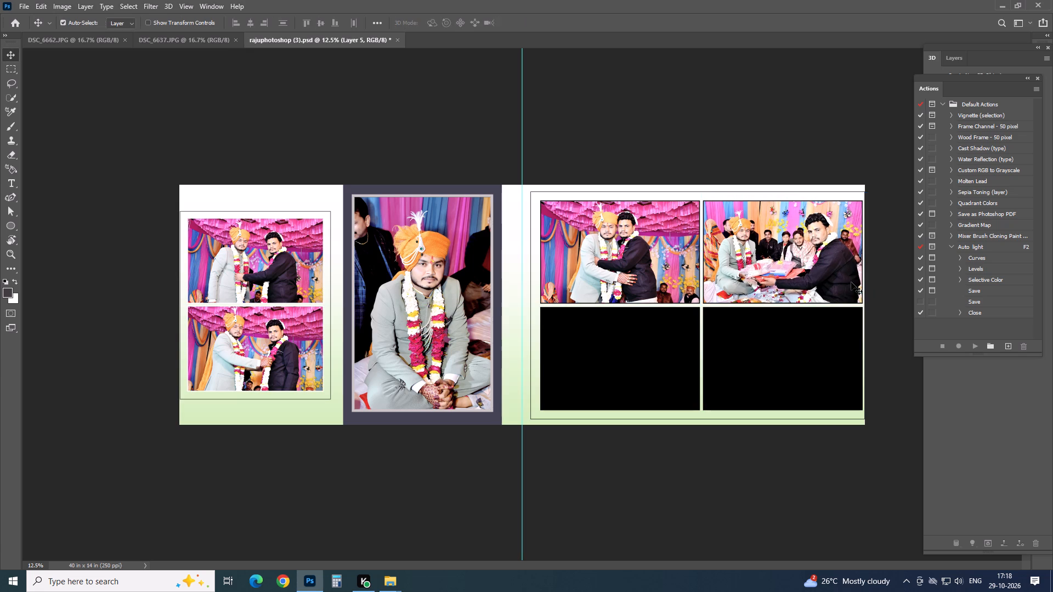
Copy the whole DSC_6637 photo, close it, and paste it above the grid's lower-left frame.
{"action": "left_click", "coordinate": [183, 41]}
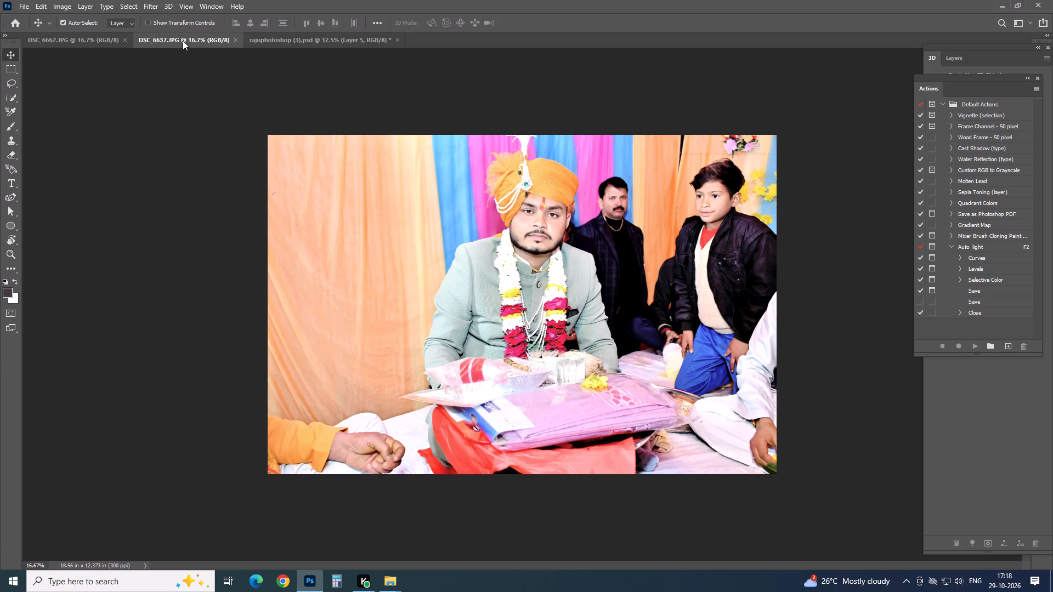
{"action": "key", "text": "ctrl+a"}
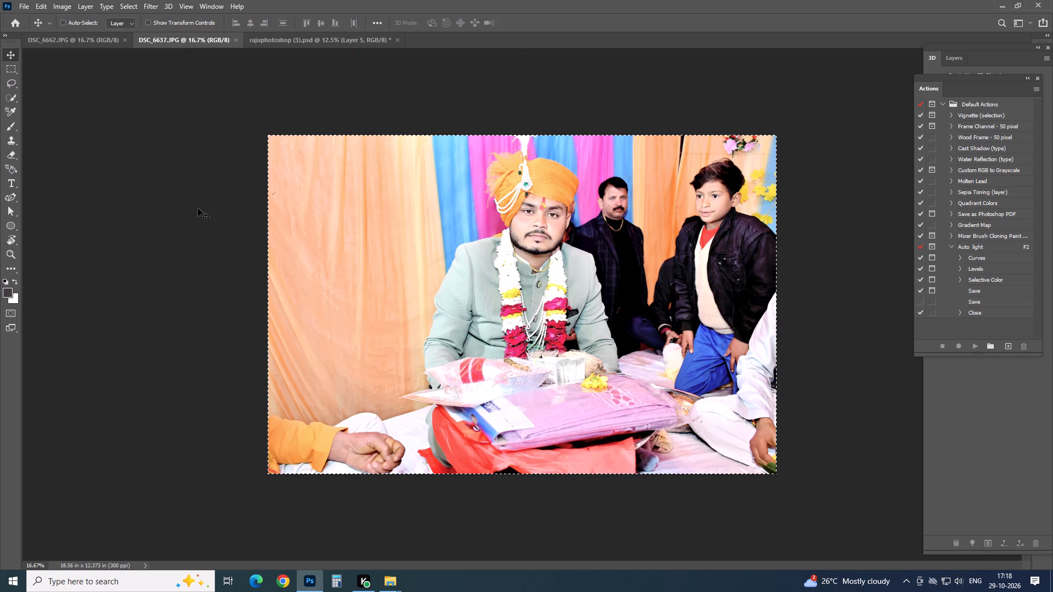
{"action": "key", "text": "ctrl+c"}
{"action": "key", "text": "ctrl+w"}
{"action": "left_click", "coordinate": [604, 350]}
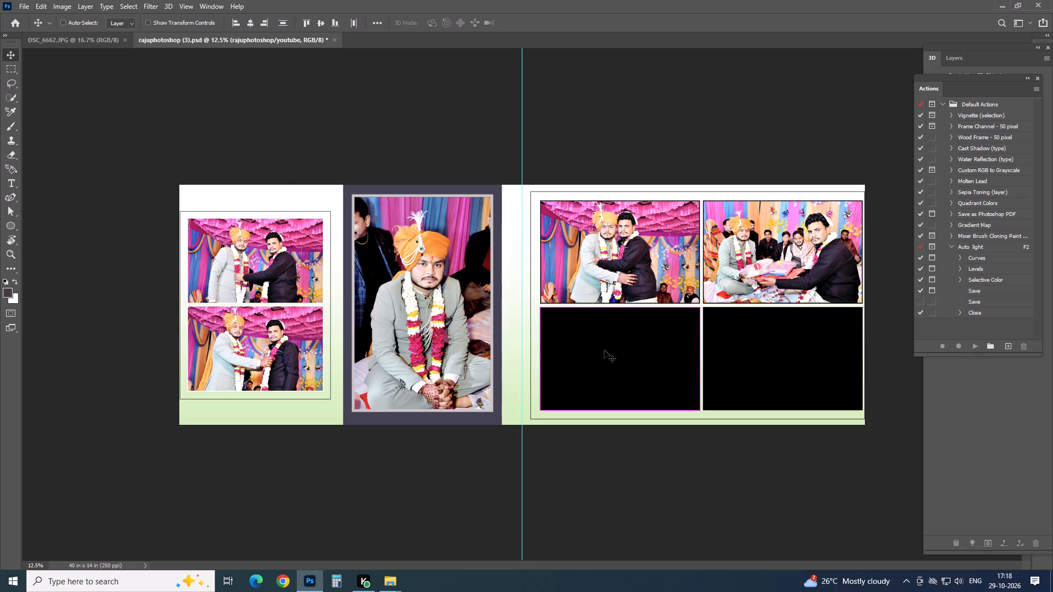
{"action": "key", "text": "ctrl+v"}
Clip the DSC_6637 photo to the grid's lower-left frame, scale it to about 44.7%, and nudge it vertically to fill the frame.
{"action": "key", "text": "ctrl+alt+g"}
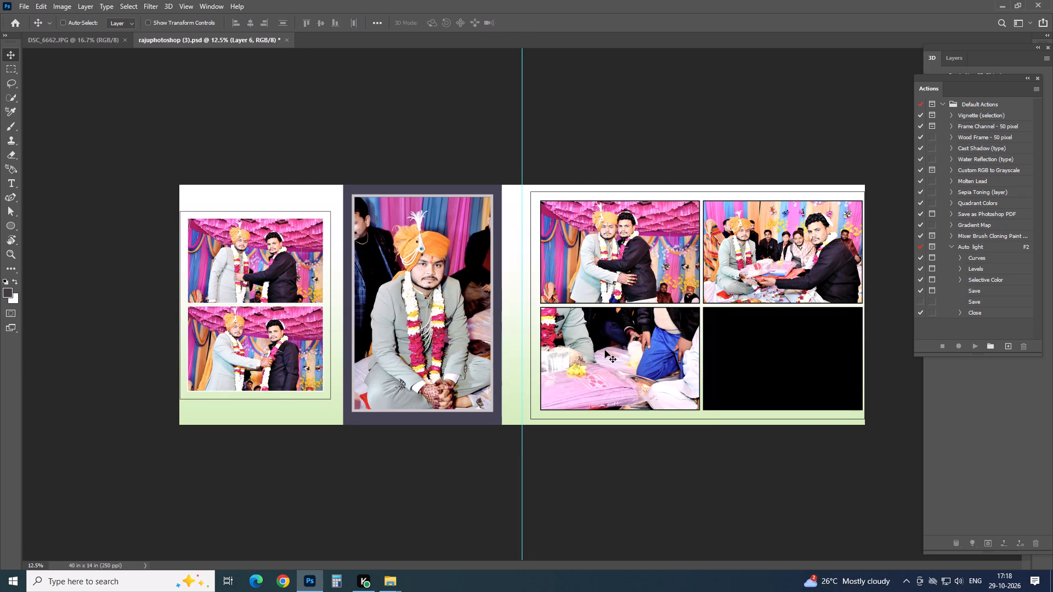
{"action": "key", "text": "ctrl+t"}
{"action": "key", "text": "ctrl+r"}
{"action": "left_click_drag", "start_coordinate": [335, 187], "coordinate": [412, 252]}
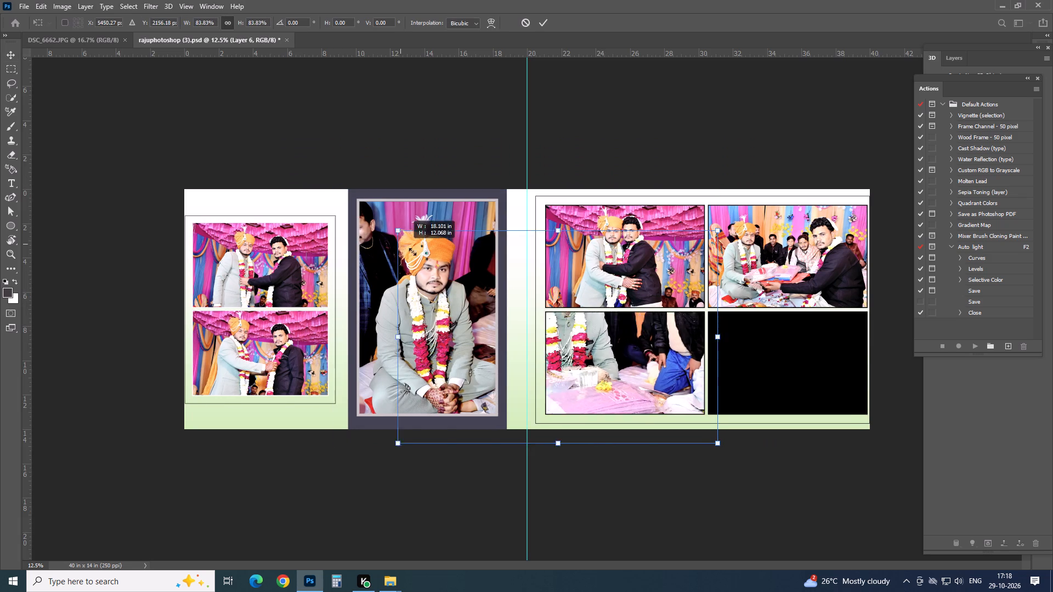
{"action": "left_click_drag", "start_coordinate": [412, 252], "coordinate": [559, 375]}
{"action": "left_click_drag", "start_coordinate": [647, 400], "coordinate": [609, 350]}
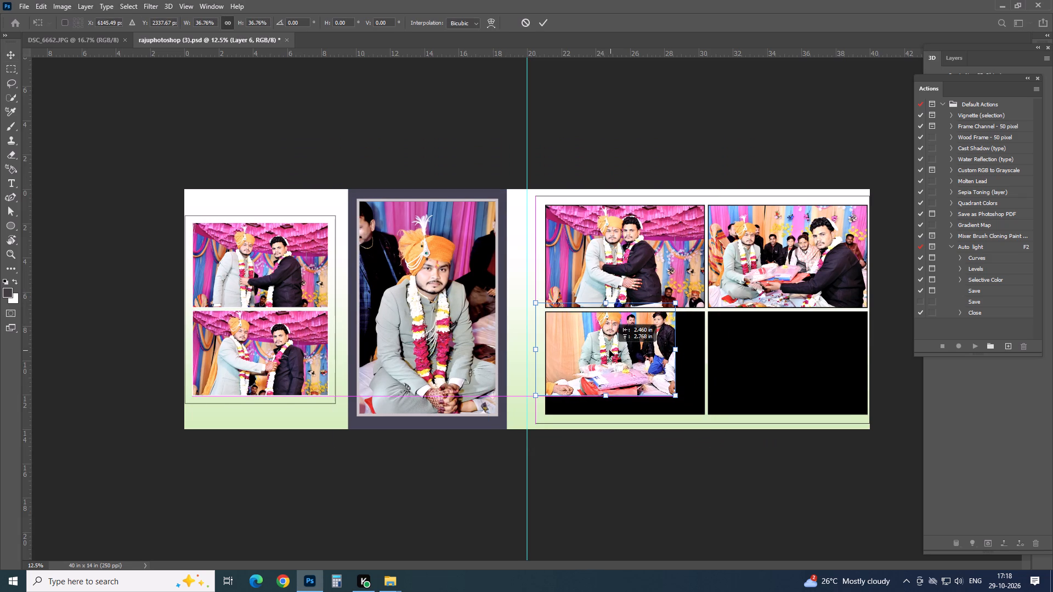
{"action": "left_click_drag", "start_coordinate": [609, 350], "coordinate": [610, 360]}
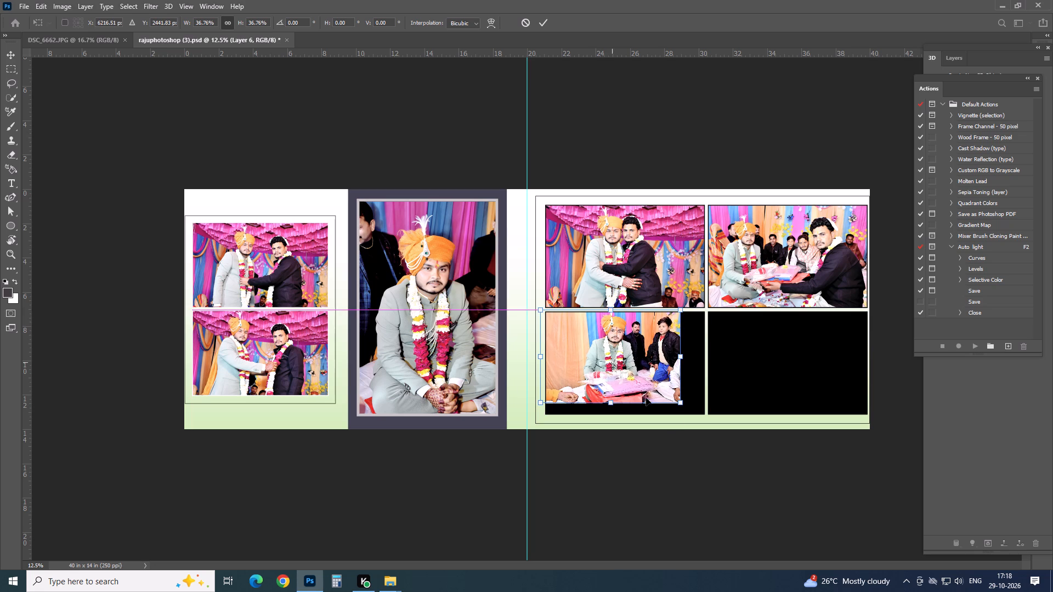
{"action": "left_click_drag", "start_coordinate": [681, 403], "coordinate": [699, 428]}
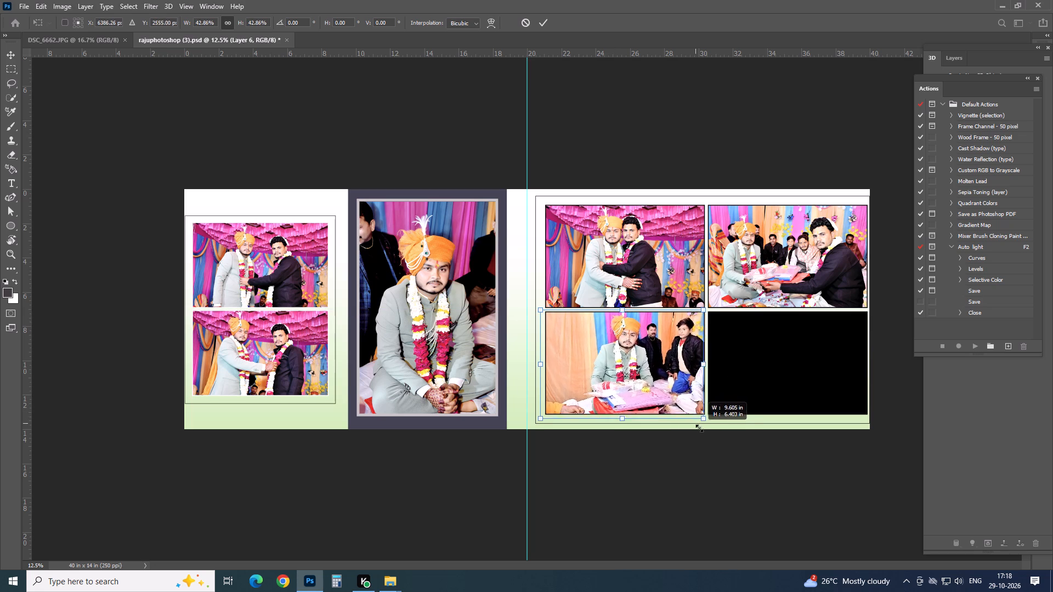
{"action": "left_click_drag", "start_coordinate": [699, 428], "coordinate": [704, 434]}
{"action": "key", "text": "Down"}
{"action": "key", "text": "Down"}
{"action": "key", "text": "Down"}
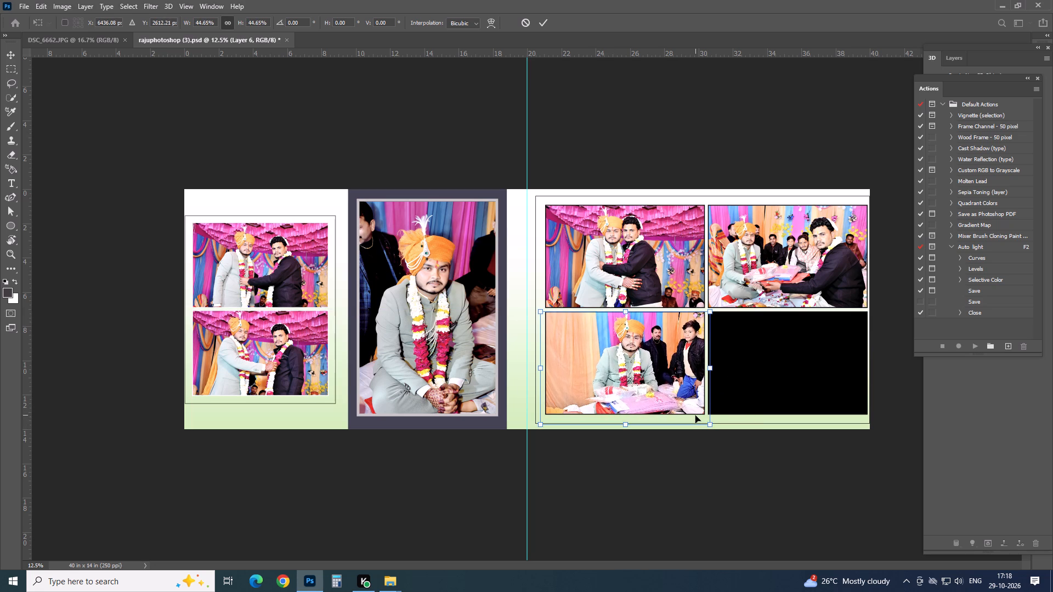
{"action": "key", "text": "Down"}
{"action": "key", "text": "Down"}
{"action": "key", "text": "Down"}
{"action": "key", "text": "Up"}
{"action": "key", "text": "Up"}
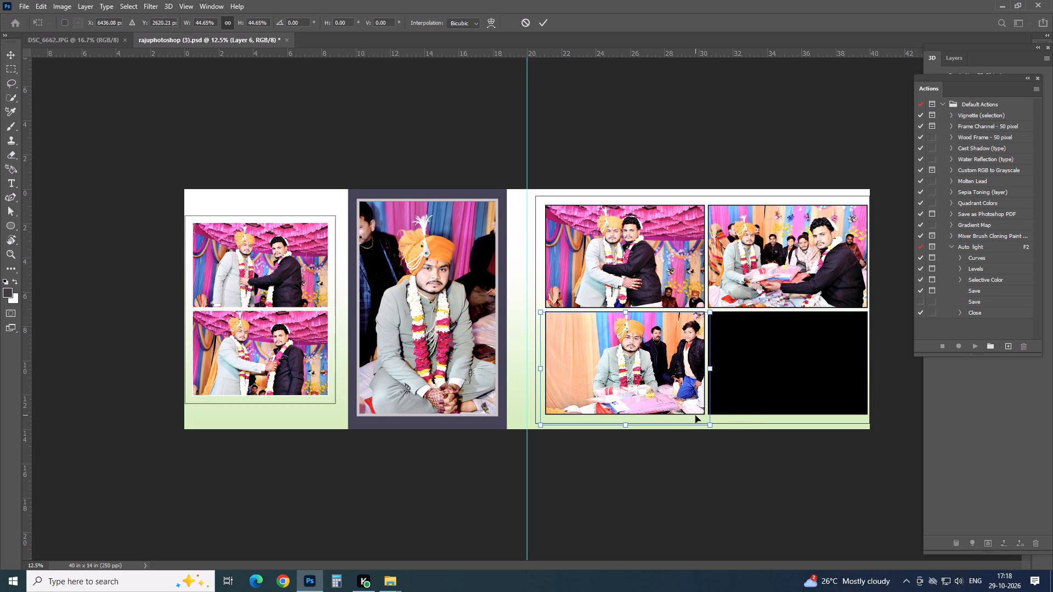
{"action": "key", "text": "Up"}
{"action": "key", "text": "Return"}
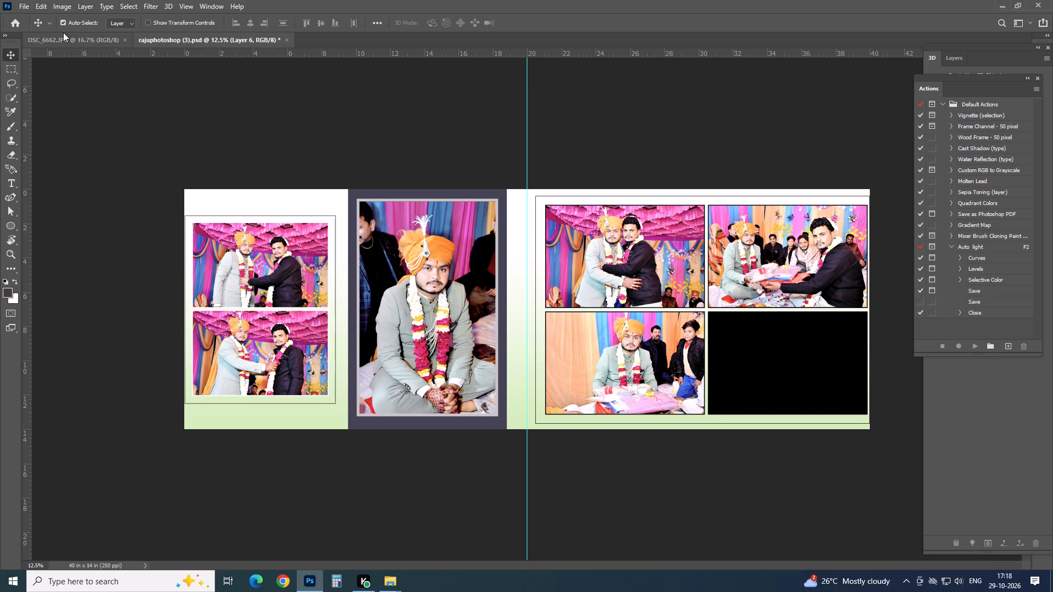
Copy the whole DSC_6662 photo, close it, and paste it above the grid's empty lower-right frame.
{"action": "left_click", "coordinate": [64, 32]}
{"action": "left_click", "coordinate": [63, 42]}
{"action": "key", "text": "ctrl+a"}
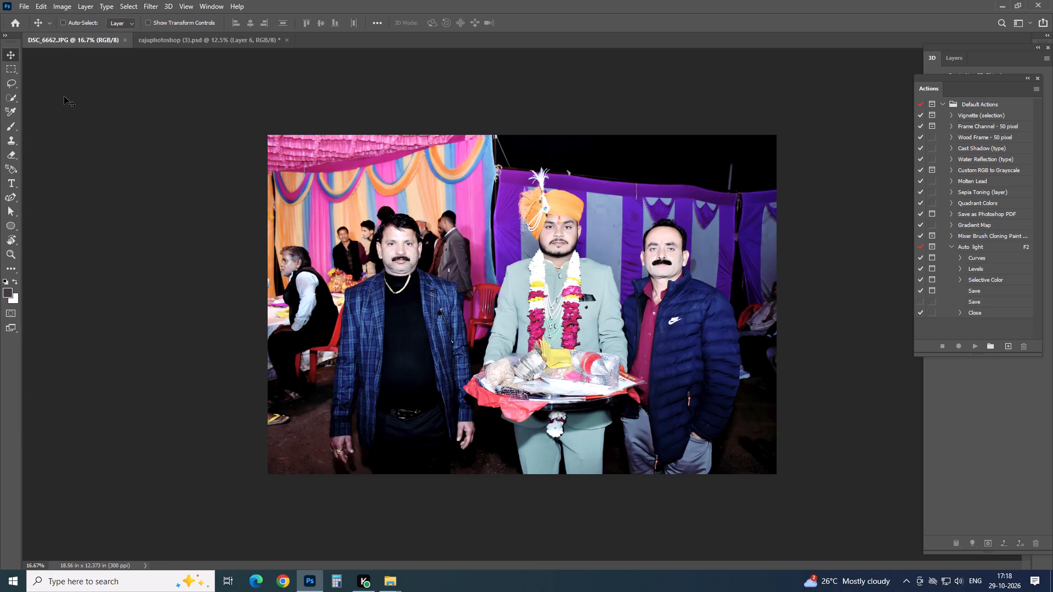
{"action": "key", "text": "ctrl+c"}
{"action": "key", "text": "ctrl+w"}
{"action": "left_click", "coordinate": [794, 378]}
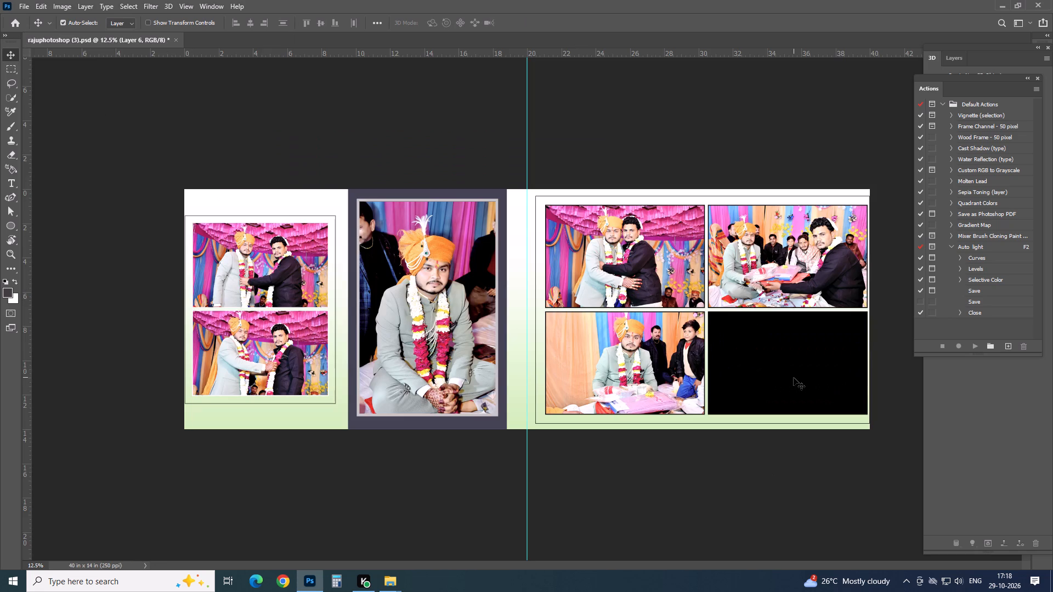
{"action": "key", "text": "ctrl+v"}
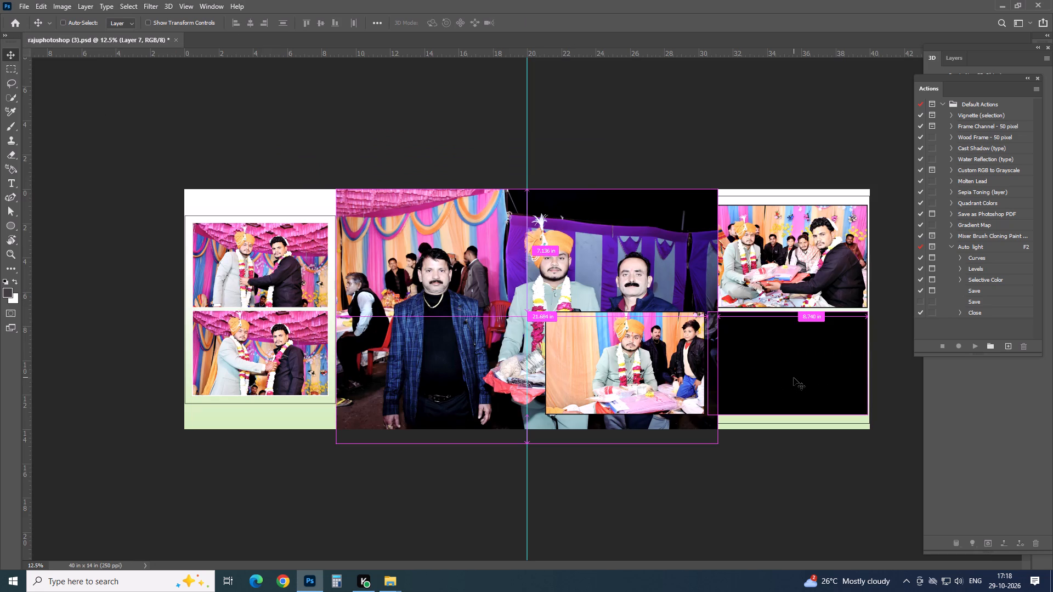
Clip the DSC_6662 photo to the grid's lower-right frame, scale it to about 43.1%, and position it with all three men in view.
{"action": "key", "text": "ctrl+alt+g"}
{"action": "key", "text": "ctrl+t"}
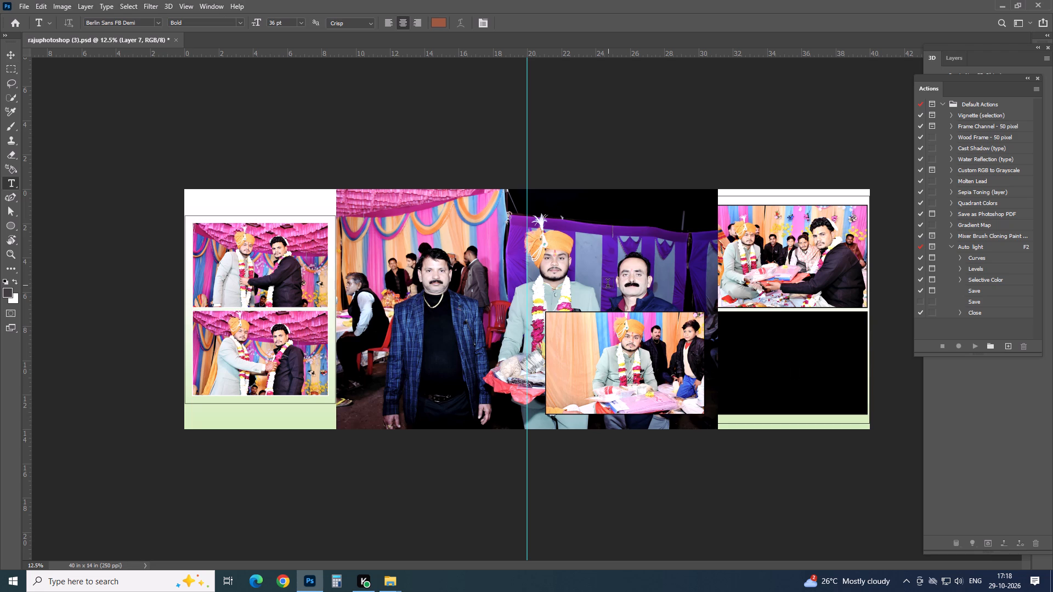
{"action": "key", "text": "v"}
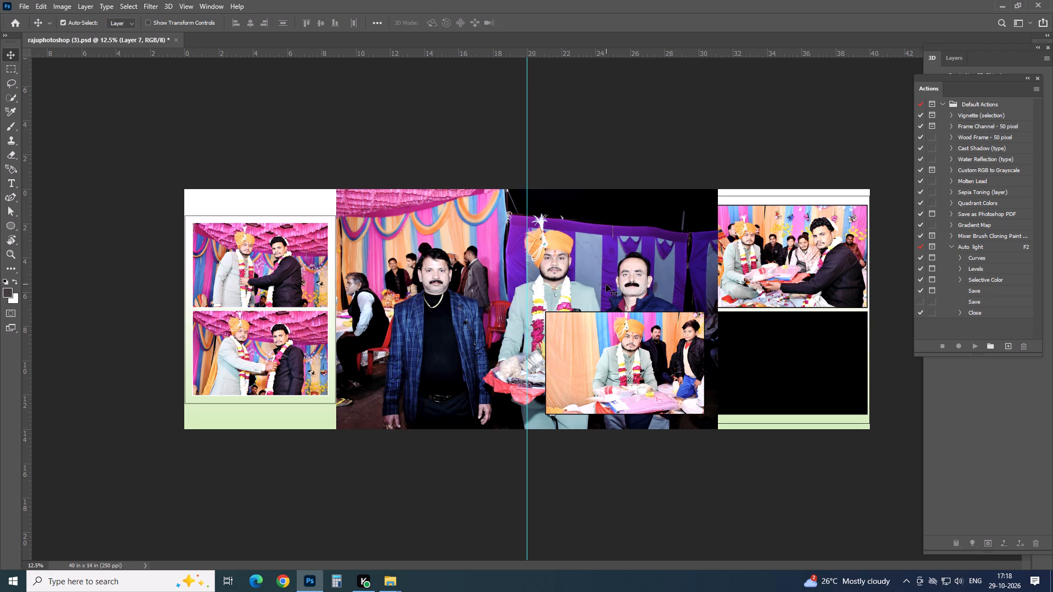
{"action": "key", "text": "ctrl+alt+g"}
{"action": "key", "text": "ctrl+t"}
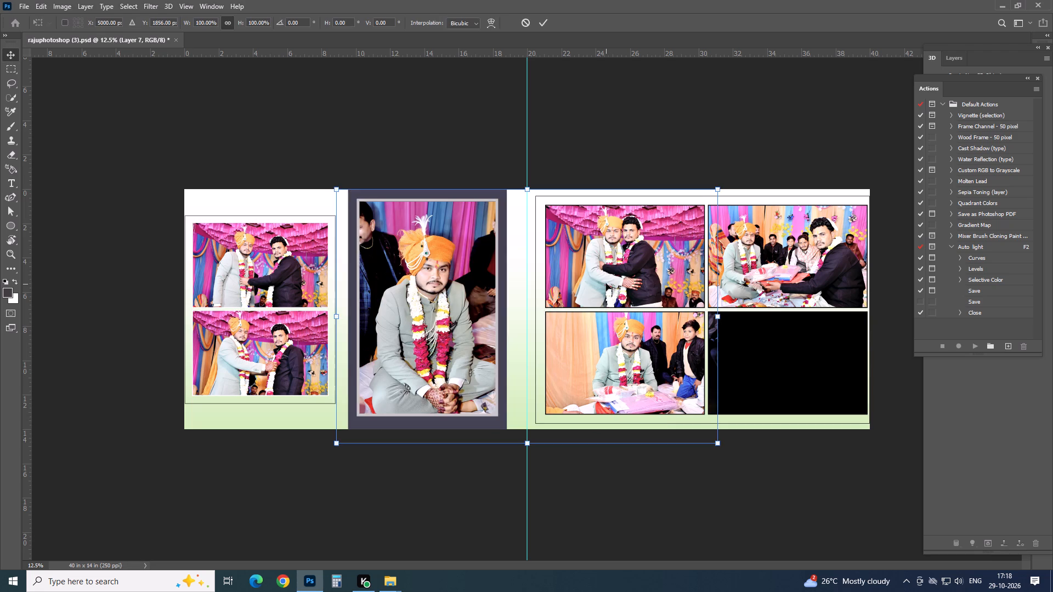
{"action": "left_click_drag", "start_coordinate": [336, 193], "coordinate": [493, 307]}
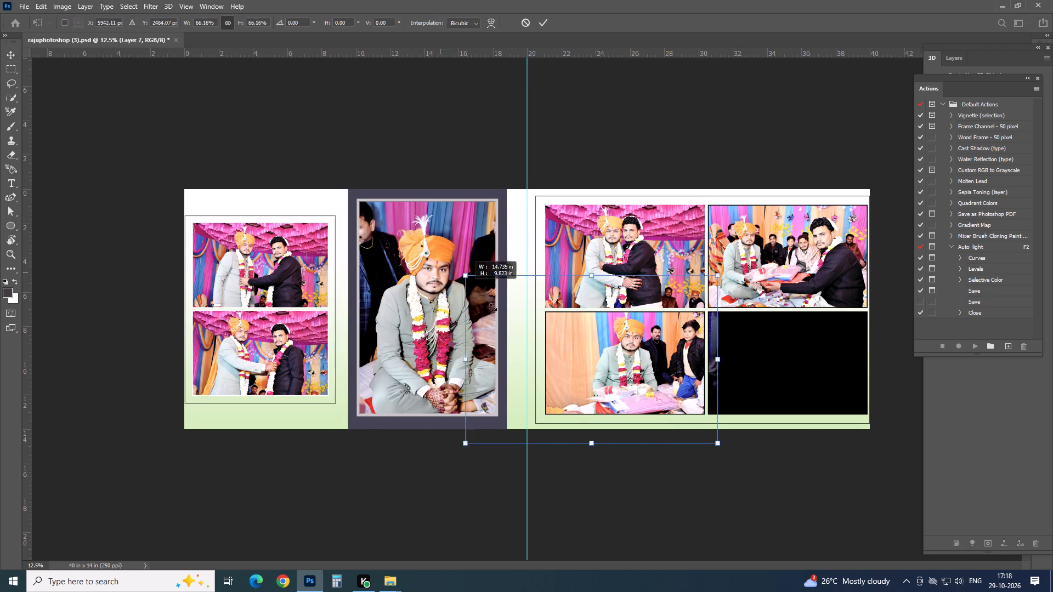
{"action": "left_click_drag", "start_coordinate": [493, 307], "coordinate": [579, 385]}
{"action": "left_click_drag", "start_coordinate": [624, 406], "coordinate": [726, 349]}
{"action": "left_click_drag", "start_coordinate": [710, 349], "coordinate": [726, 349]}
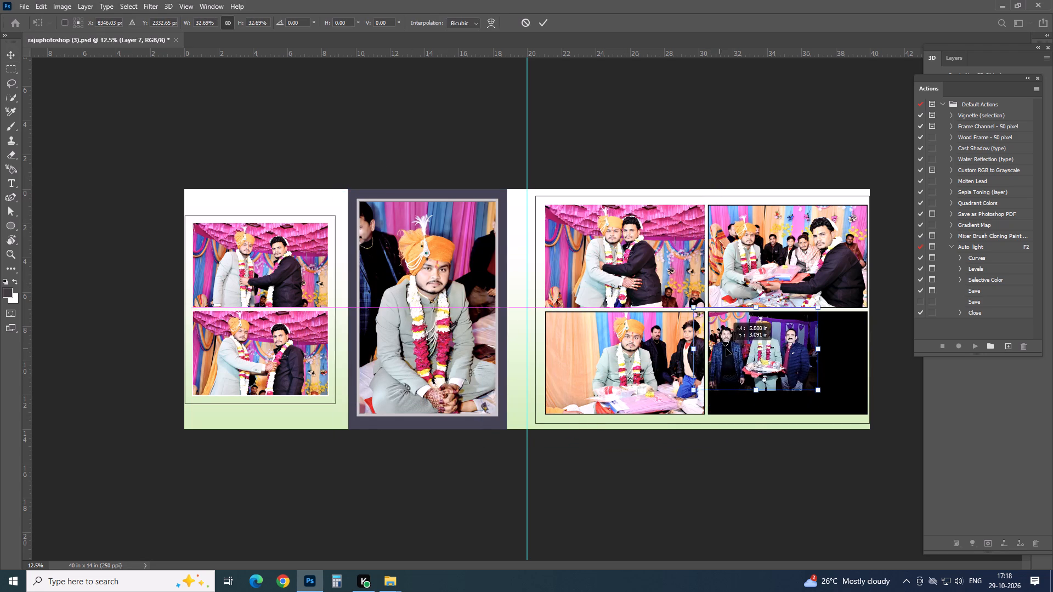
{"action": "left_click_drag", "start_coordinate": [726, 349], "coordinate": [742, 346]}
{"action": "left_click_drag", "start_coordinate": [726, 349], "coordinate": [740, 347]}
{"action": "left_click", "coordinate": [747, 345]}
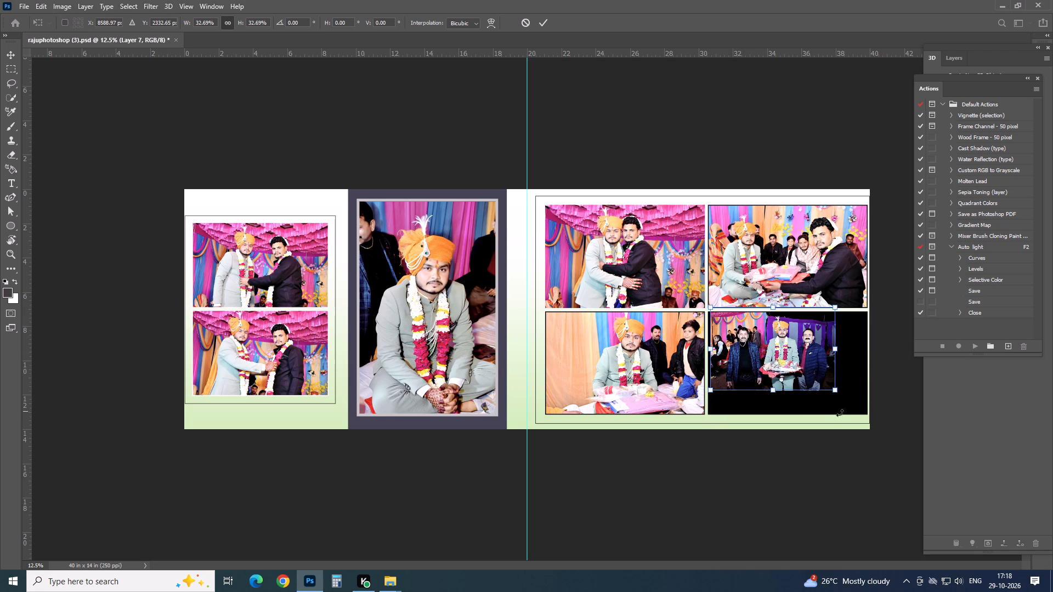
{"action": "left_click_drag", "start_coordinate": [839, 393], "coordinate": [874, 427]}
{"action": "left_click_drag", "start_coordinate": [856, 392], "coordinate": [844, 387]}
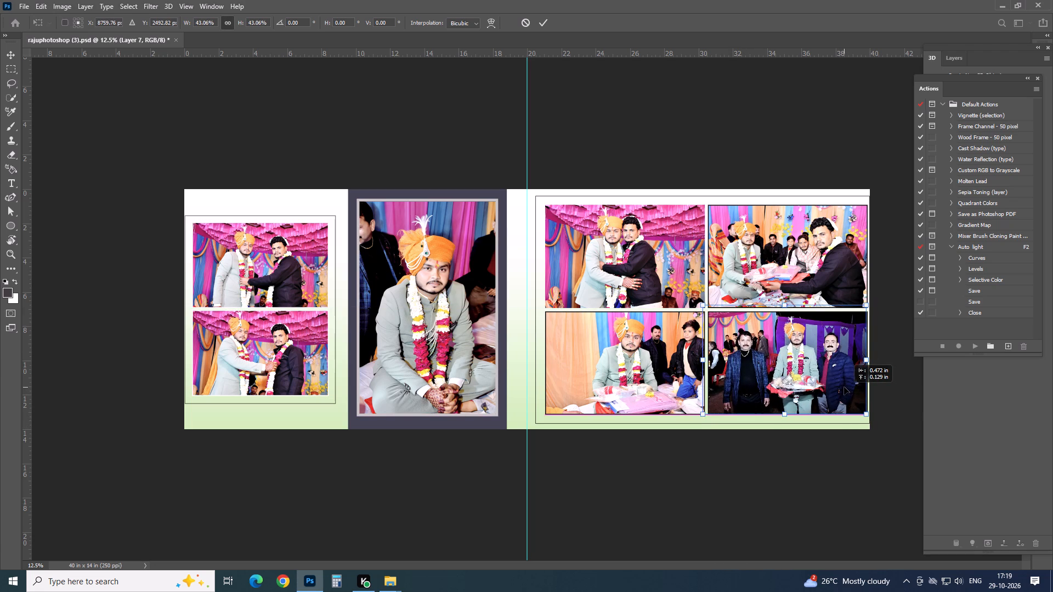
{"action": "left_click_drag", "start_coordinate": [844, 387], "coordinate": [843, 386]}
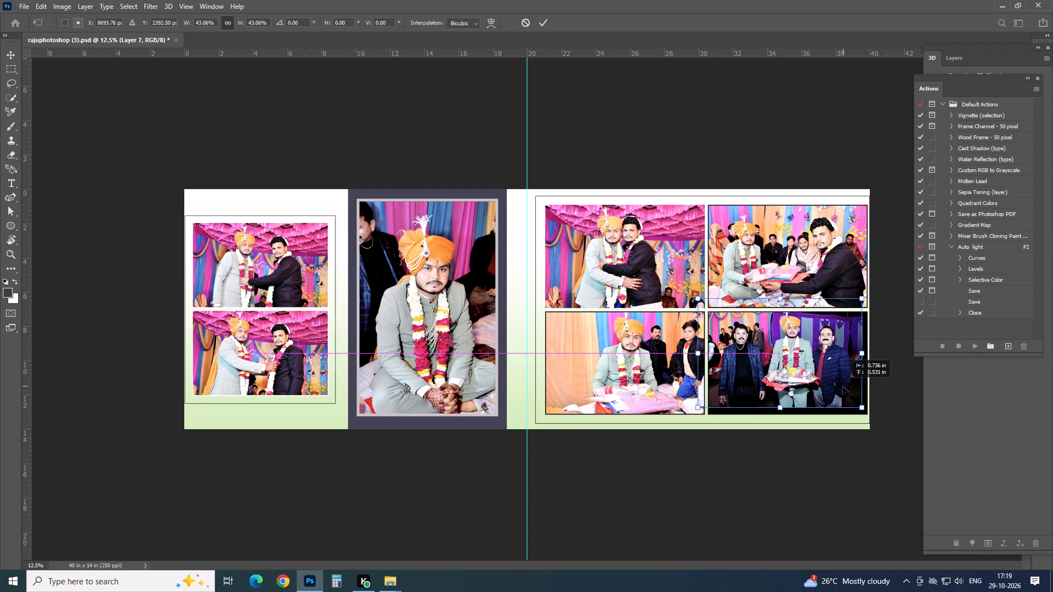
{"action": "left_click_drag", "start_coordinate": [843, 386], "coordinate": [850, 390]}
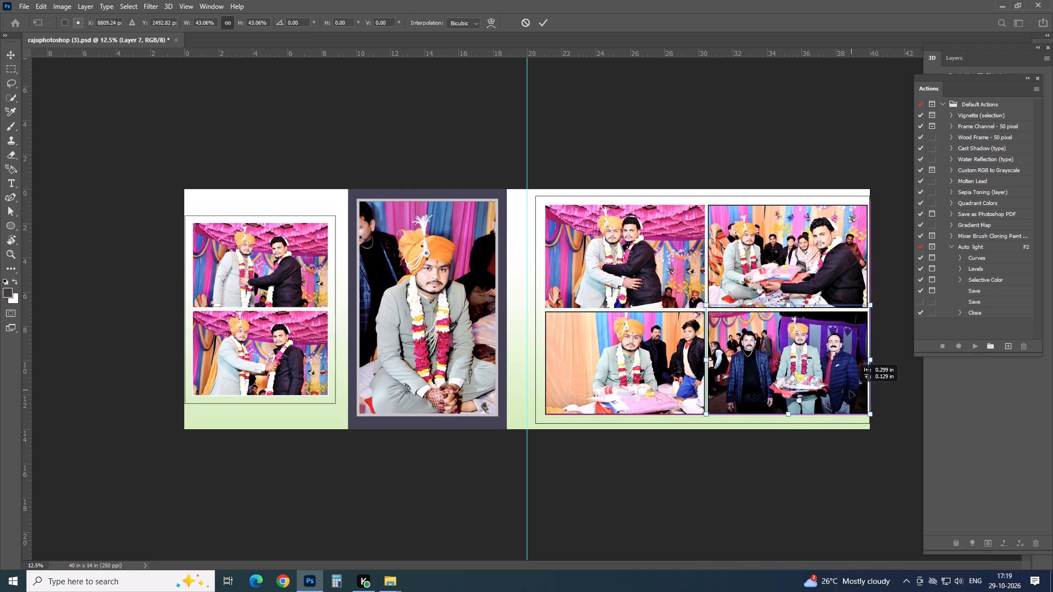
{"action": "left_click_drag", "start_coordinate": [850, 390], "coordinate": [849, 391]}
{"action": "key", "text": "Return"}
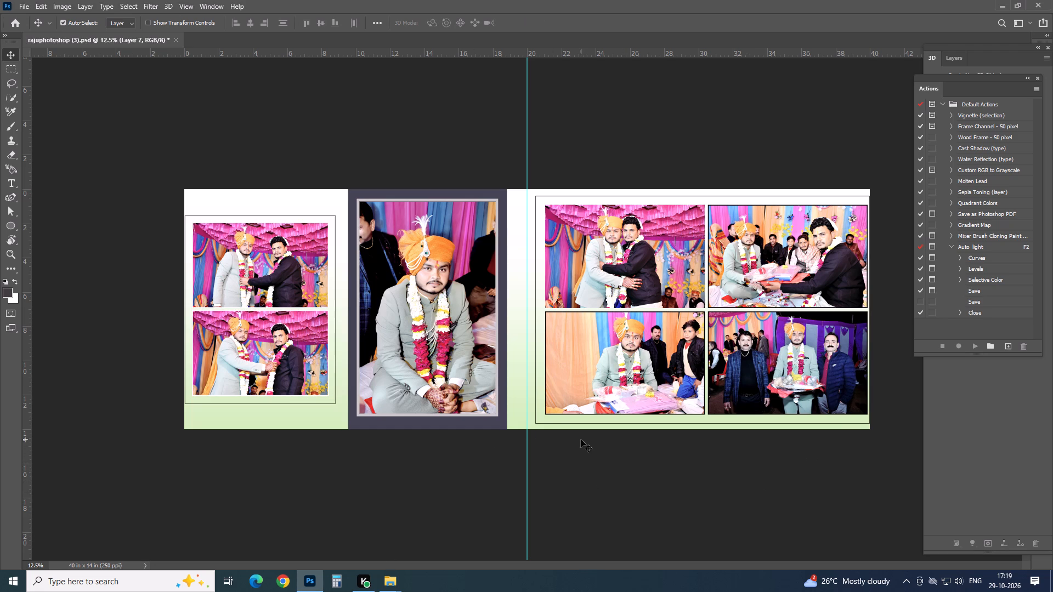
Paste the copied DSC_6662 photo just above the Background layer, scale it to about 194.7%, and centre it horizontally across the spread.
{"action": "right_click", "coordinate": [517, 352]}
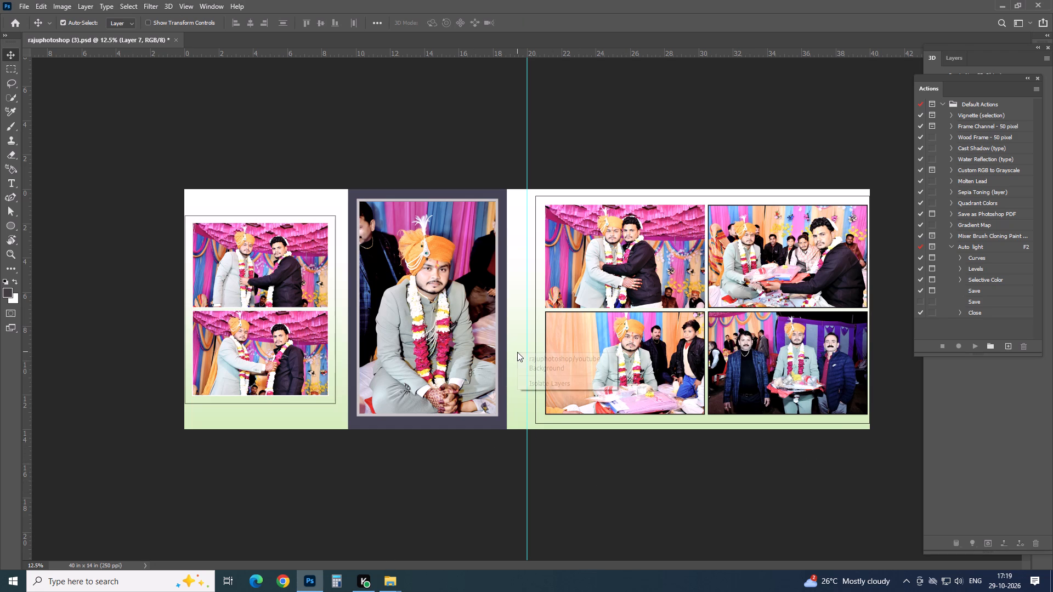
{"action": "left_click", "coordinate": [535, 368]}
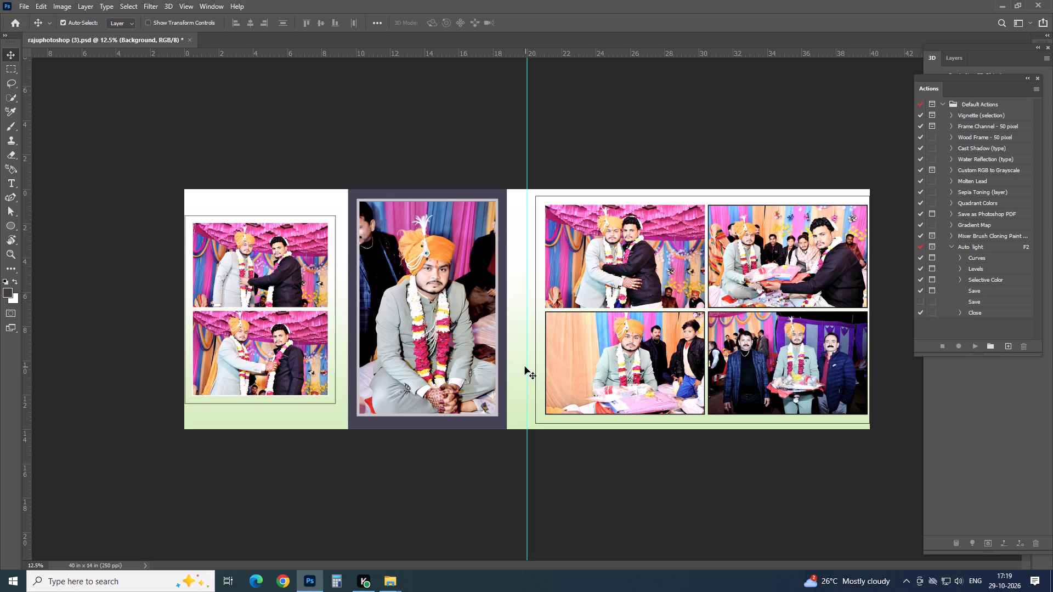
{"action": "key", "text": "ctrl+v"}
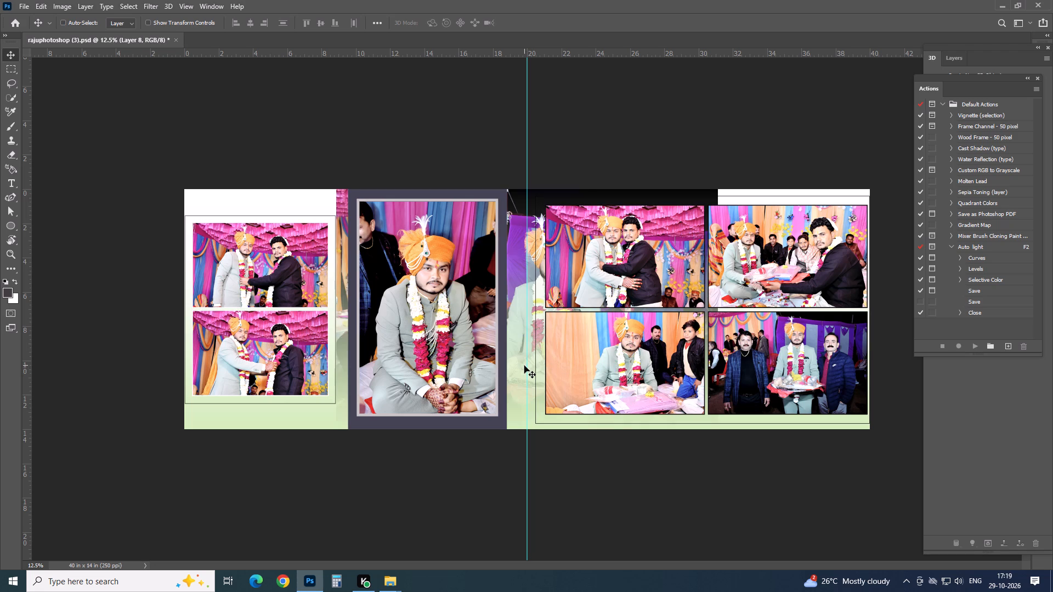
{"action": "key", "text": "ctrl+t"}
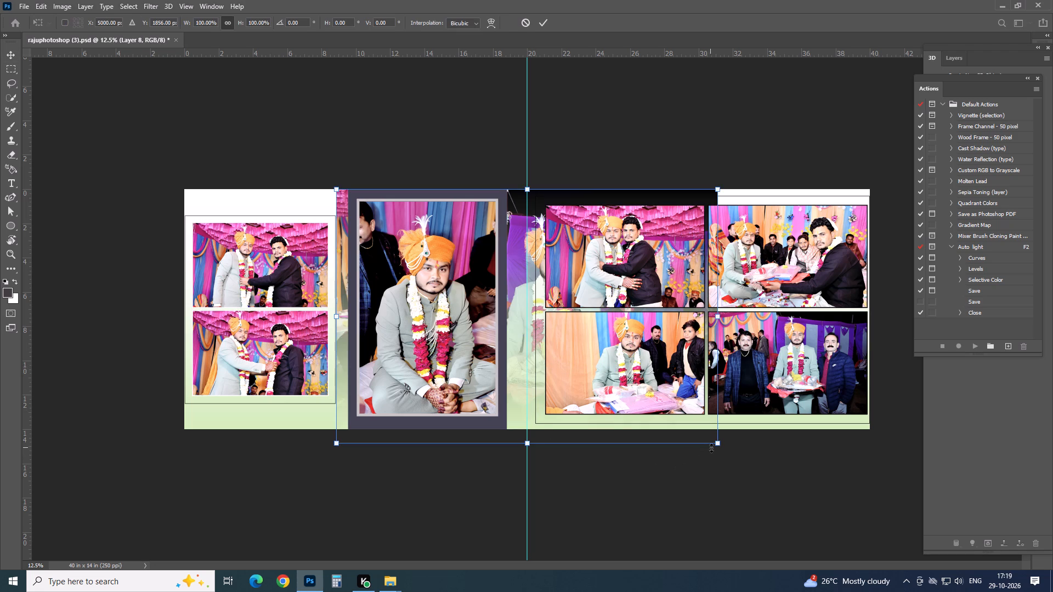
{"action": "left_click_drag", "start_coordinate": [717, 447], "coordinate": [897, 564]}
{"action": "left_click_drag", "start_coordinate": [557, 468], "coordinate": [556, 468]}
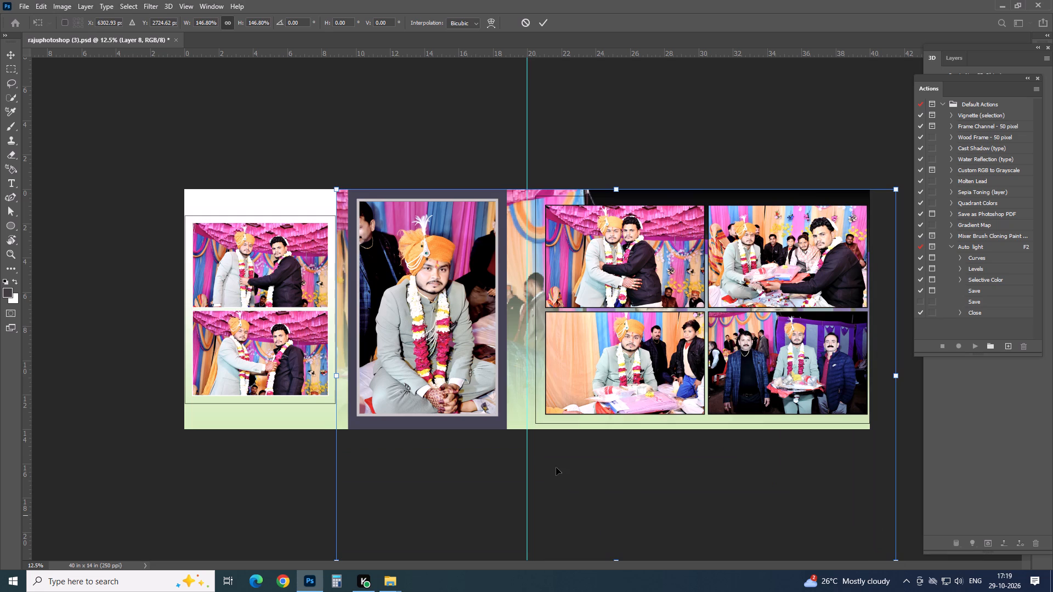
{"action": "left_click_drag", "start_coordinate": [556, 468], "coordinate": [373, 434]}
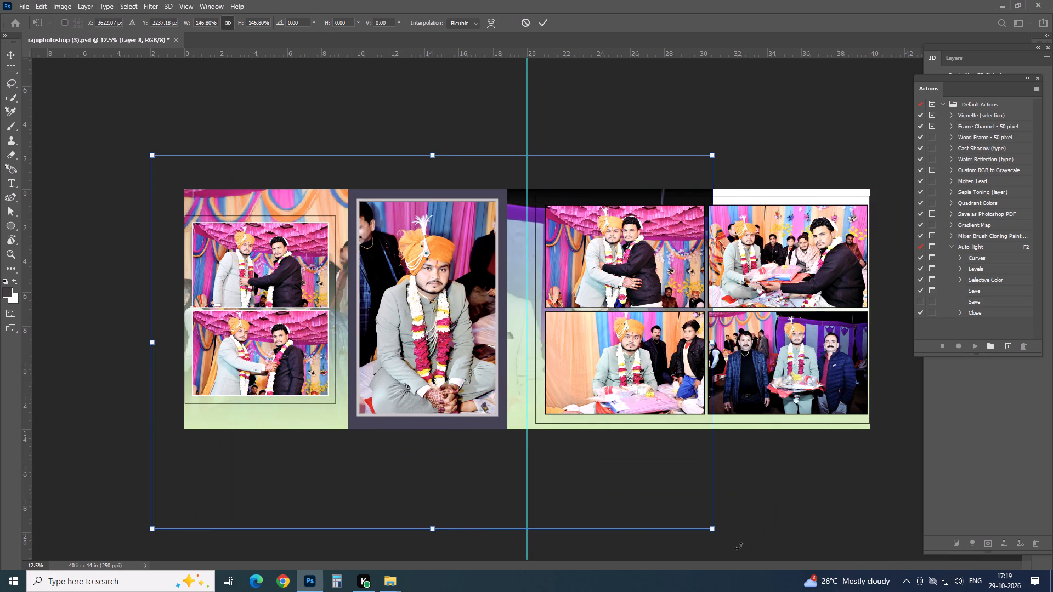
{"action": "left_click_drag", "start_coordinate": [706, 530], "coordinate": [942, 572]}
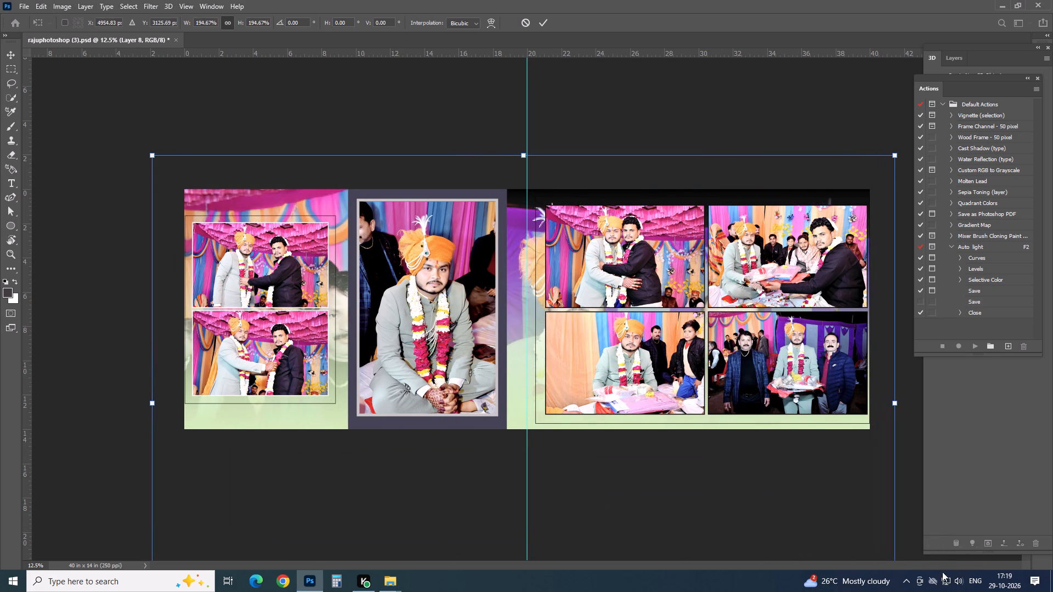
{"action": "left_click_drag", "start_coordinate": [784, 555], "coordinate": [786, 551]}
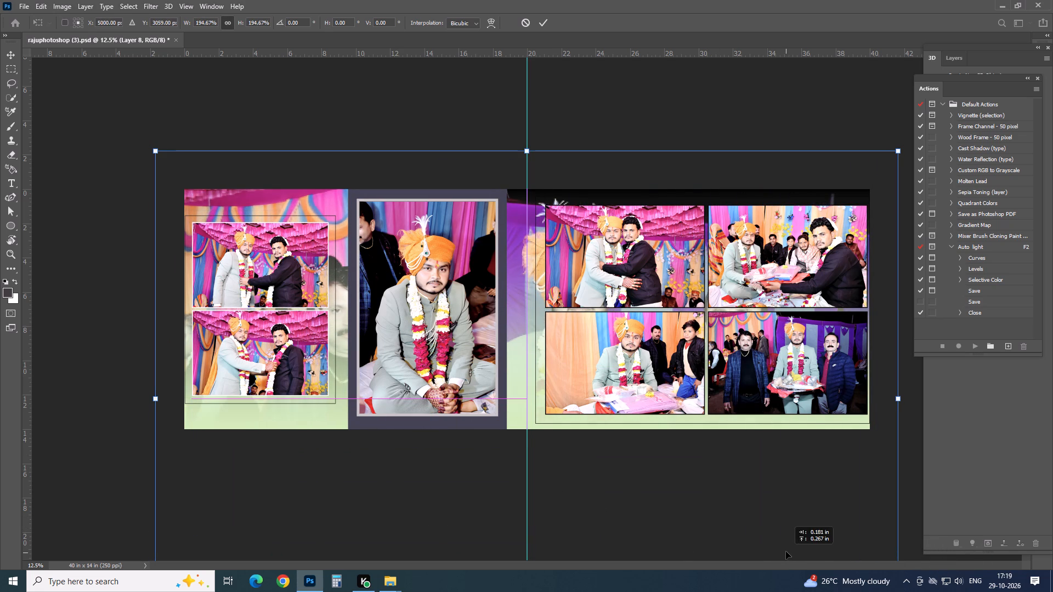
{"action": "left_click_drag", "start_coordinate": [786, 551], "coordinate": [785, 547]}
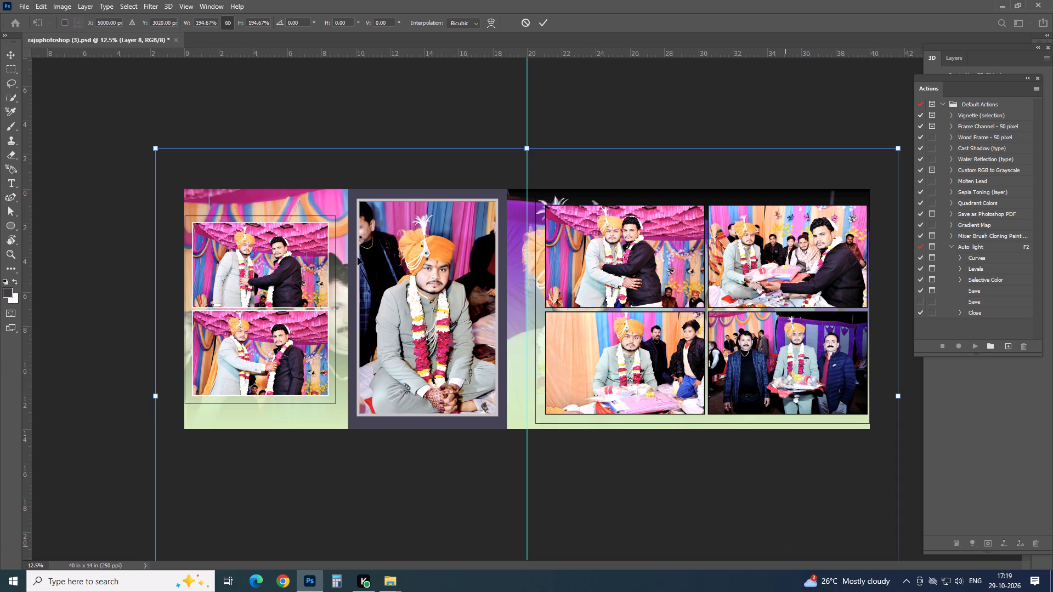
{"action": "key", "text": "Return"}
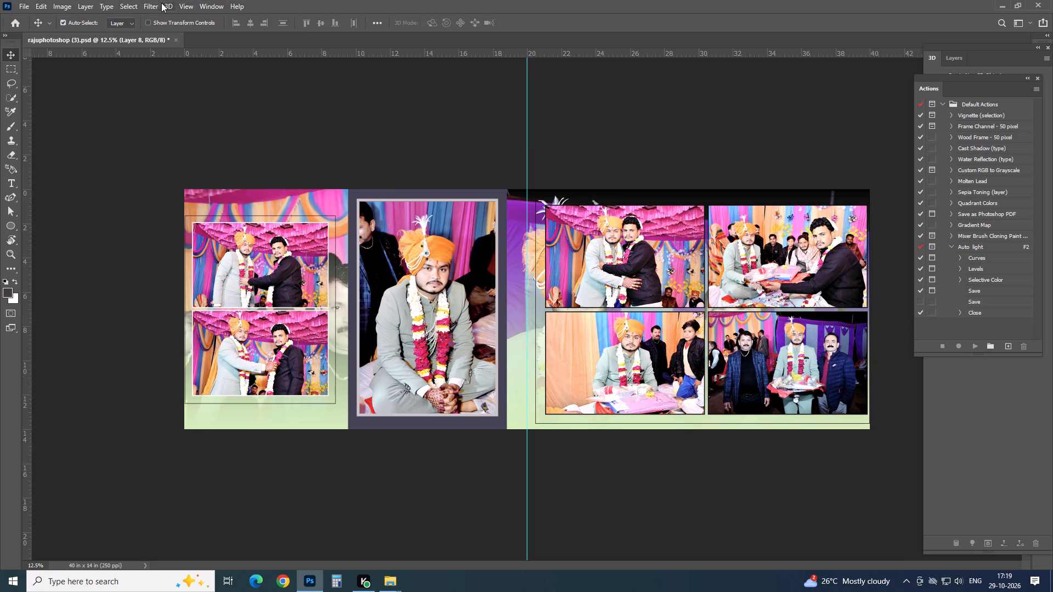
Soften the enlarged background photo with Blur More and a Gaussian Blur at a reduced radius that keeps soft patches of colour.
{"action": "left_click", "coordinate": [145, 3]}
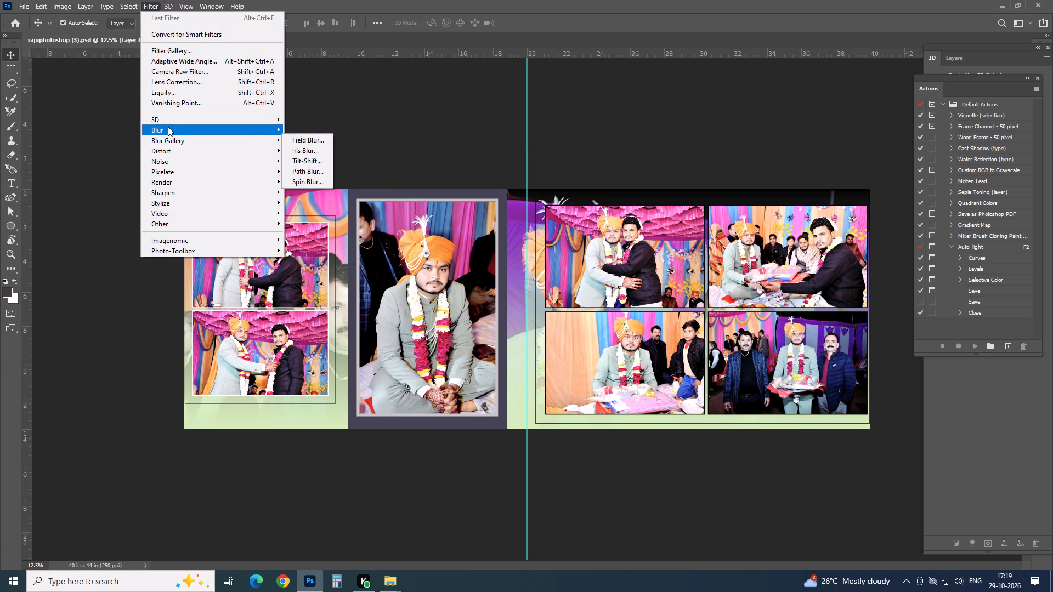
{"action": "left_click", "coordinate": [318, 150]}
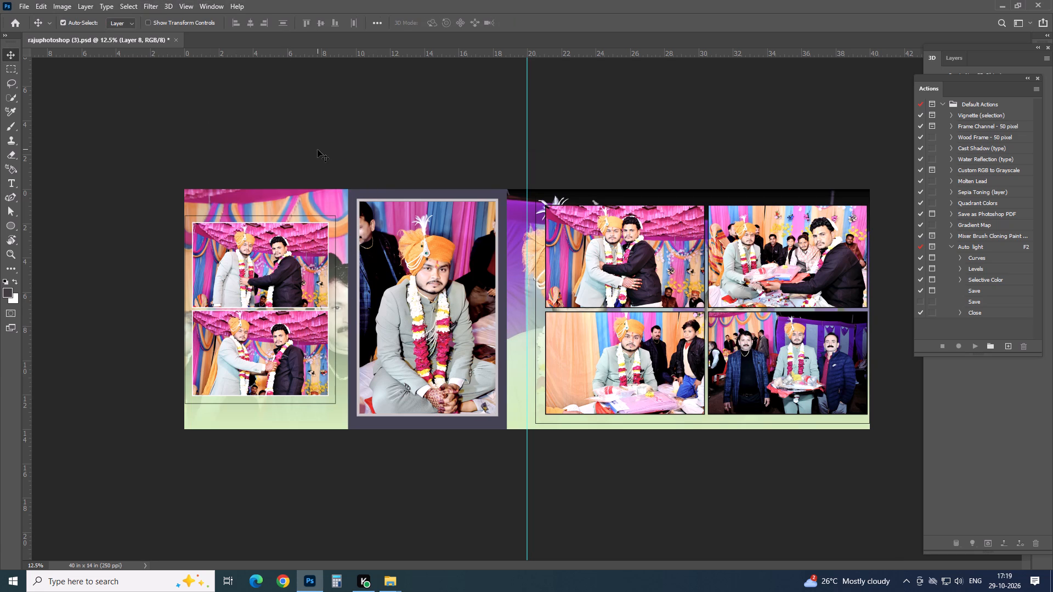
{"action": "left_click", "coordinate": [154, 4]}
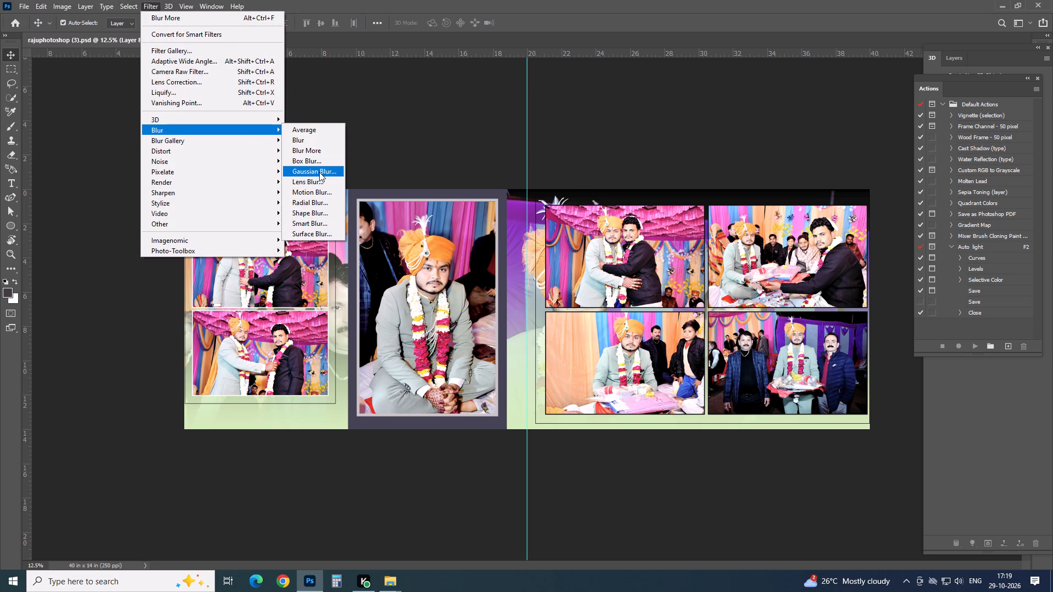
{"action": "left_click", "coordinate": [319, 172]}
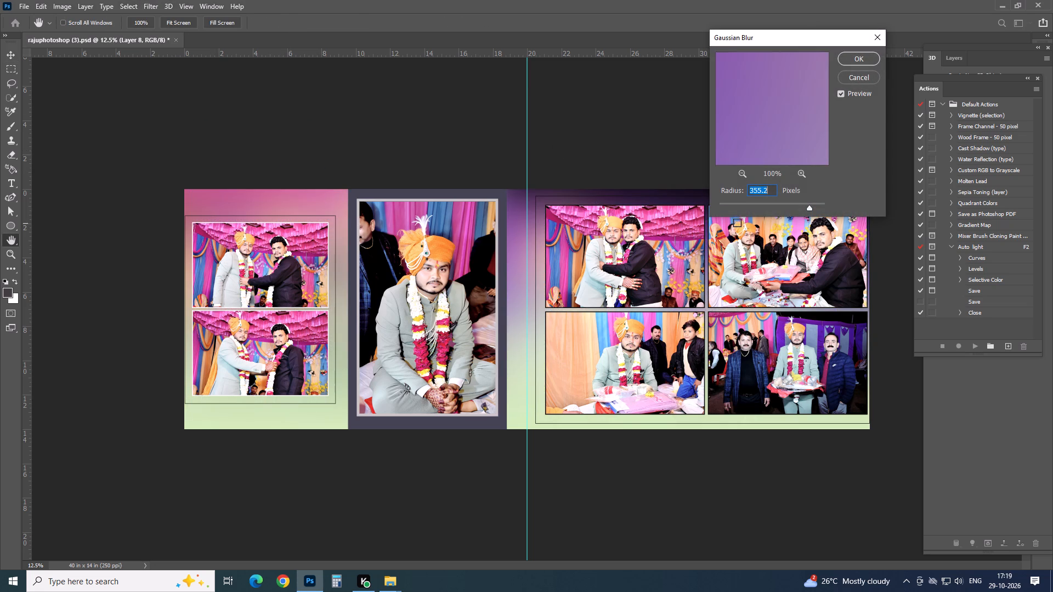
{"action": "left_click_drag", "start_coordinate": [810, 209], "coordinate": [784, 210]}
{"action": "left_click_drag", "start_coordinate": [784, 210], "coordinate": [782, 210]}
{"action": "left_click", "coordinate": [848, 59]}
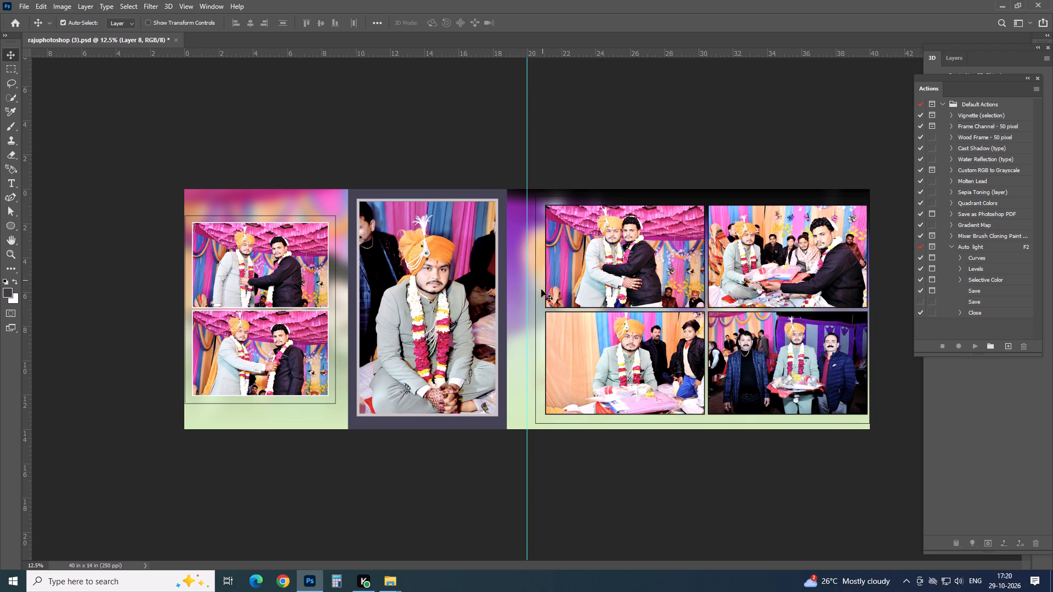
Save a layered PSD copy of the spread as 3 in the Shadi photo folder's PSD subfolder on drive E.
{"action": "key", "text": "ctrl+alt+s"}
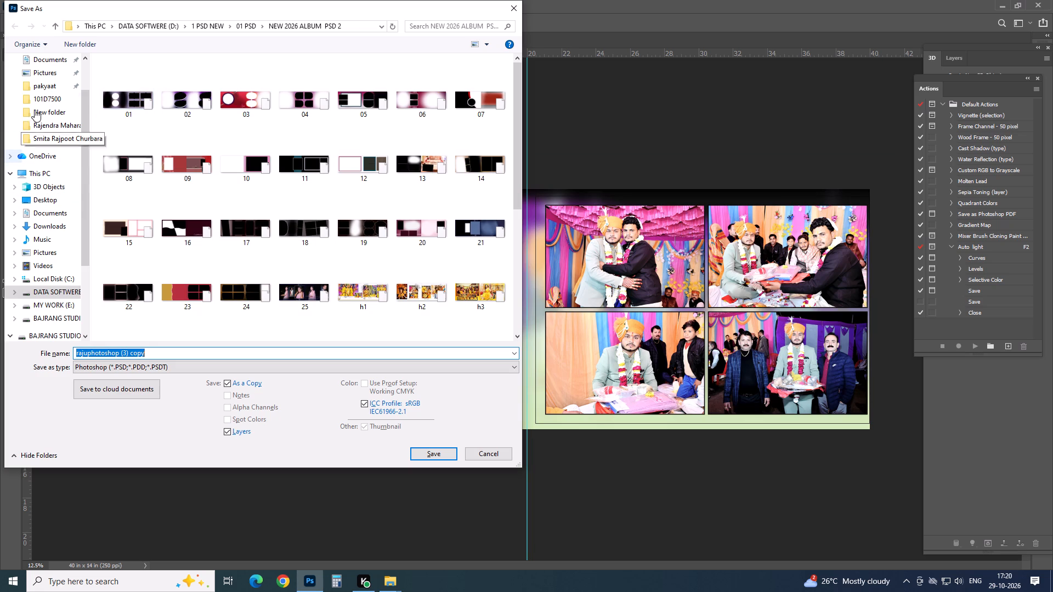
{"action": "left_click", "coordinate": [52, 25]}
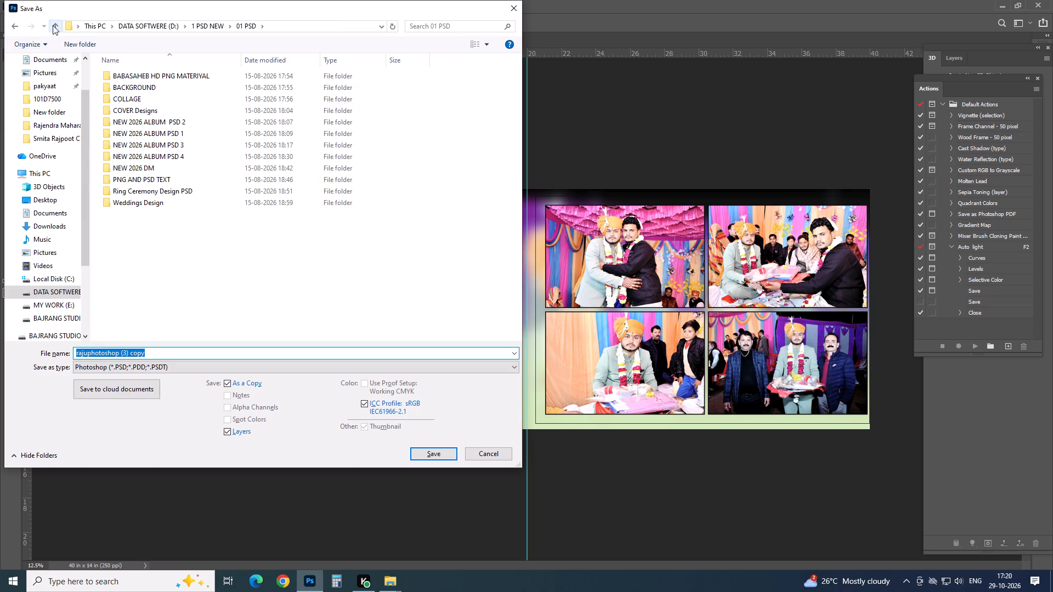
{"action": "left_click", "coordinate": [46, 169]}
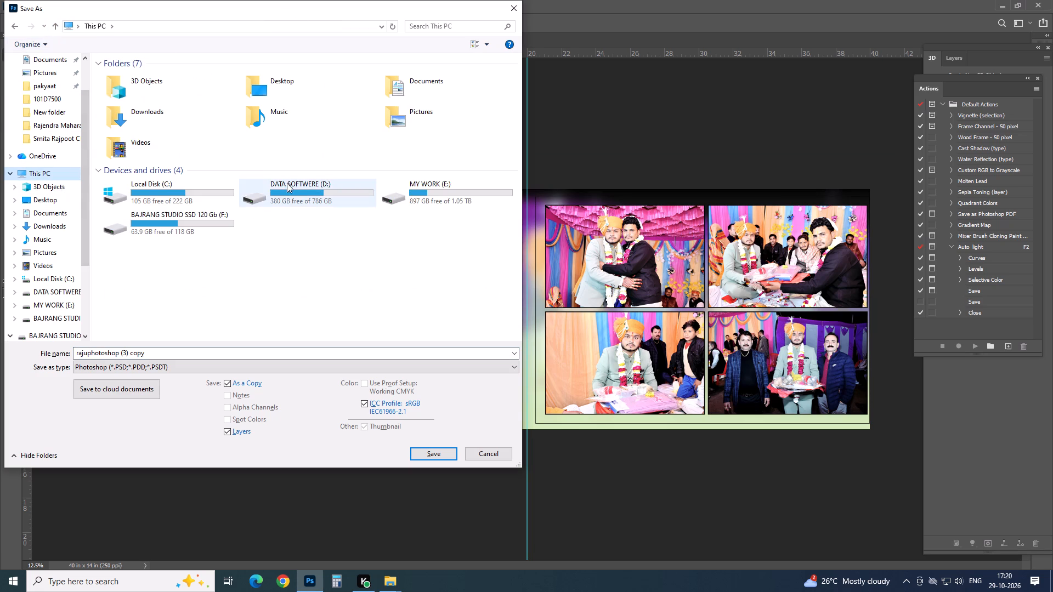
{"action": "double_click", "coordinate": [419, 187]}
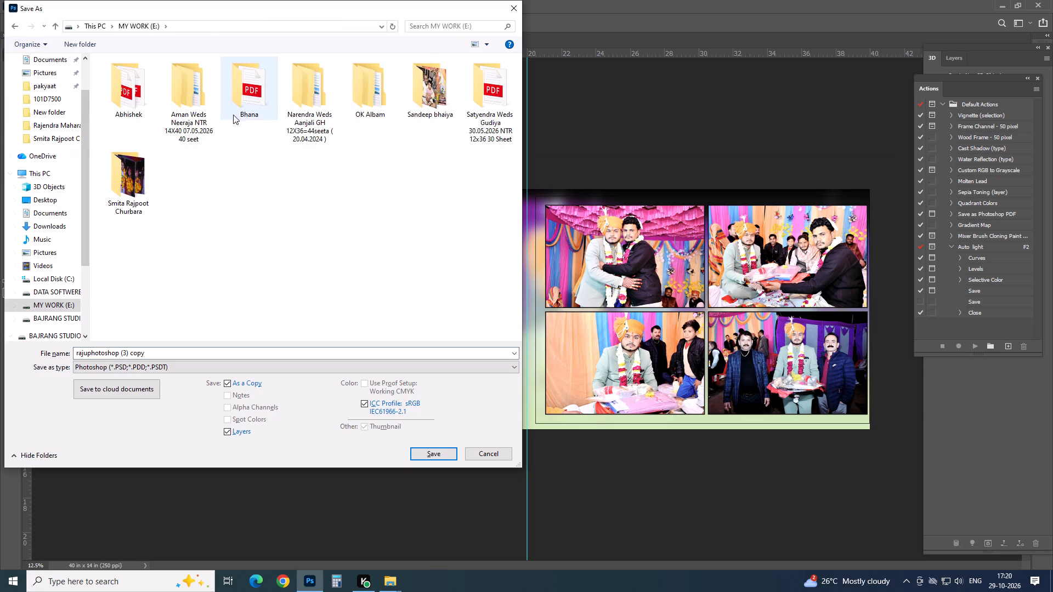
{"action": "double_click", "coordinate": [112, 102]}
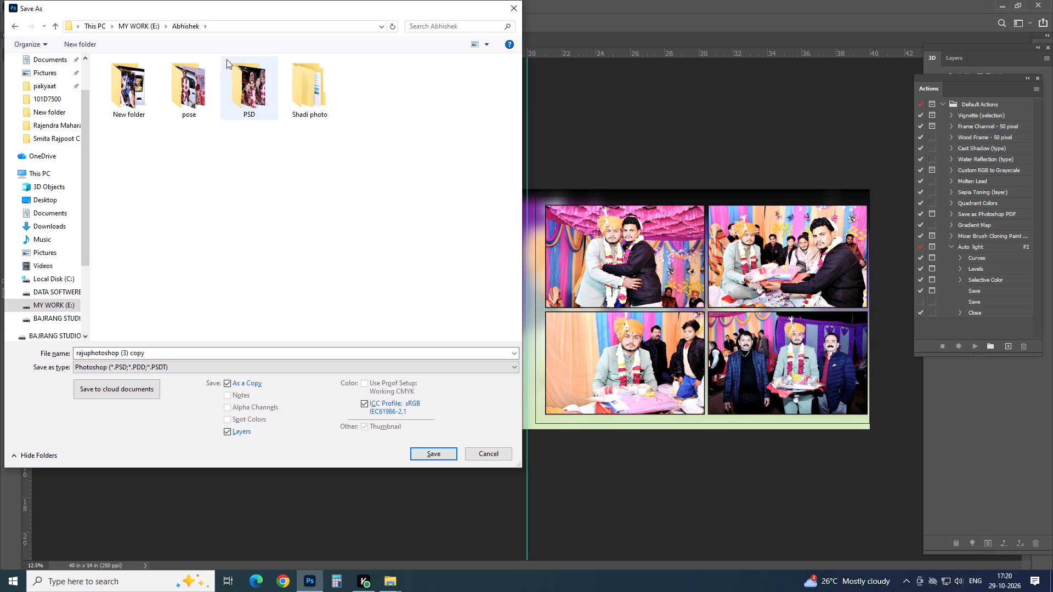
{"action": "left_click", "coordinate": [259, 77]}
{"action": "double_click", "coordinate": [310, 94]}
{"action": "double_click", "coordinate": [150, 106]}
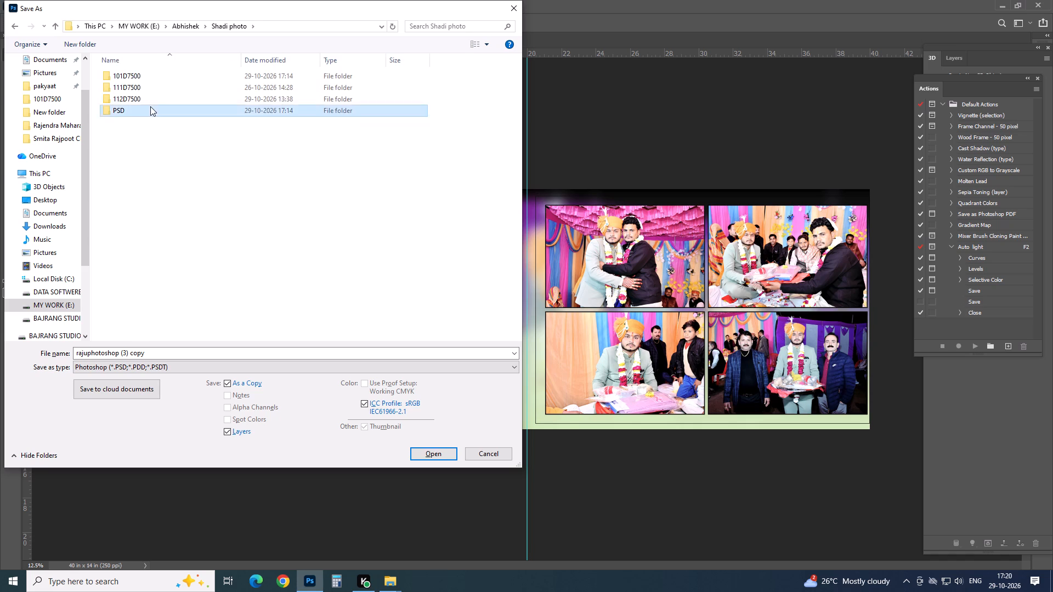
{"action": "left_click", "coordinate": [165, 351]}
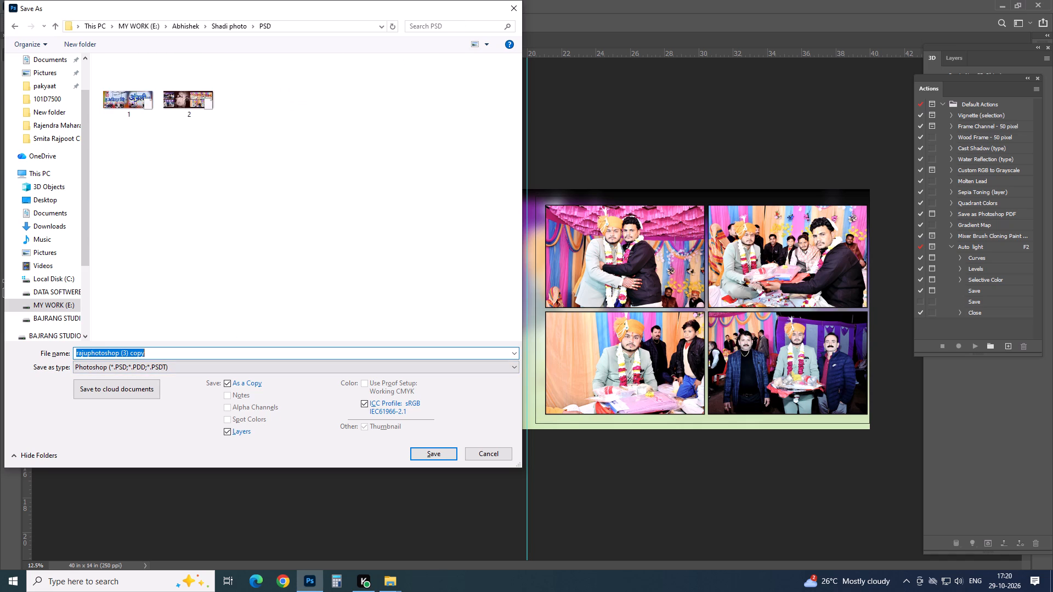
{"action": "key", "text": "3"}
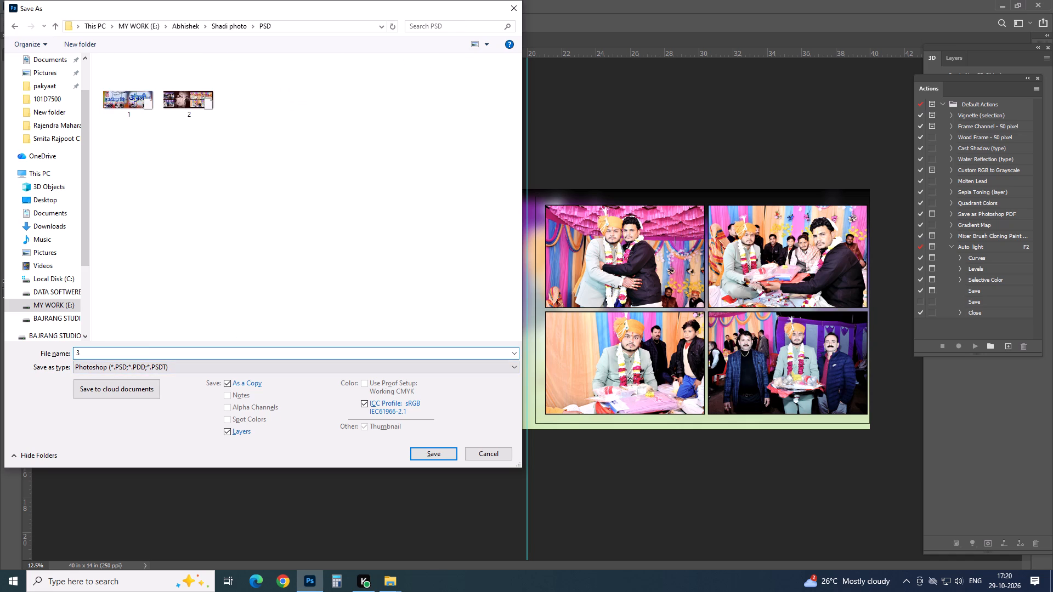
{"action": "key", "text": "Return"}
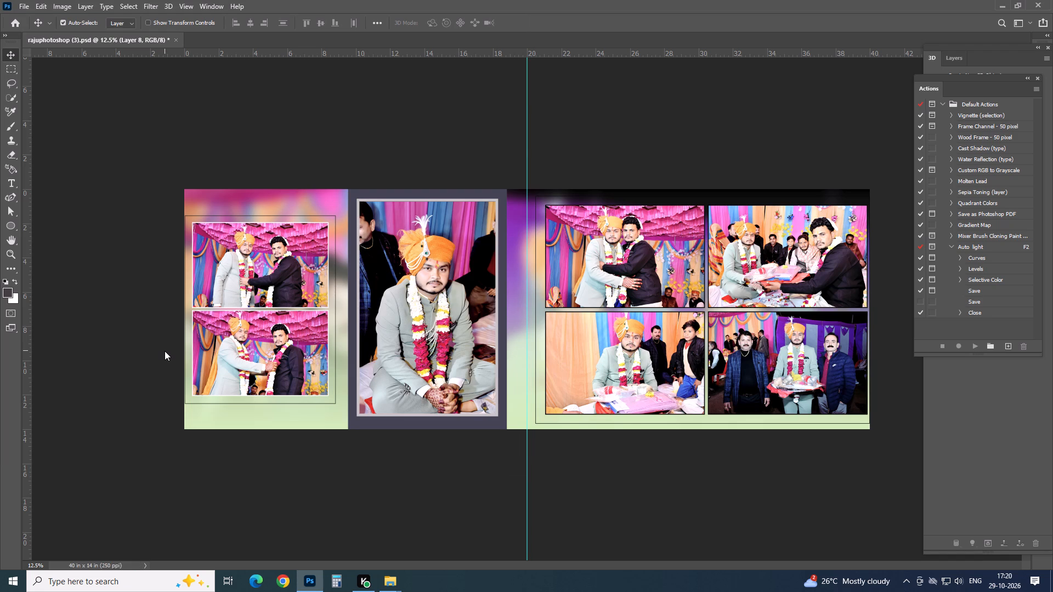
Close the rajuphotoshop (3).psd template without saving changes to the original.
{"action": "key", "text": "ctrl+w"}
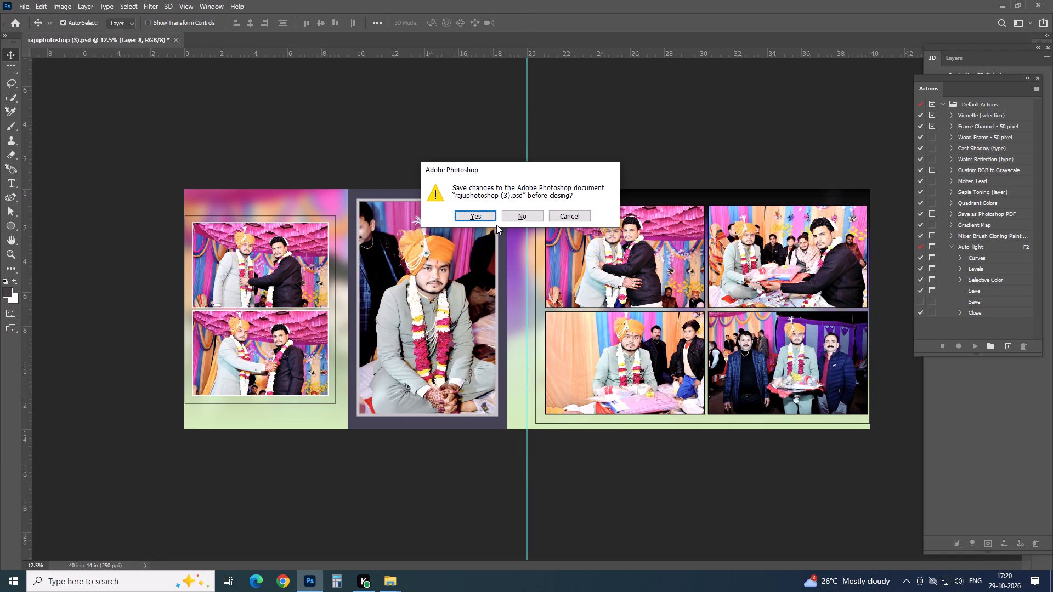
{"action": "left_click", "coordinate": [503, 219]}
Switch to File Explorer's 101D7500 folder and move the seven used photos, DSC_6614 through DSC_6662, into New folder.
{"action": "left_click", "coordinate": [388, 591]}
{"action": "left_click", "coordinate": [449, 518]}
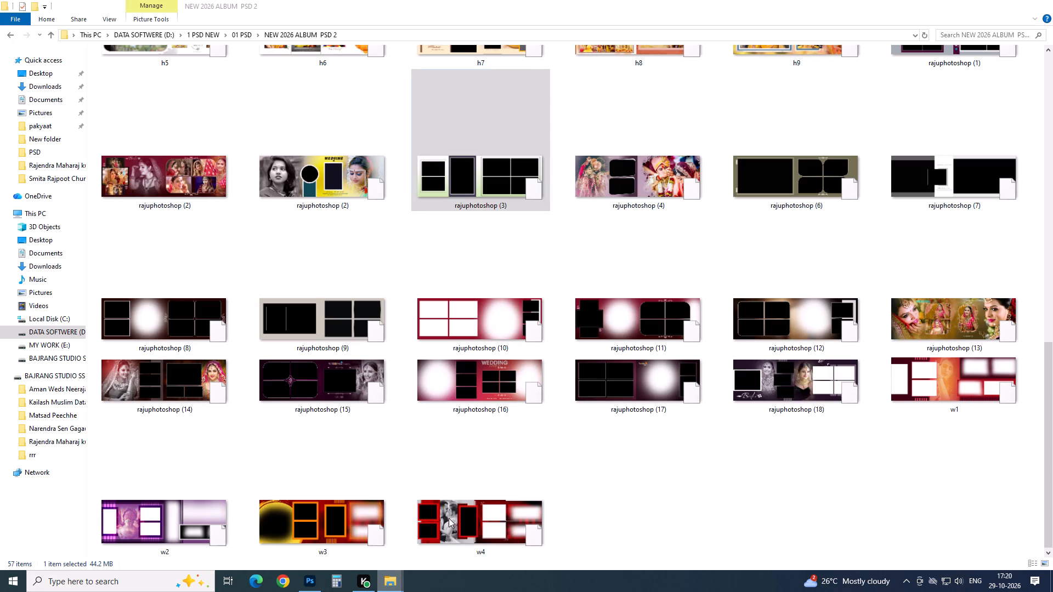
{"action": "left_click", "coordinate": [377, 576]}
{"action": "left_click", "coordinate": [353, 543]}
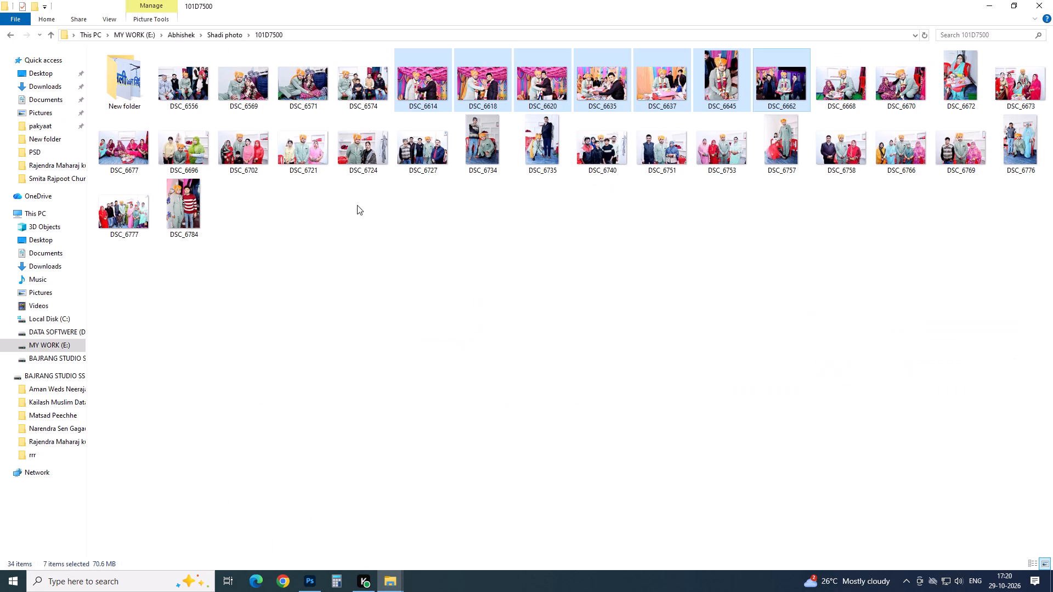
{"action": "left_click_drag", "start_coordinate": [431, 92], "coordinate": [134, 91]}
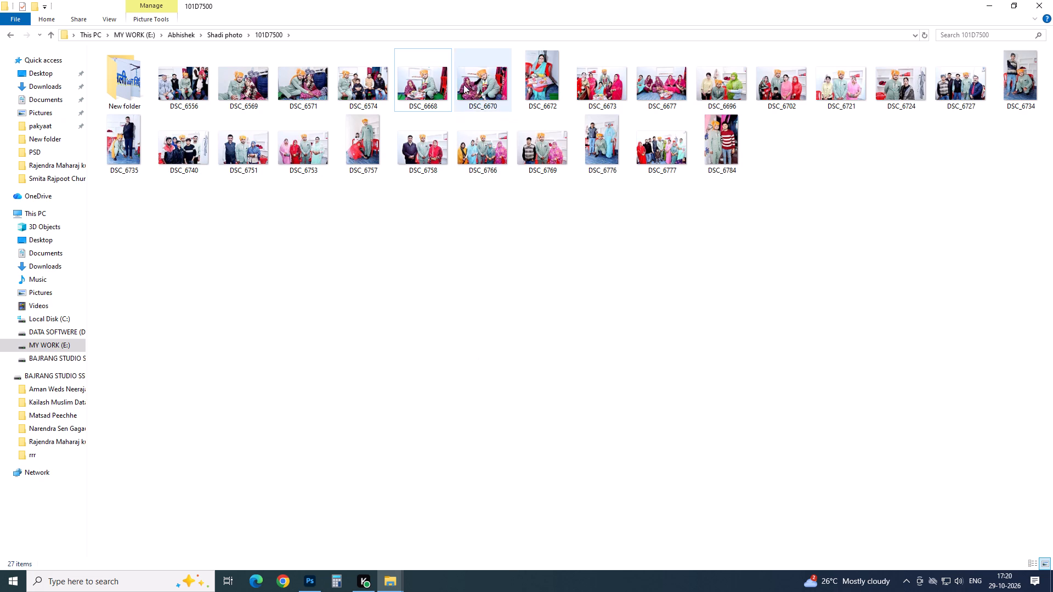
Open the seven photos DSC_6668 through DSC_6702 from the 101D7500 folder as separate documents in Photoshop.
{"action": "left_click", "coordinate": [437, 89], "text": "ctrl"}
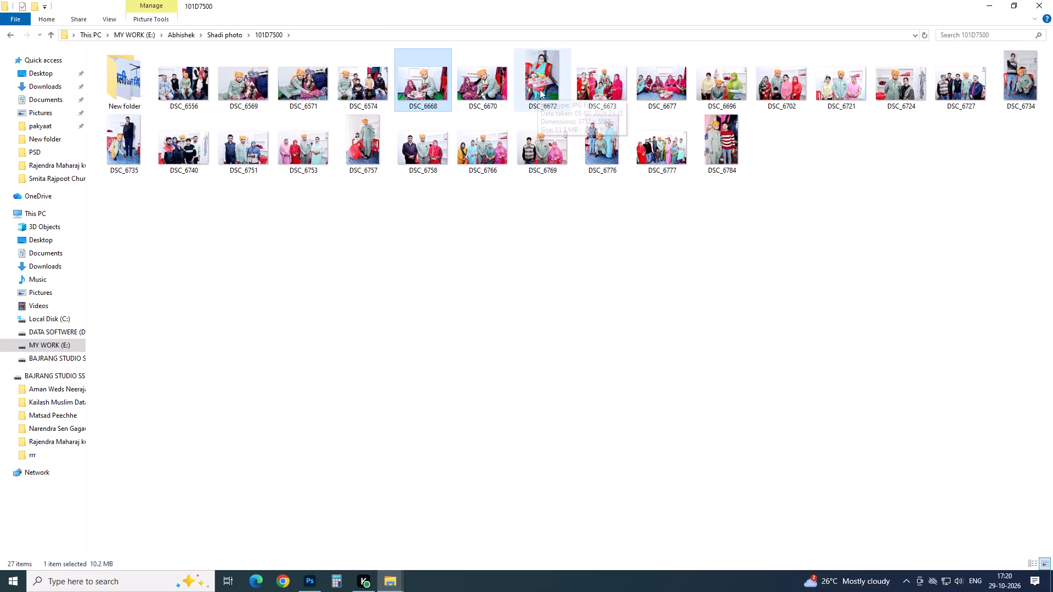
{"action": "left_click", "coordinate": [673, 88], "text": "shift"}
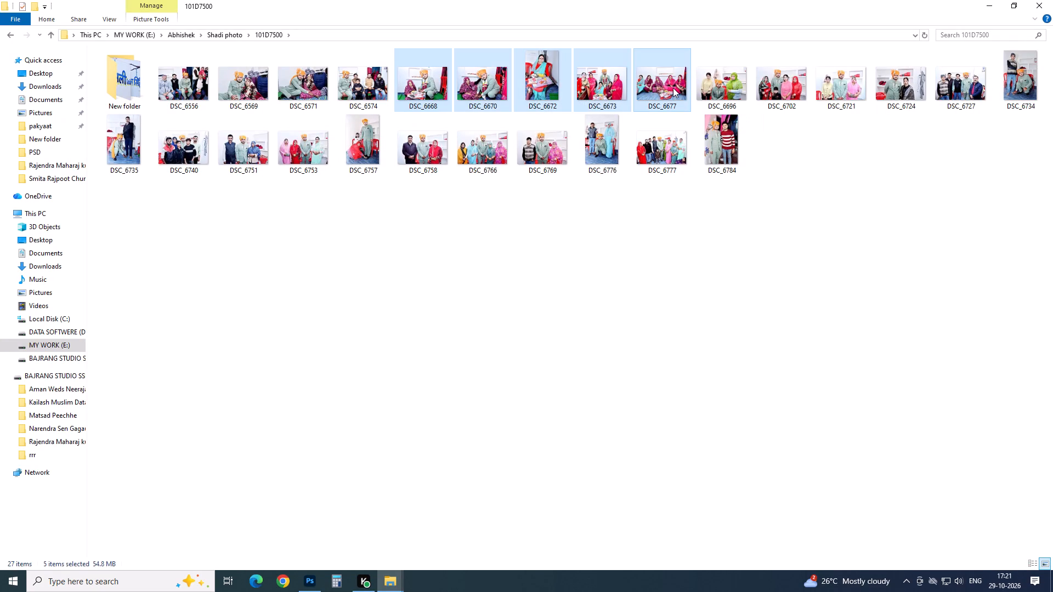
{"action": "left_click", "coordinate": [712, 90], "text": "ctrl"}
{"action": "left_click", "coordinate": [763, 90], "text": "ctrl"}
{"action": "left_click_drag", "start_coordinate": [728, 81], "coordinate": [683, 122]}
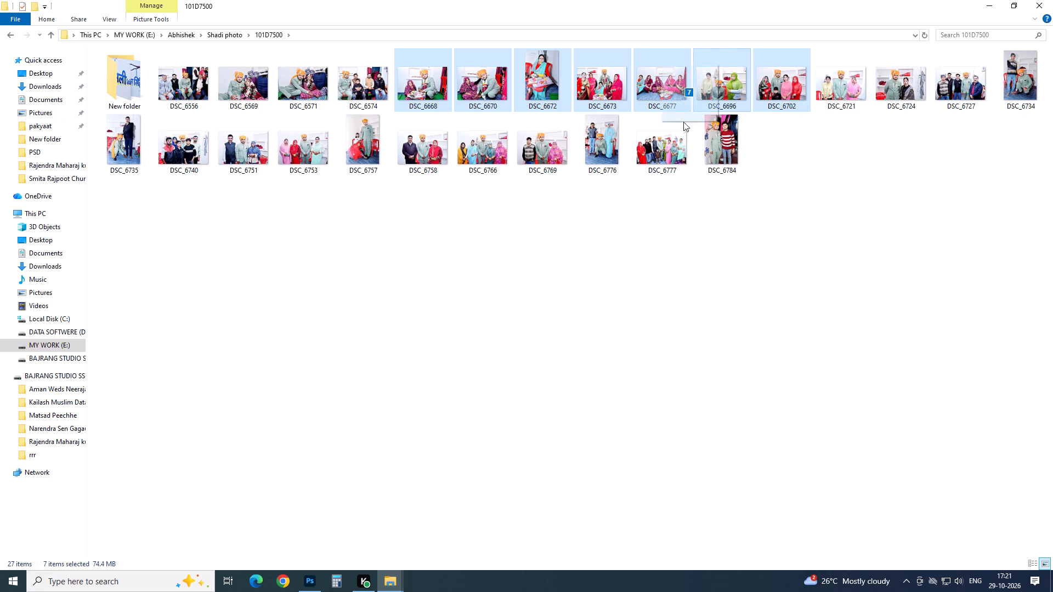
{"action": "left_click_drag", "start_coordinate": [683, 122], "coordinate": [650, 190]}
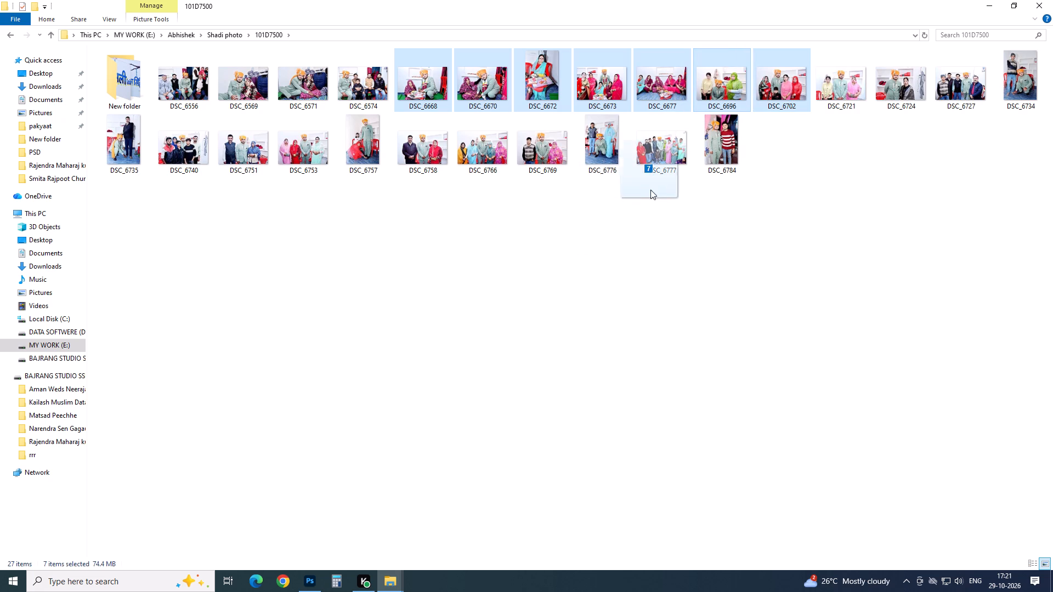
{"action": "left_click_drag", "start_coordinate": [650, 190], "coordinate": [760, 106]}
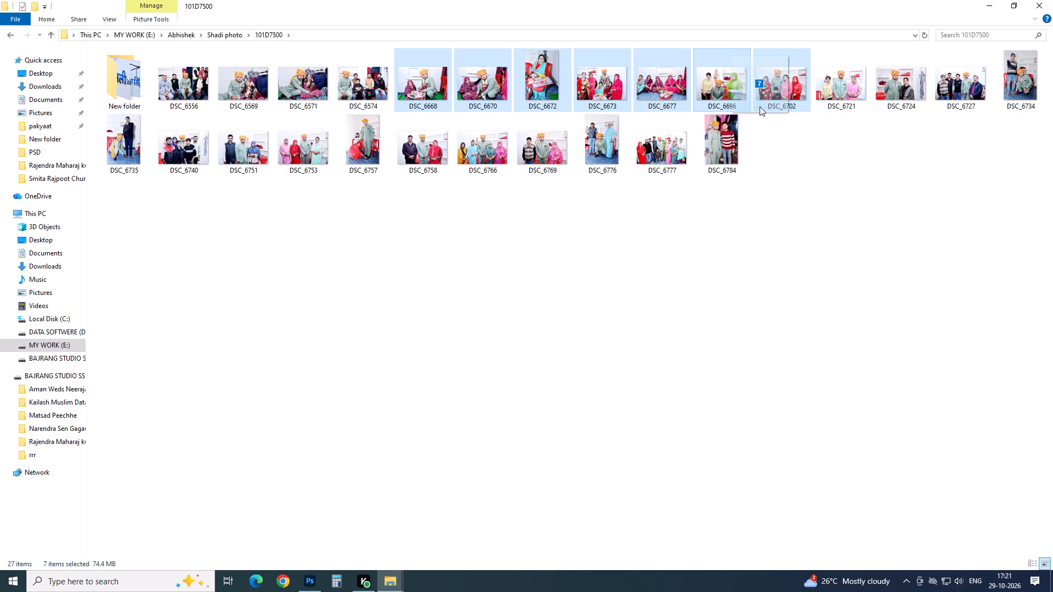
{"action": "left_click_drag", "start_coordinate": [760, 106], "coordinate": [330, 542]}
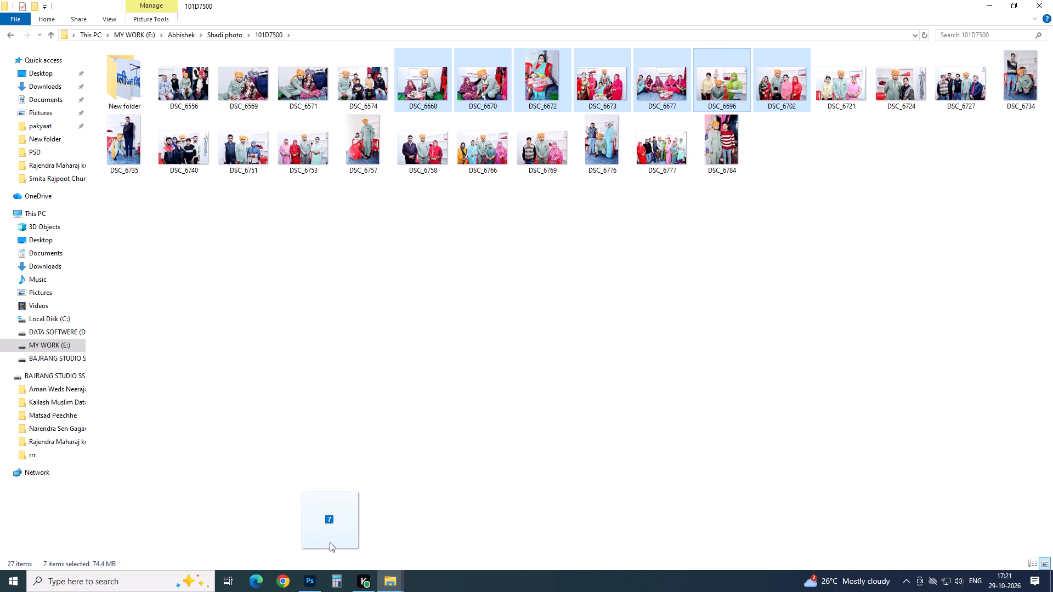
{"action": "left_click_drag", "start_coordinate": [330, 542], "coordinate": [407, 71]}
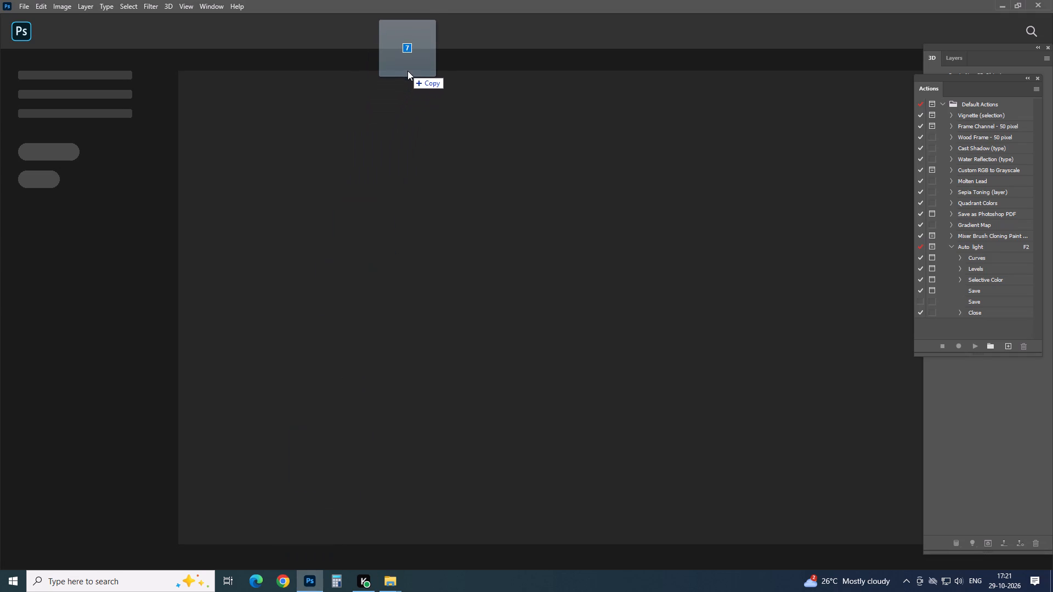
{"action": "left_click_drag", "start_coordinate": [407, 71], "coordinate": [412, 60]}
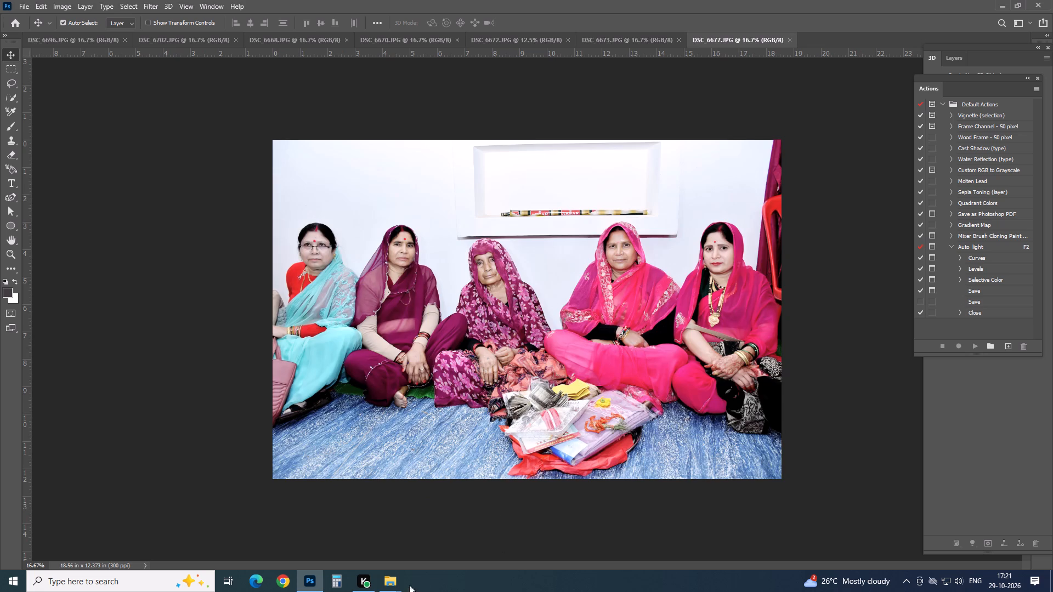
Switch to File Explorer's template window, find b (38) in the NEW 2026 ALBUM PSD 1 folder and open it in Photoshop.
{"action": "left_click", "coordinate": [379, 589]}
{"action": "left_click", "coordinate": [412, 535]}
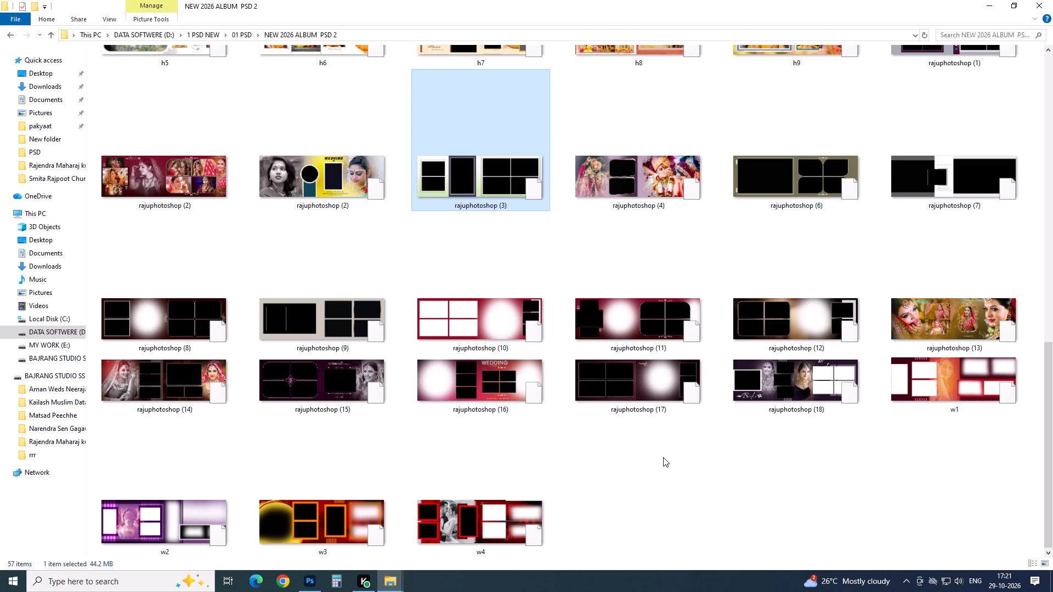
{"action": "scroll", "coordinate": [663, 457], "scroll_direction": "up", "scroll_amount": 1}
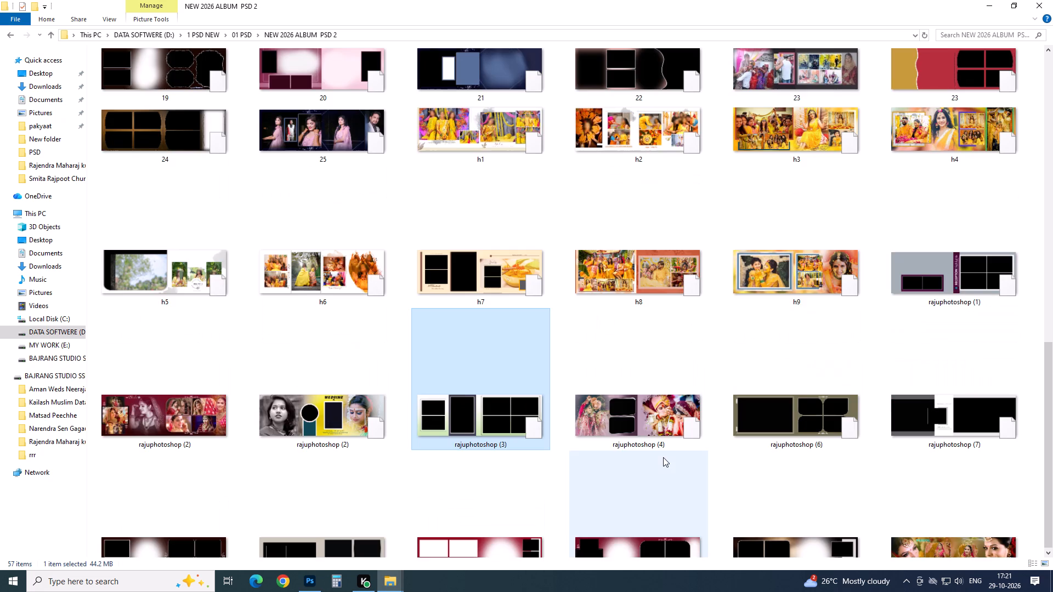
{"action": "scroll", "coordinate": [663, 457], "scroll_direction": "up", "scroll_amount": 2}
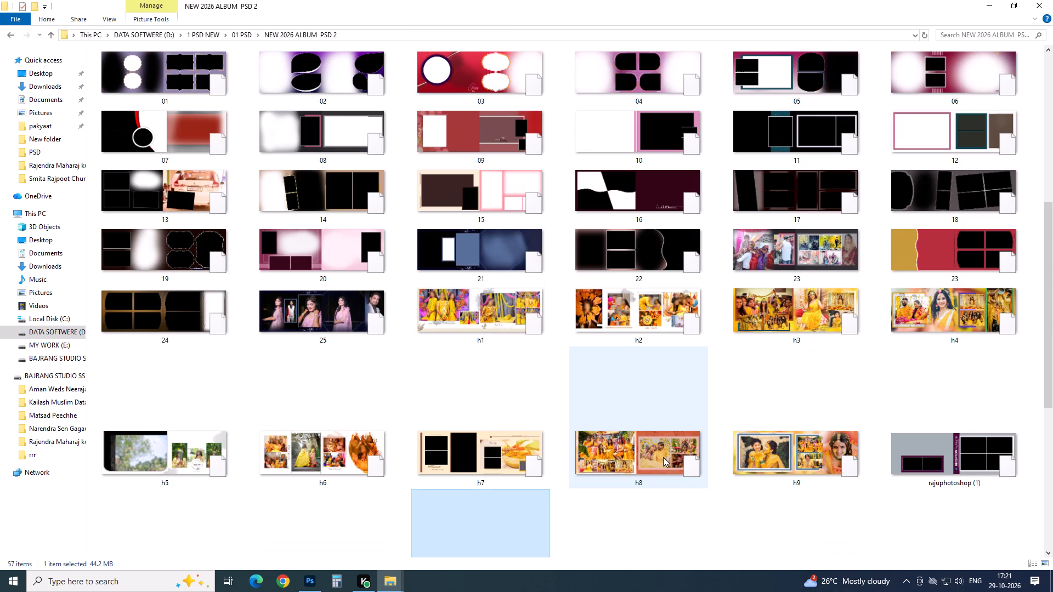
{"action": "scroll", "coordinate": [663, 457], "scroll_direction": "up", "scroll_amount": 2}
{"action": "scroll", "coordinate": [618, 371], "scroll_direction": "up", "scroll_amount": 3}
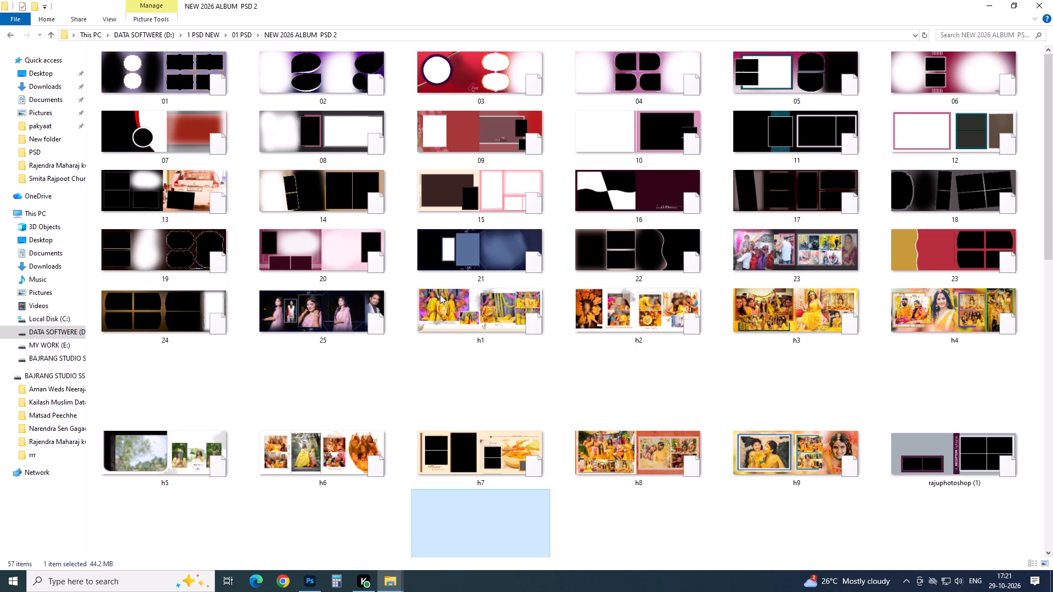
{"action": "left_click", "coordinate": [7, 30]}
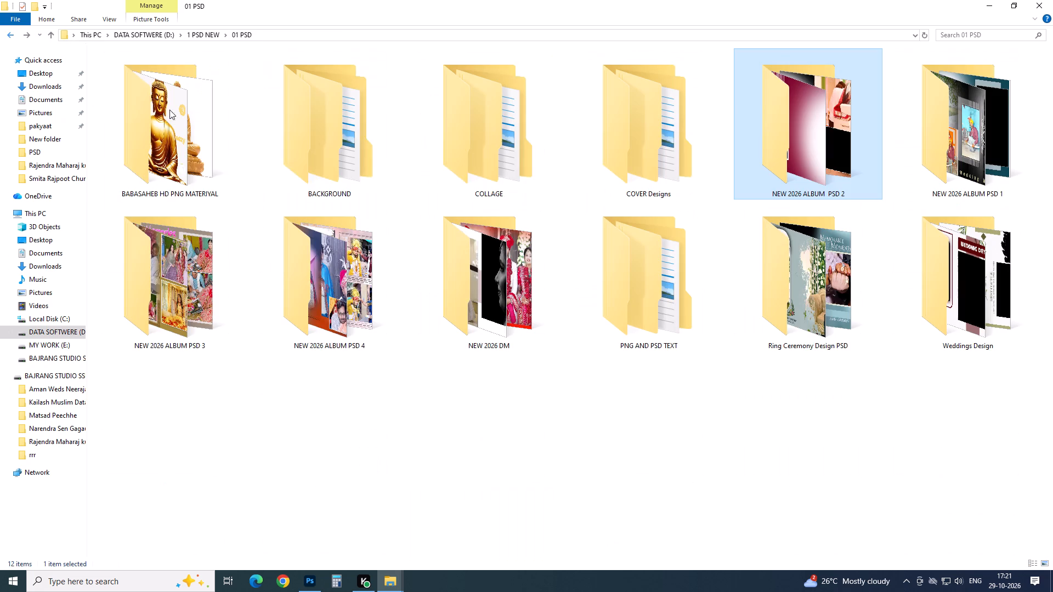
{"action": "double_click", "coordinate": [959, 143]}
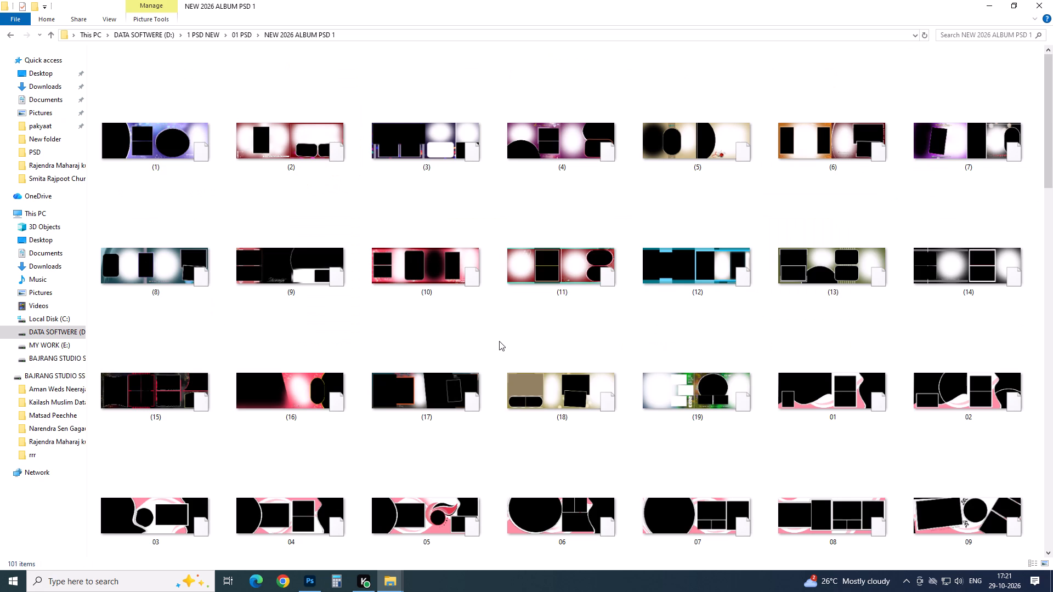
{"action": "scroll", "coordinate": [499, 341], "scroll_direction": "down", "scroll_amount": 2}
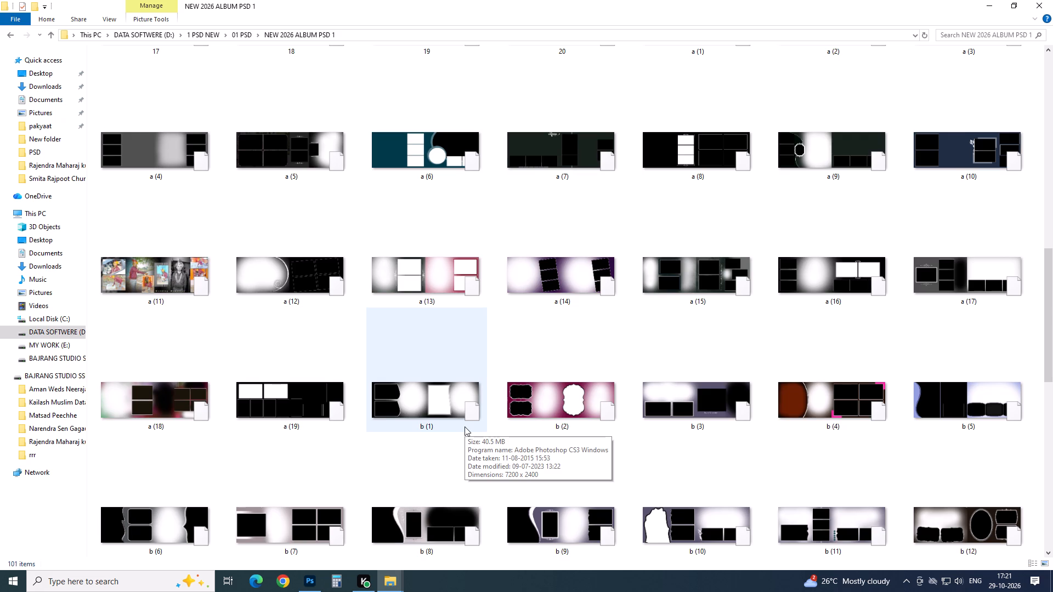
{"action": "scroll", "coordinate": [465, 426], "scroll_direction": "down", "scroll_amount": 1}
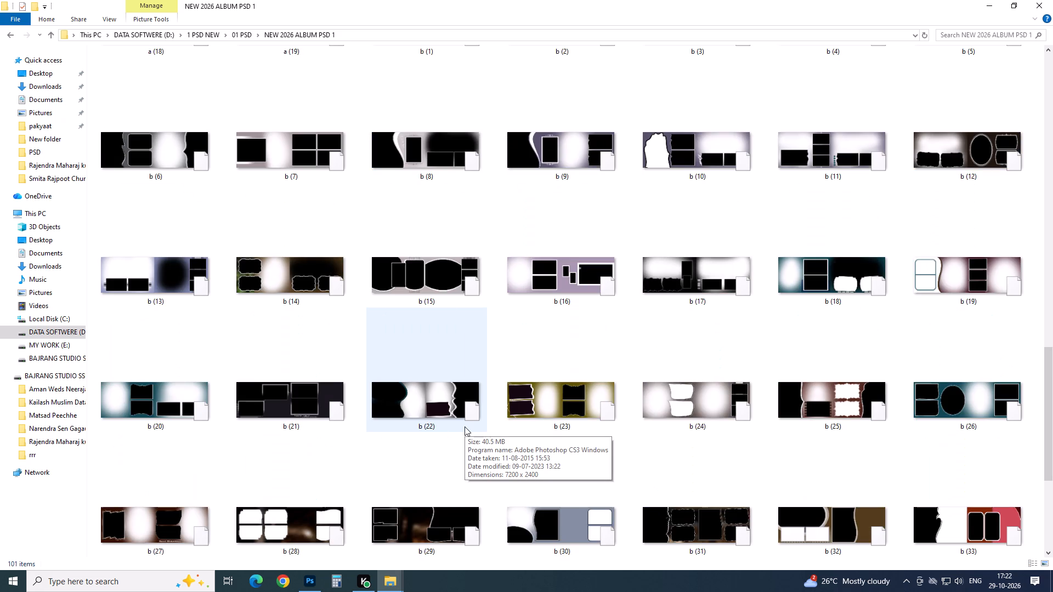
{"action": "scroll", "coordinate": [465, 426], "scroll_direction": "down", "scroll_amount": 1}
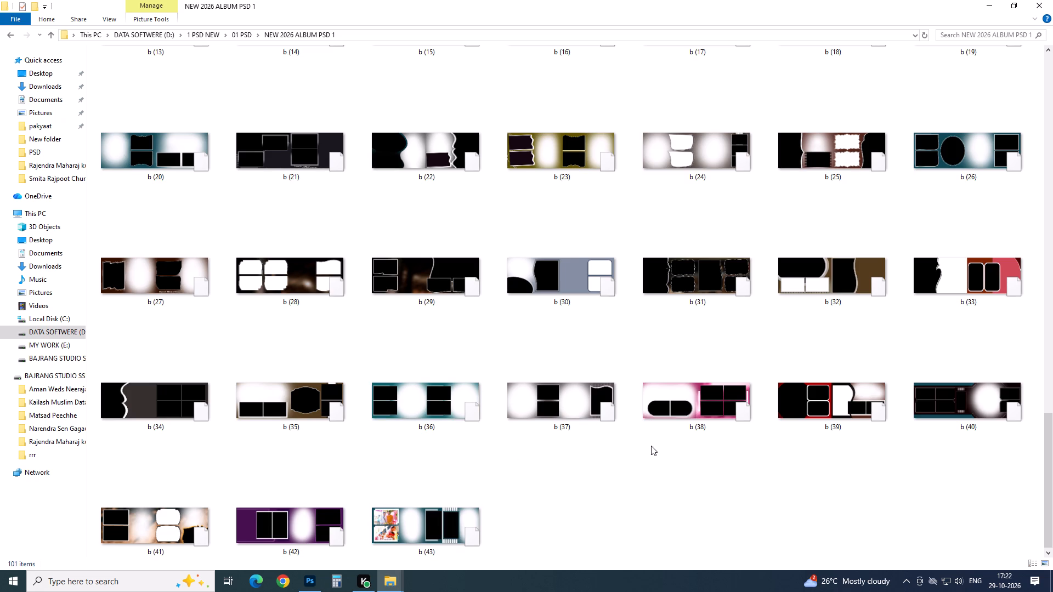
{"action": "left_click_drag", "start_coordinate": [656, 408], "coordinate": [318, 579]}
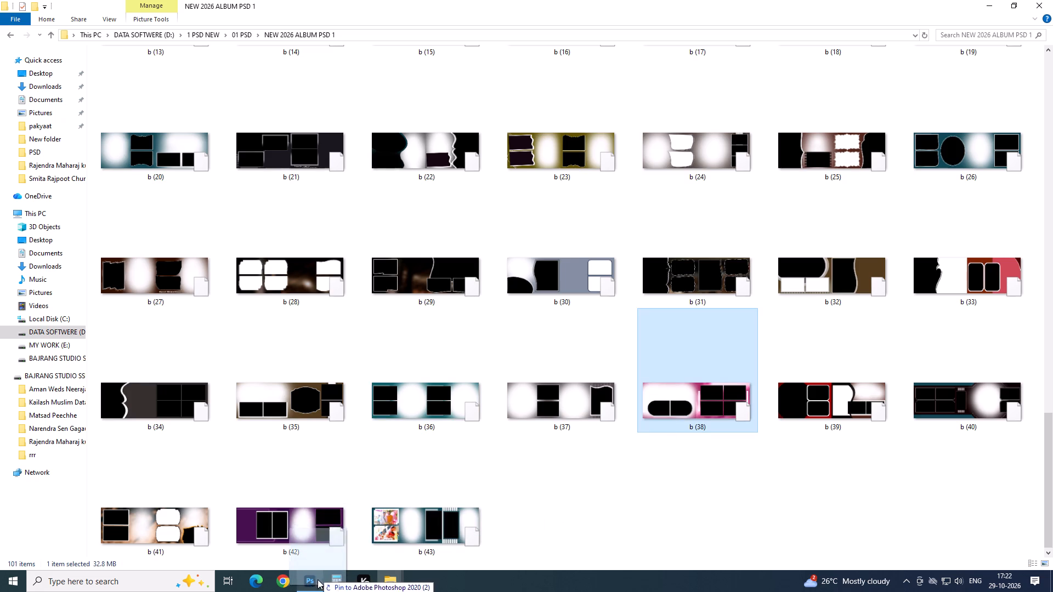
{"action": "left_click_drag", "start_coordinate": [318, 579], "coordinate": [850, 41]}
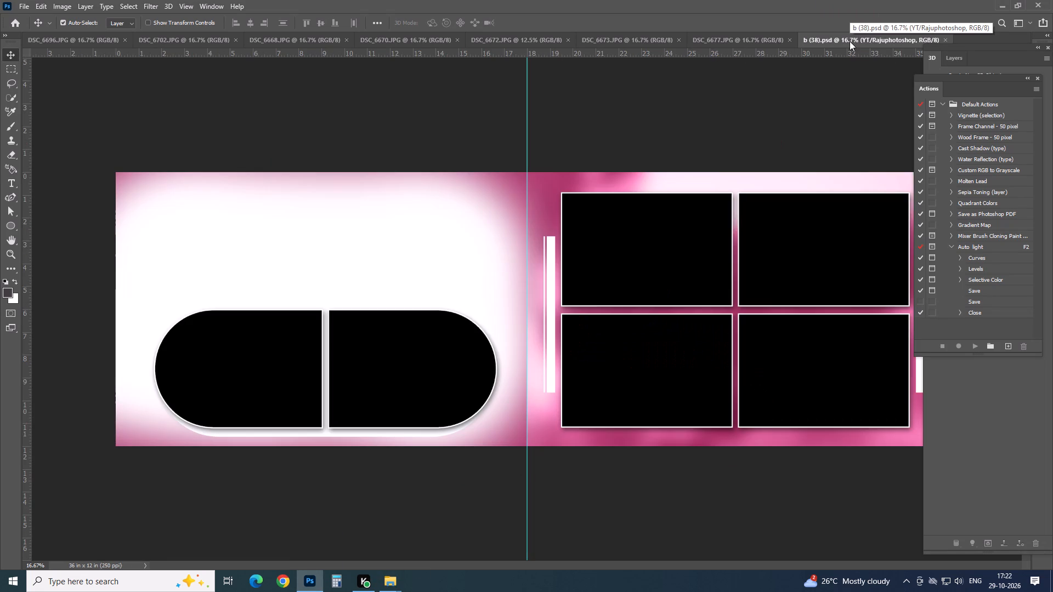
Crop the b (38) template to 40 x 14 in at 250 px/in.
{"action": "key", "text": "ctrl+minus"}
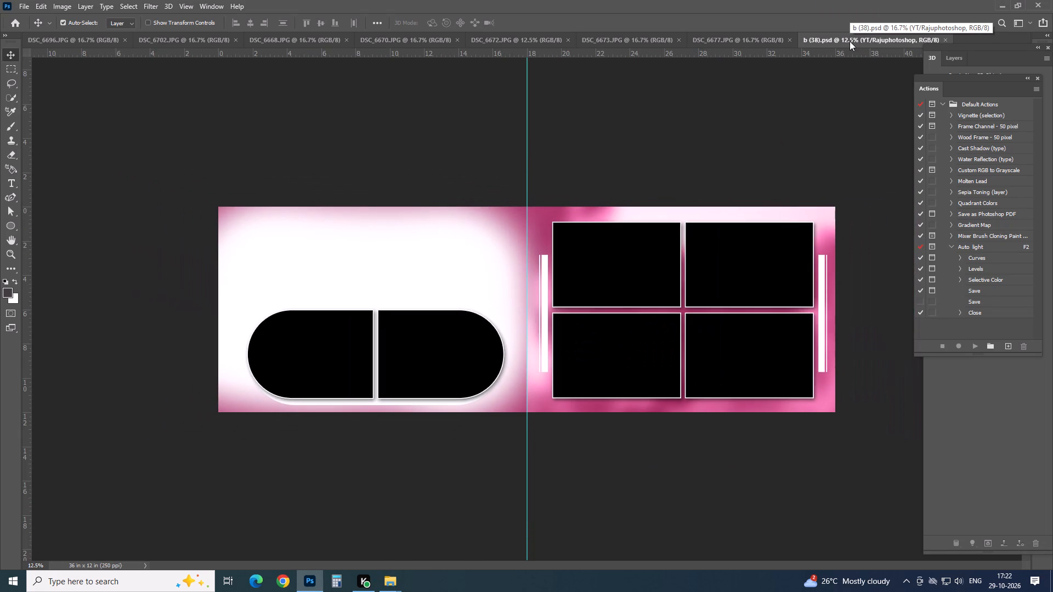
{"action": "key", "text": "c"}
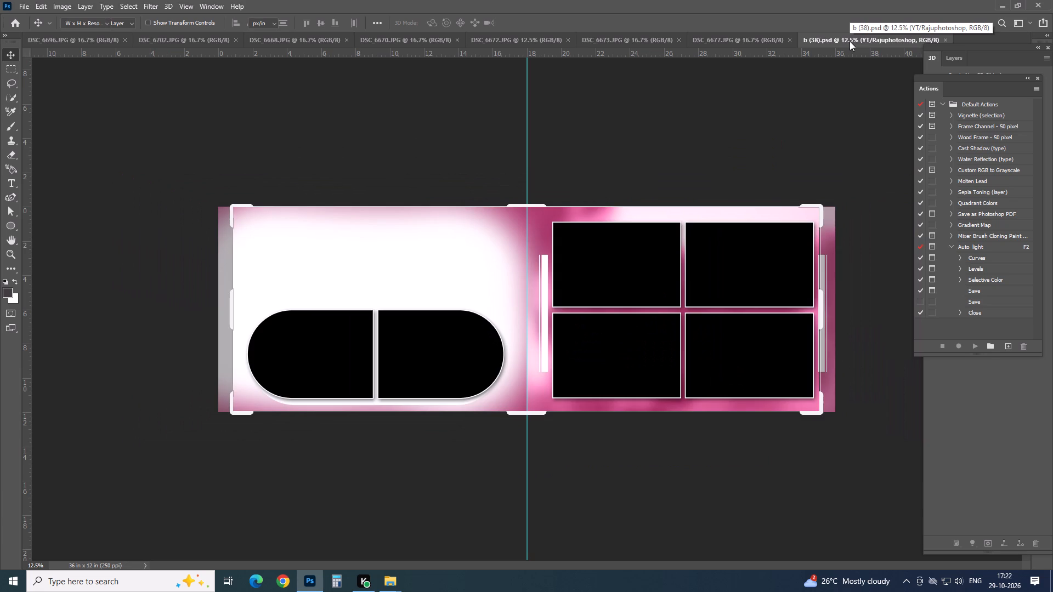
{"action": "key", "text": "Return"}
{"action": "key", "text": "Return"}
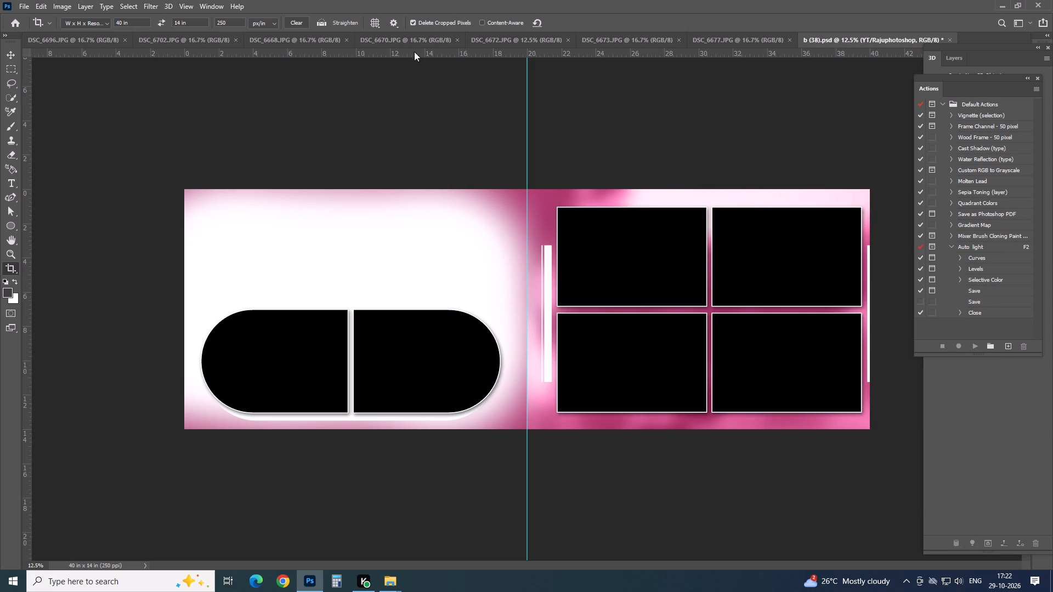
Look through the open photos and compare them with the b (38) template's frame layout.
{"action": "left_click", "coordinate": [32, 39]}
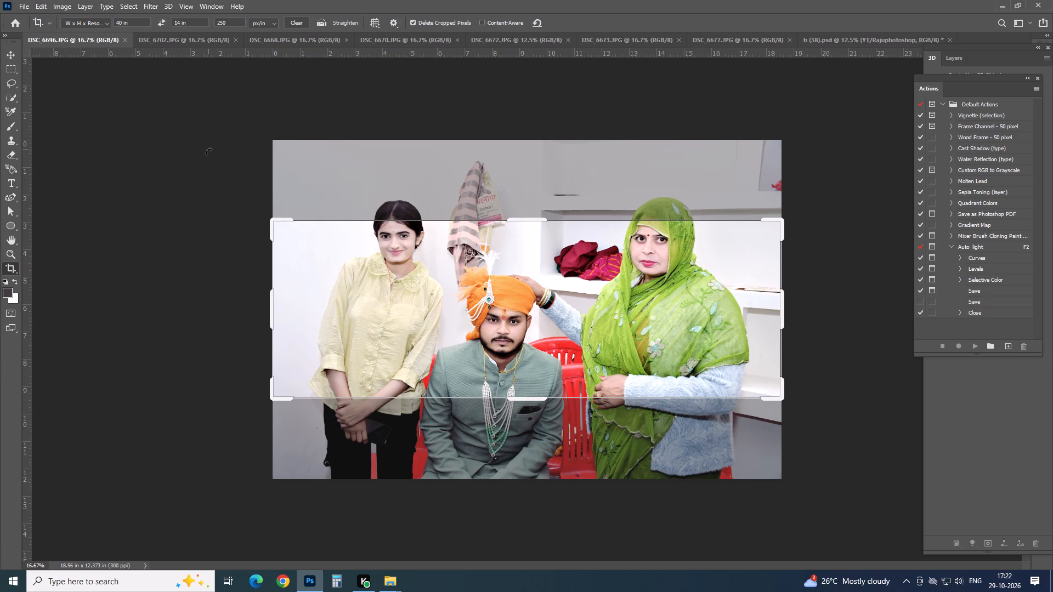
{"action": "key", "text": "v"}
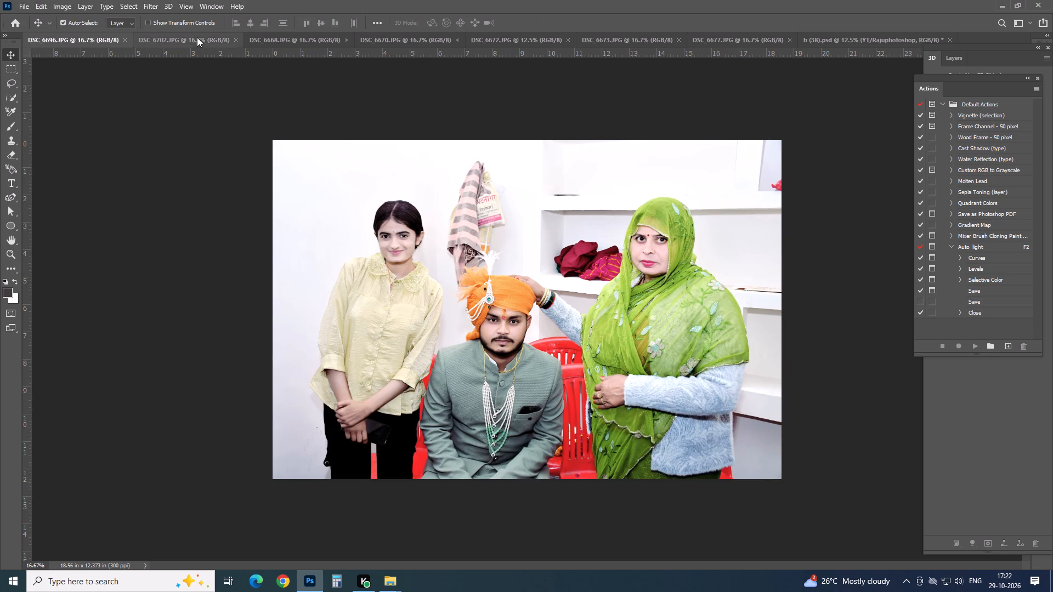
{"action": "left_click", "coordinate": [196, 35]}
{"action": "left_click", "coordinate": [275, 39]}
{"action": "left_click", "coordinate": [380, 35]}
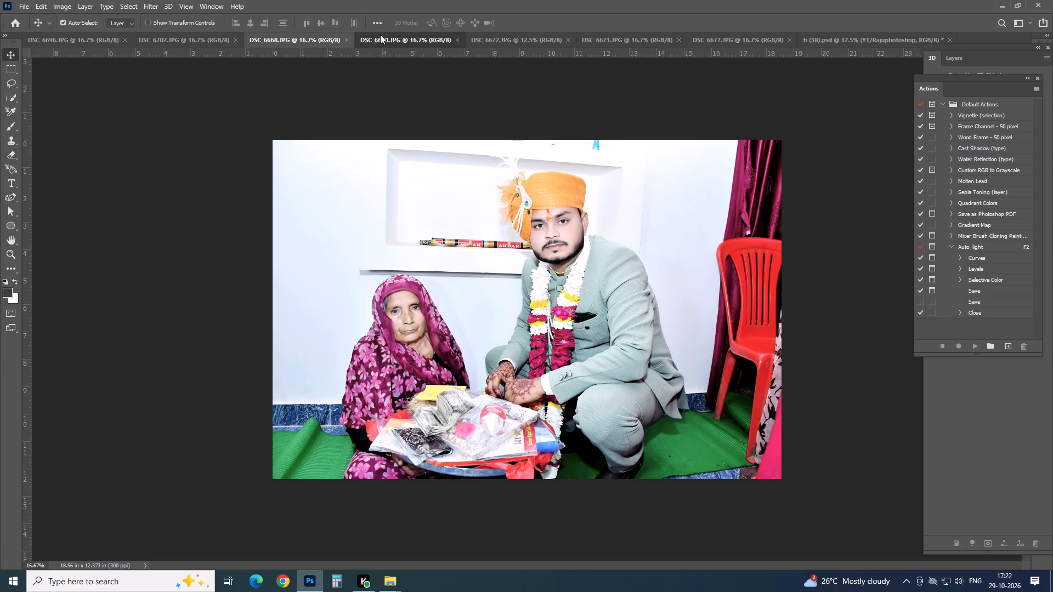
{"action": "left_click", "coordinate": [505, 36]}
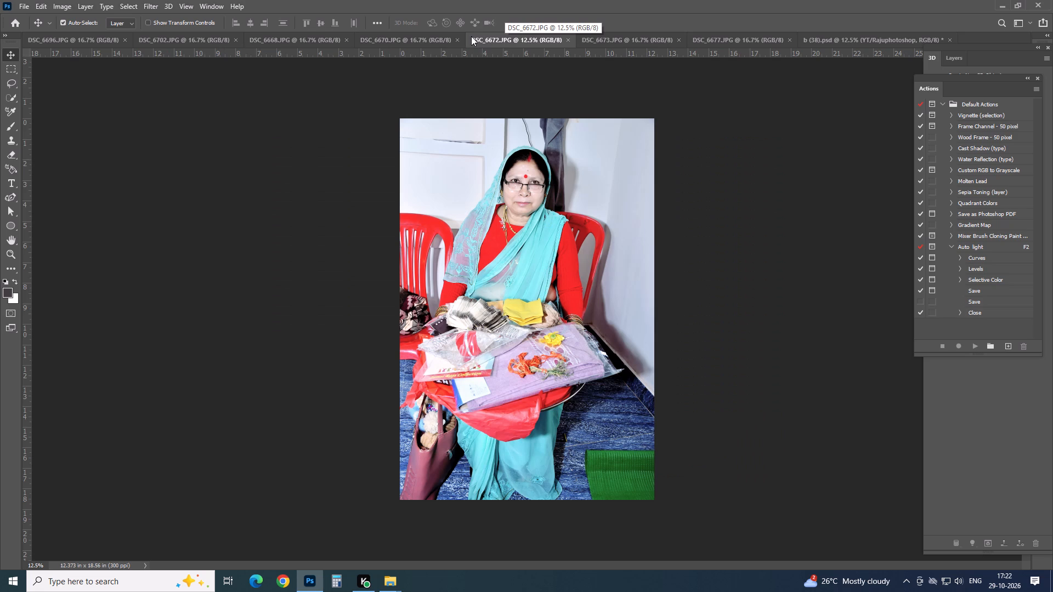
{"action": "left_click", "coordinate": [289, 36]}
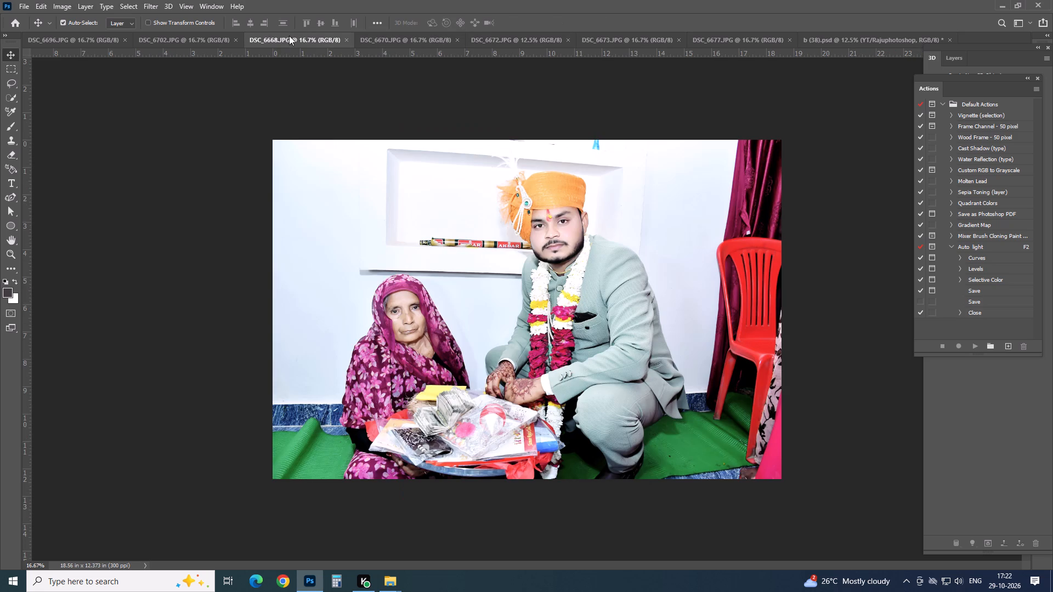
{"action": "left_click", "coordinate": [203, 38]}
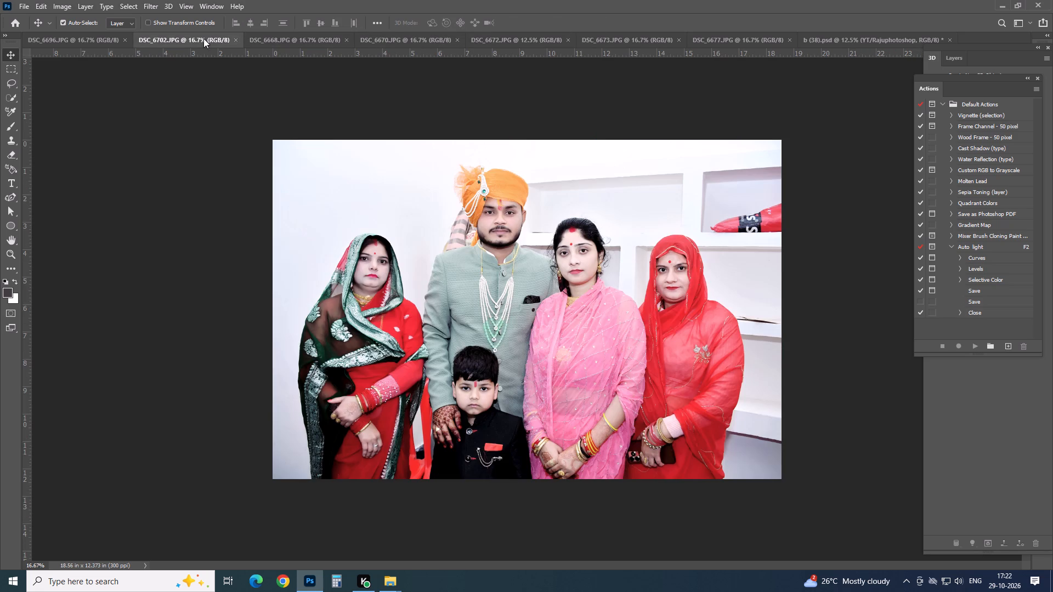
{"action": "left_click", "coordinate": [298, 41]}
{"action": "left_click", "coordinate": [831, 35]}
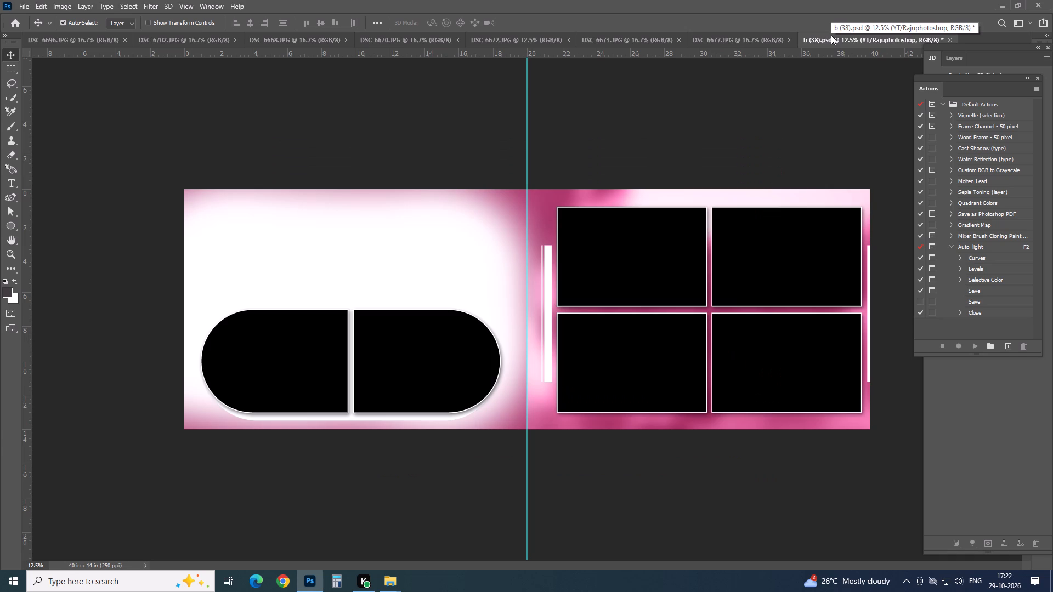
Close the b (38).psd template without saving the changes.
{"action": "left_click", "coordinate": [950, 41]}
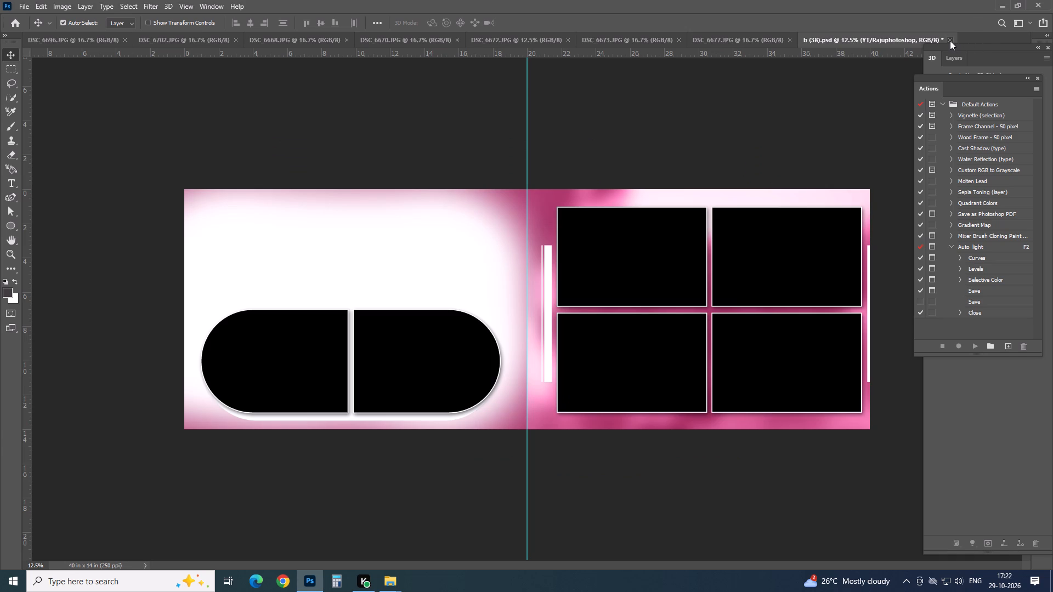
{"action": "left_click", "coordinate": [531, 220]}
Switch to File Explorer's template window, look through the NEW 2026 ALBUM PSD 1 folder and open b (14) in Photoshop.
{"action": "left_click", "coordinate": [390, 574]}
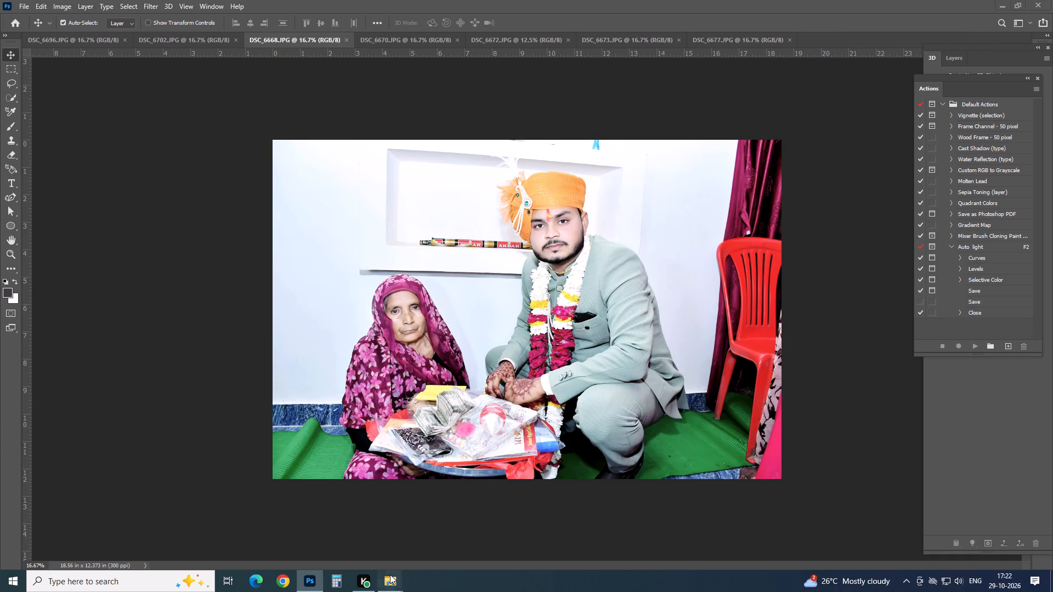
{"action": "left_click", "coordinate": [422, 518]}
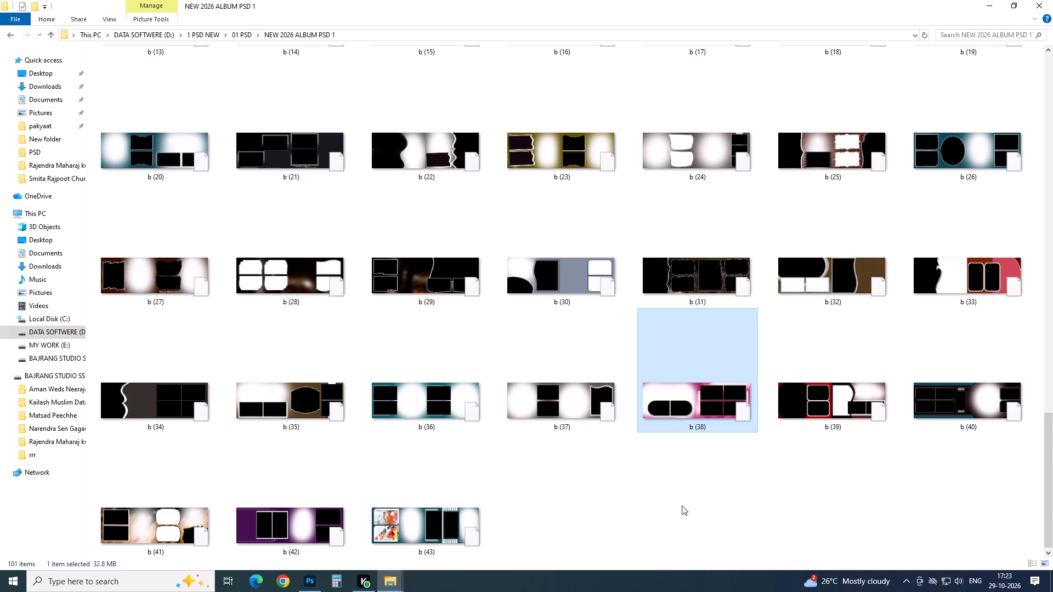
{"action": "scroll", "coordinate": [682, 505], "scroll_direction": "up", "scroll_amount": 2}
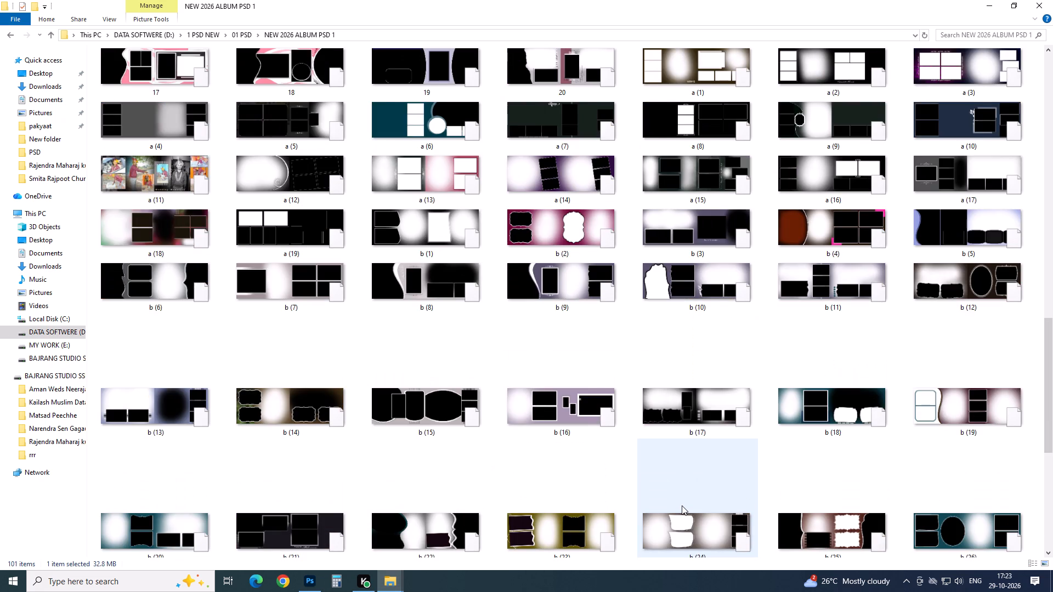
{"action": "scroll", "coordinate": [682, 505], "scroll_direction": "down", "scroll_amount": 1}
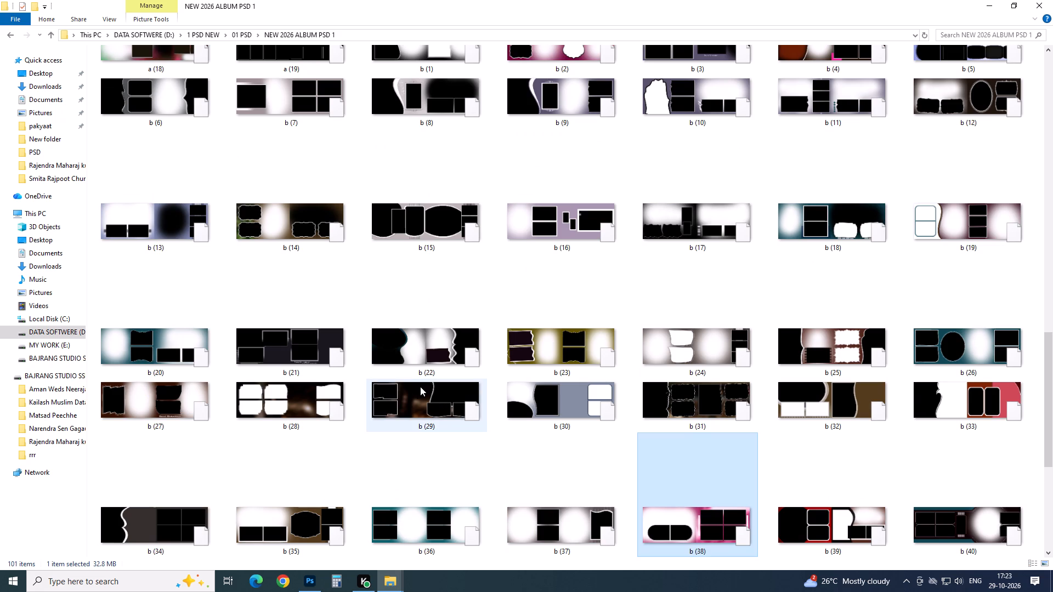
{"action": "scroll", "coordinate": [433, 327], "scroll_direction": "up", "scroll_amount": 1}
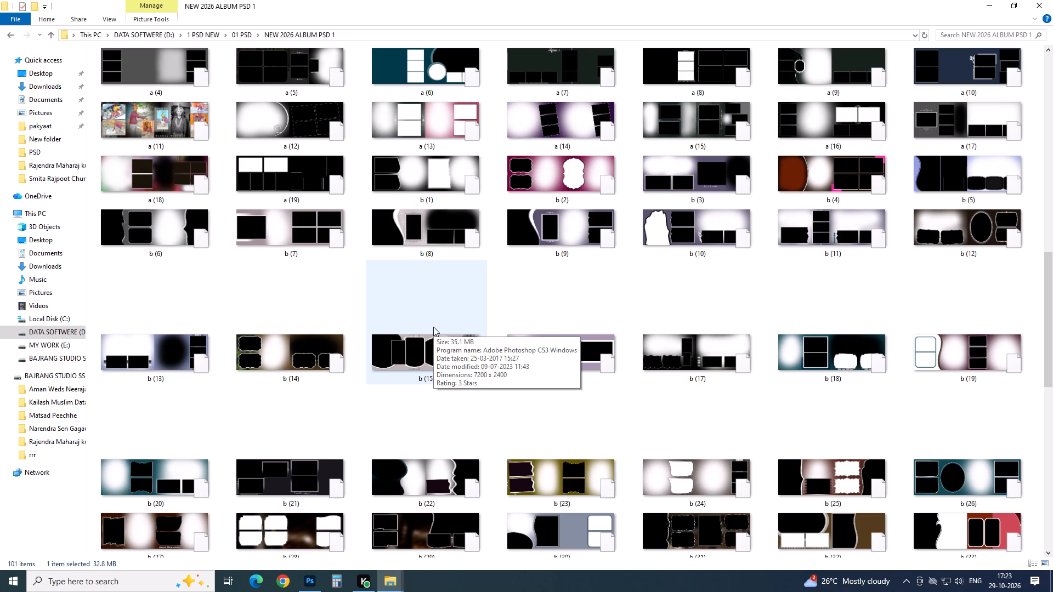
{"action": "scroll", "coordinate": [376, 375], "scroll_direction": "down", "scroll_amount": 1}
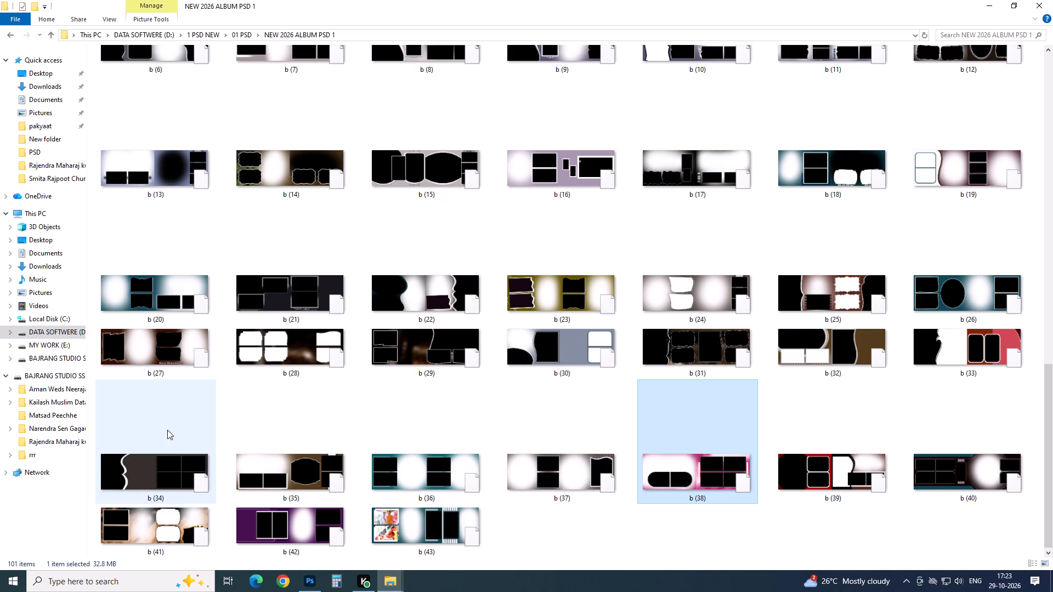
{"action": "scroll", "coordinate": [186, 427], "scroll_direction": "up", "scroll_amount": 1}
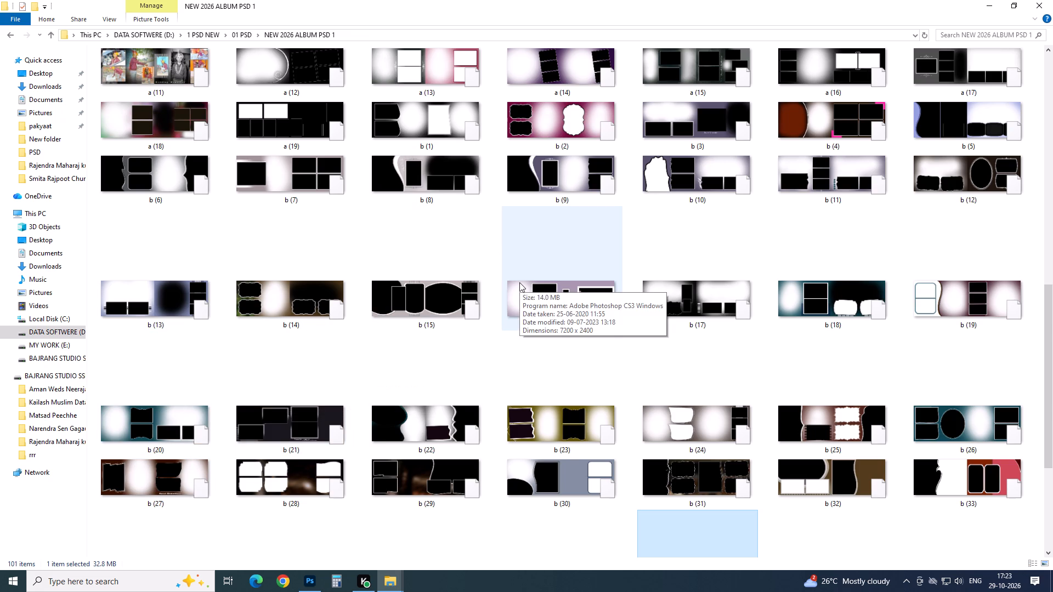
{"action": "scroll", "coordinate": [519, 282], "scroll_direction": "up", "scroll_amount": 1}
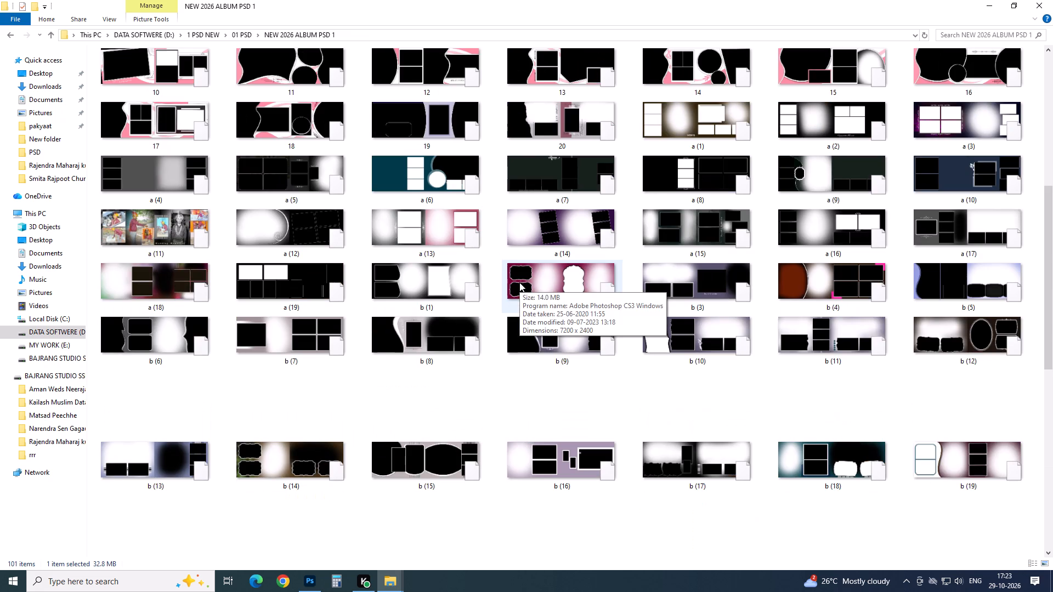
{"action": "scroll", "coordinate": [519, 282], "scroll_direction": "up", "scroll_amount": 1}
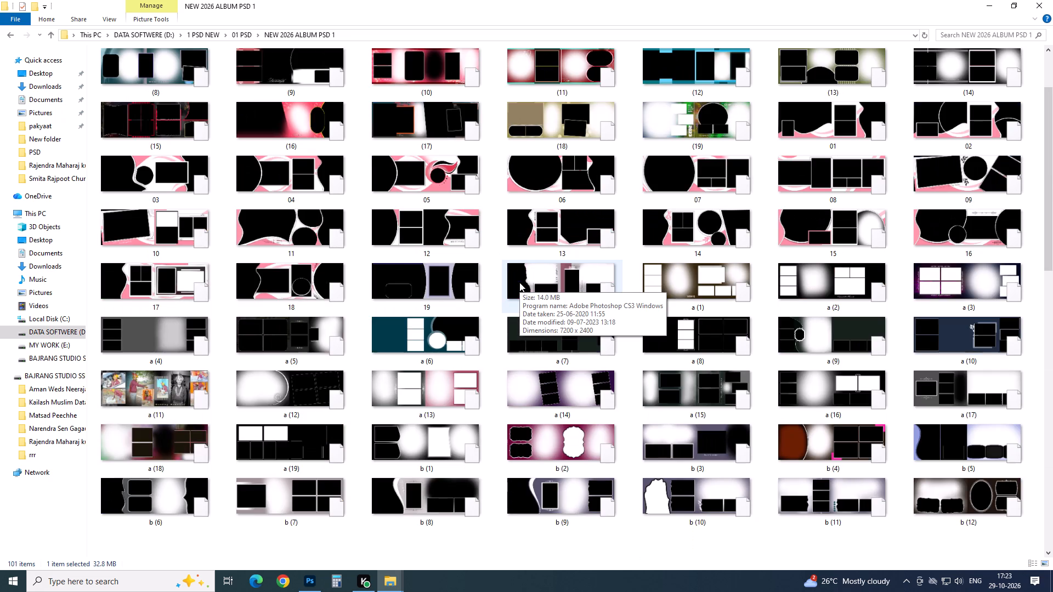
{"action": "scroll", "coordinate": [519, 282], "scroll_direction": "up", "scroll_amount": 1}
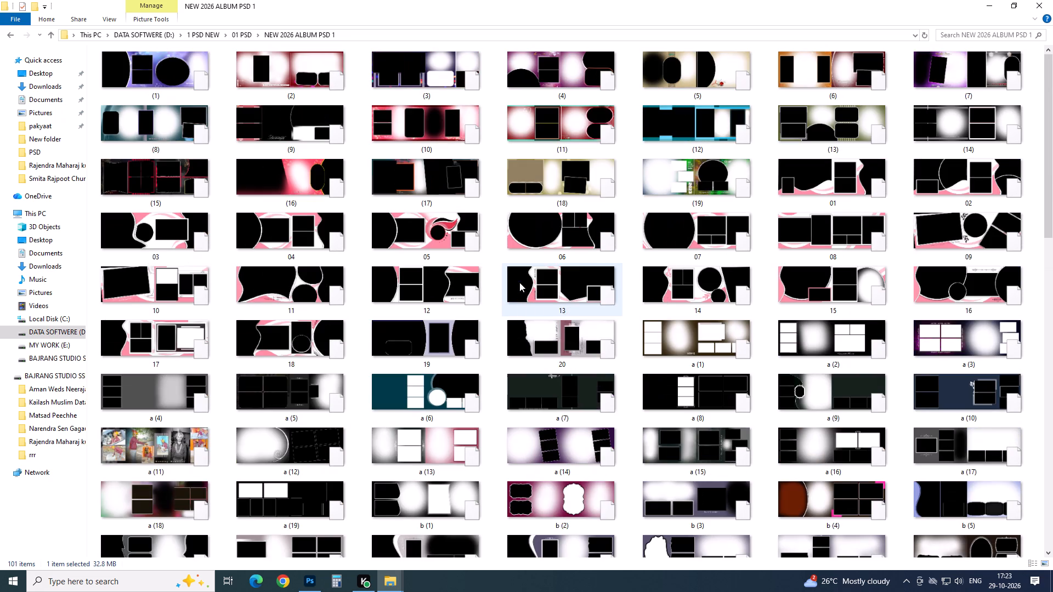
{"action": "scroll", "coordinate": [519, 282], "scroll_direction": "up", "scroll_amount": 1}
{"action": "scroll", "coordinate": [519, 282], "scroll_direction": "down", "scroll_amount": 1}
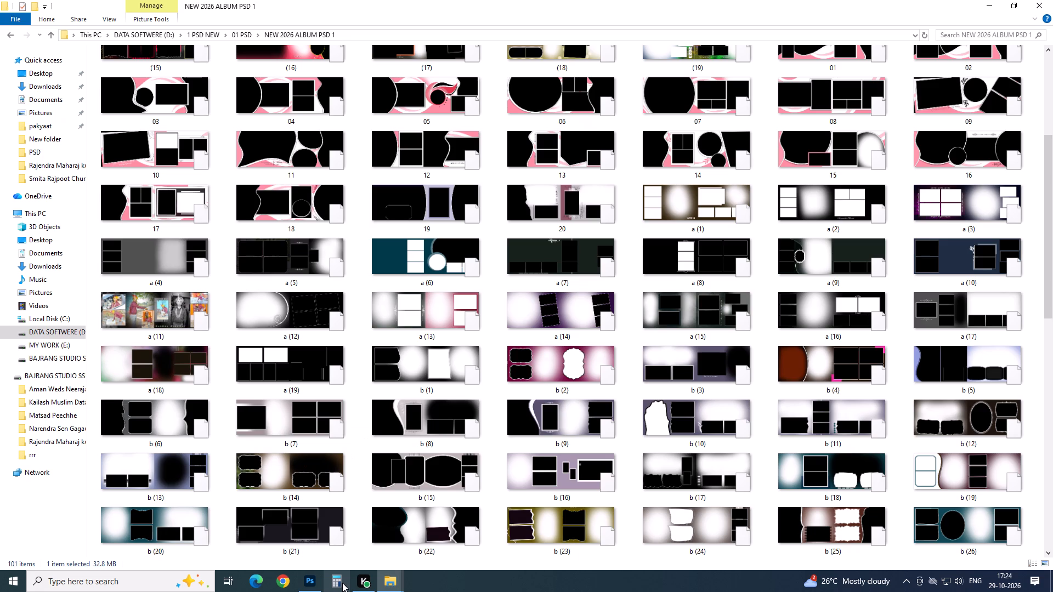
{"action": "left_click_drag", "start_coordinate": [284, 465], "coordinate": [306, 591]}
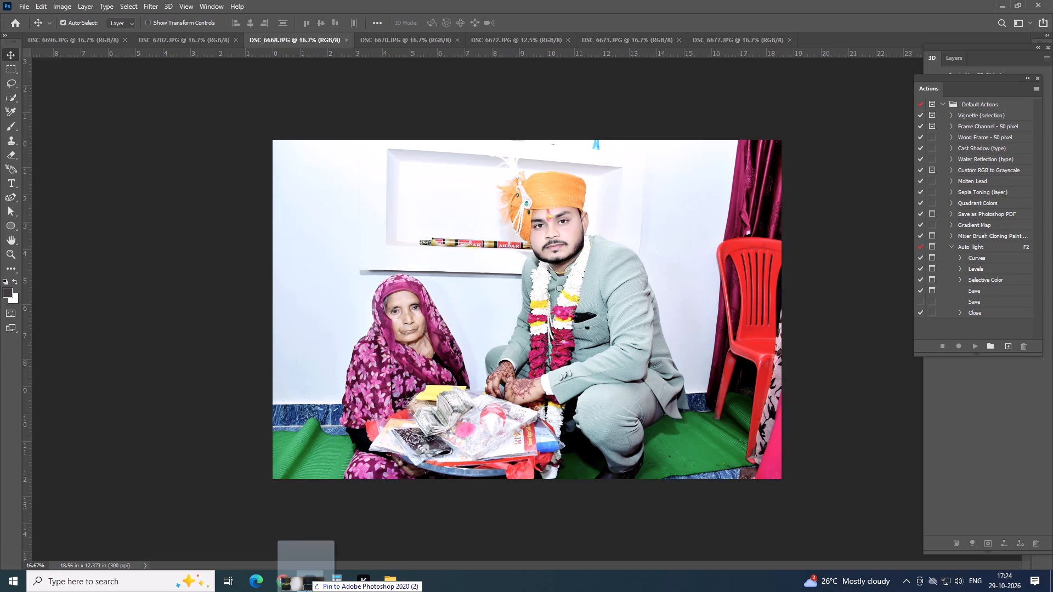
{"action": "left_click_drag", "start_coordinate": [306, 591], "coordinate": [819, 40]}
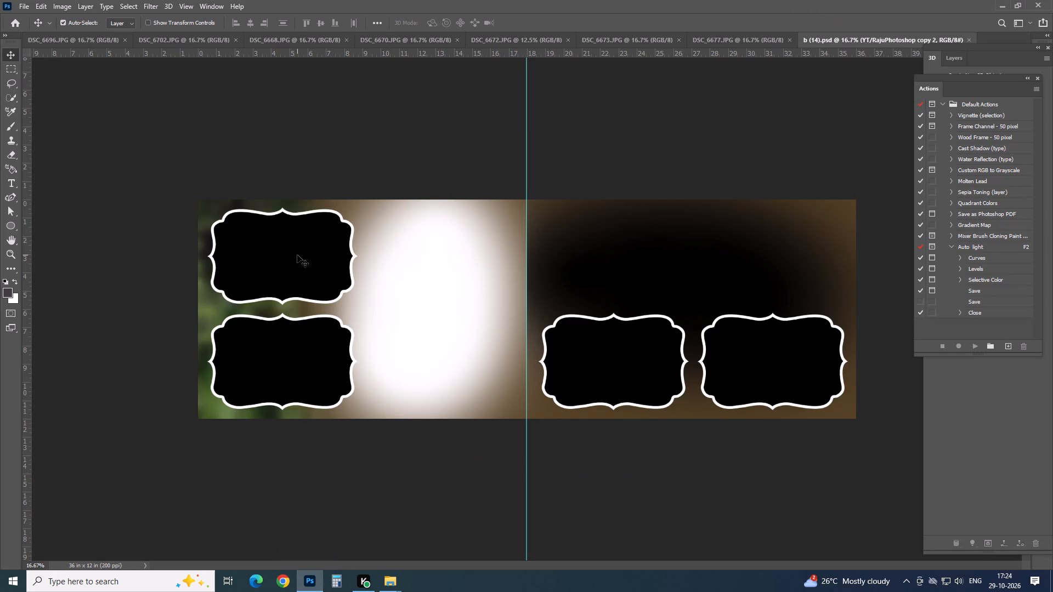
Look through the open photos, copy the entire DSC_6672.JPG image of the seated woman in the turquoise sari, and close that photo.
{"action": "left_click", "coordinate": [104, 37]}
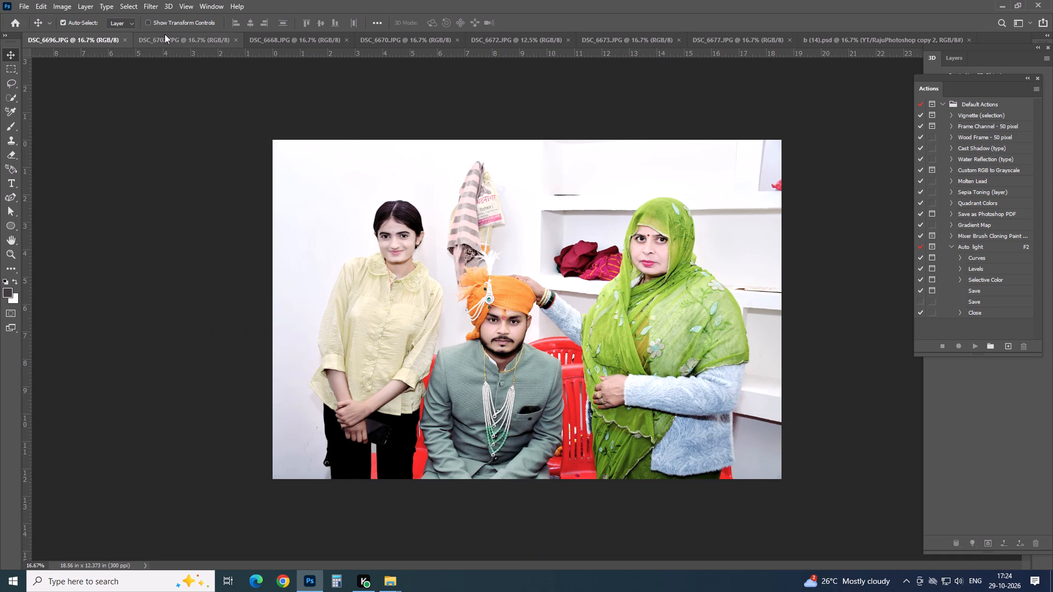
{"action": "left_click", "coordinate": [165, 34]}
{"action": "left_click", "coordinate": [296, 37]}
{"action": "left_click", "coordinate": [392, 38]}
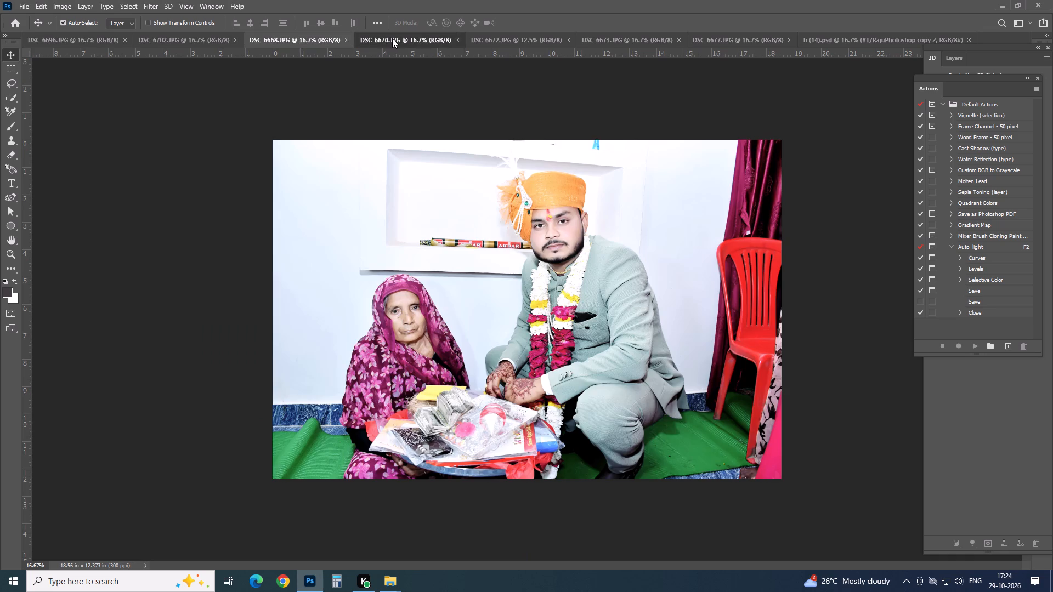
{"action": "left_click", "coordinate": [496, 37]}
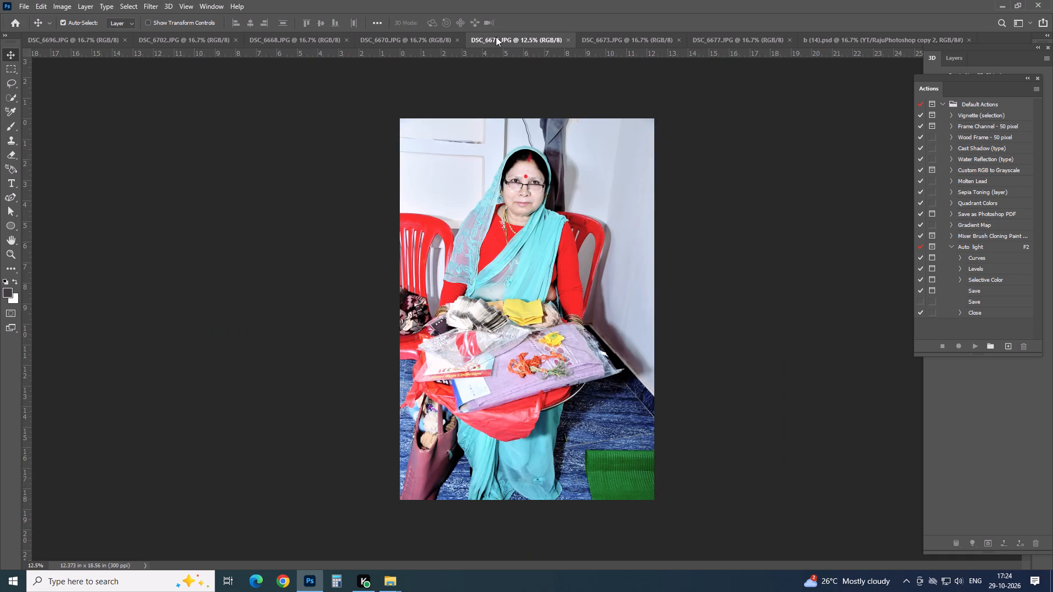
{"action": "key", "text": "ctrl+a"}
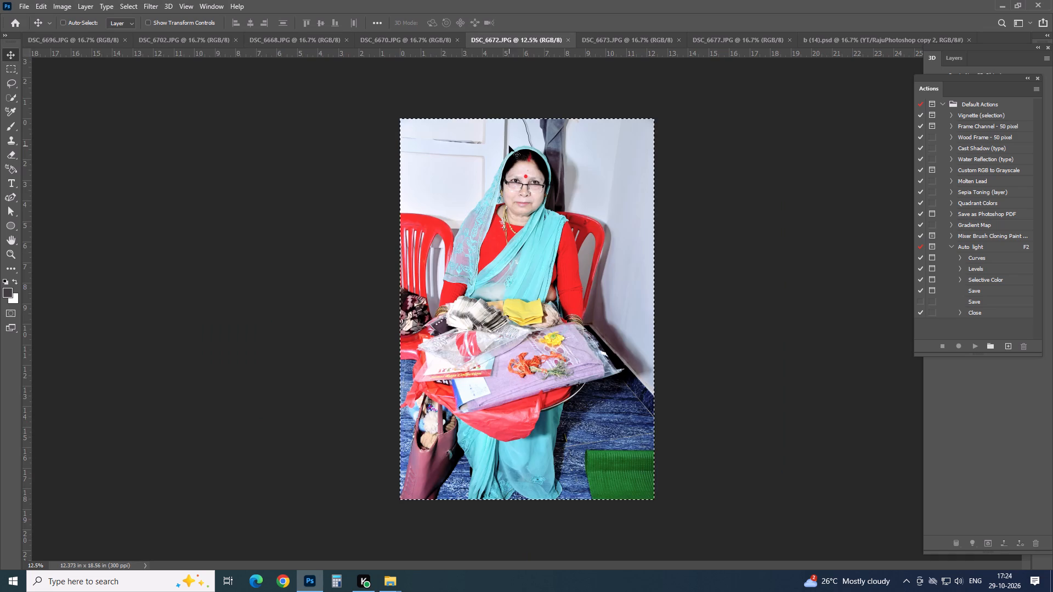
{"action": "key", "text": "ctrl+c"}
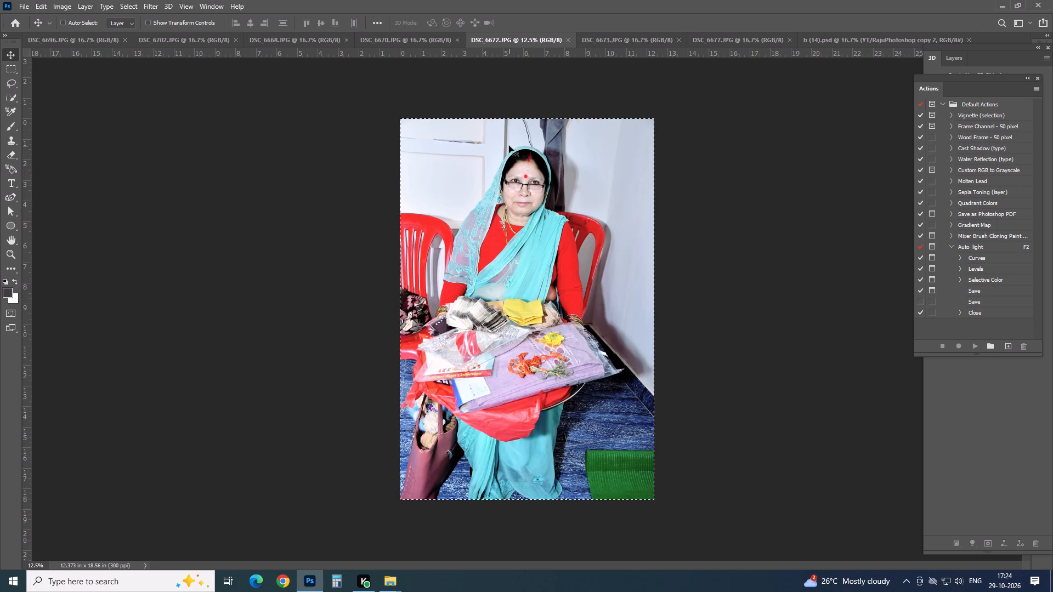
{"action": "key", "text": "ctrl+w"}
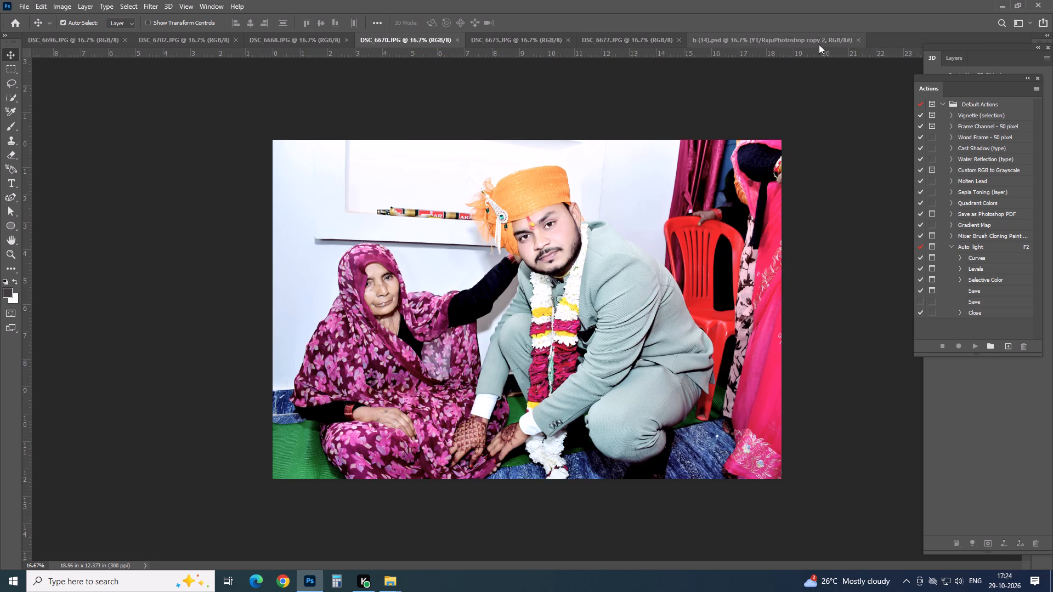
Crop the b (14).psd template to 40 x 14 in at 250 px/in.
{"action": "left_click", "coordinate": [802, 41]}
{"action": "key", "text": "v"}
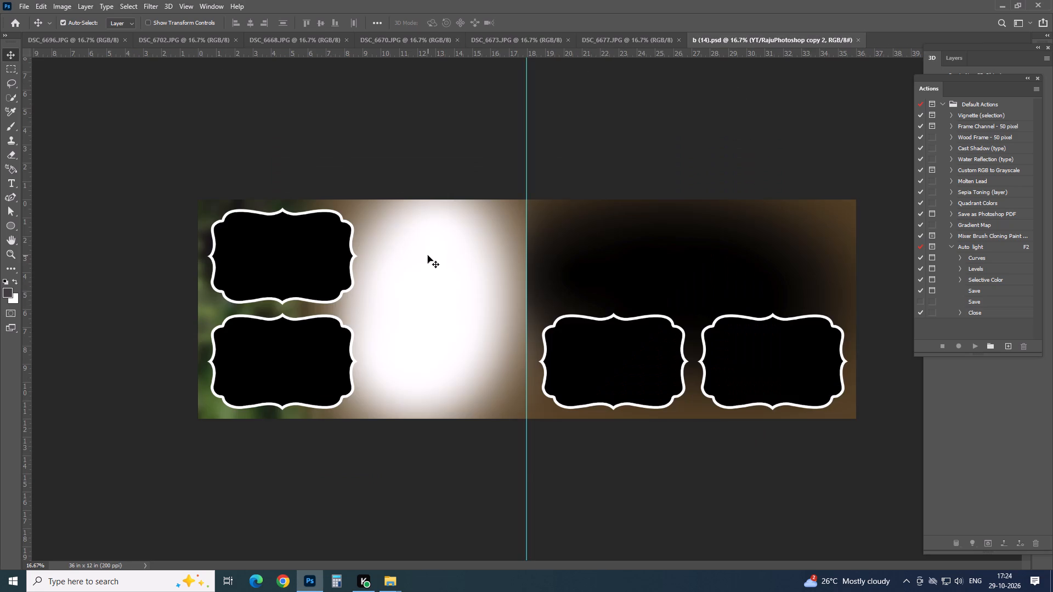
{"action": "key", "text": "c"}
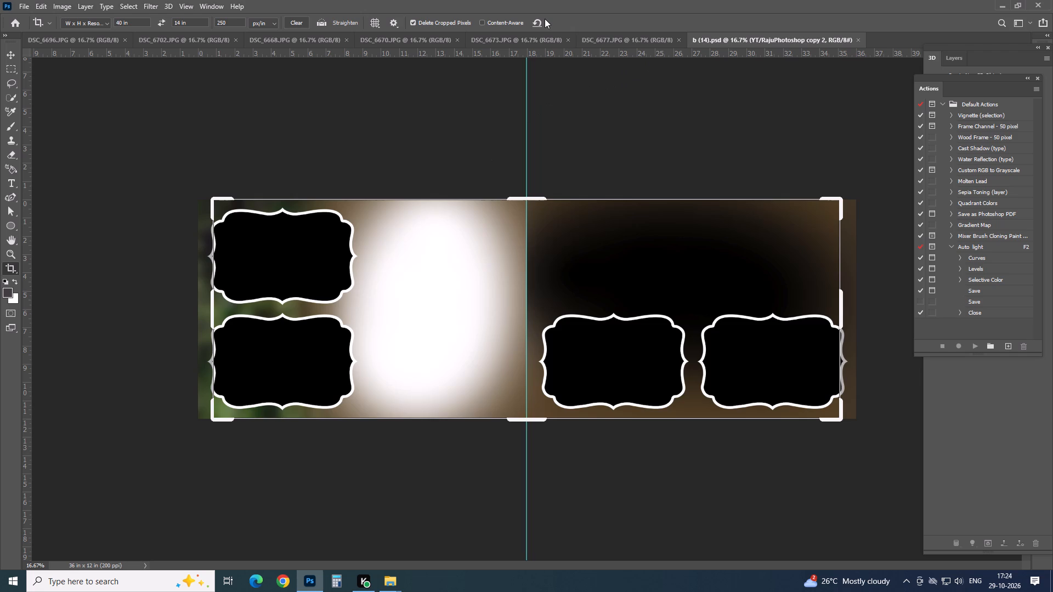
{"action": "key", "text": "Return"}
{"action": "key", "text": "Return"}
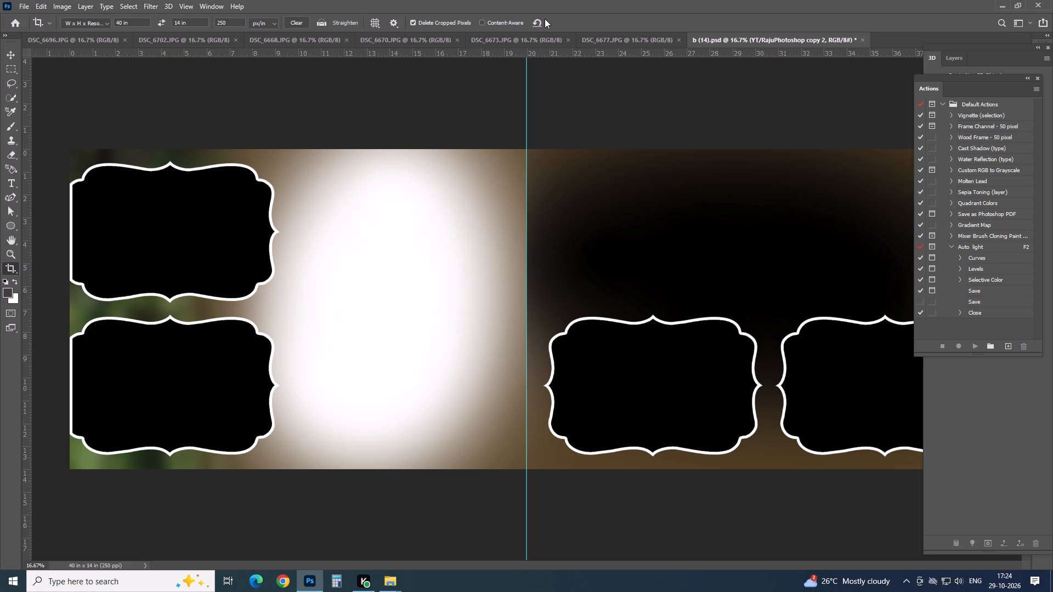
Nudge the upper ornate frame on the left page slightly rightward, away from the spread's outer edge.
{"action": "key", "text": "ctrl+minus"}
{"action": "key", "text": "v"}
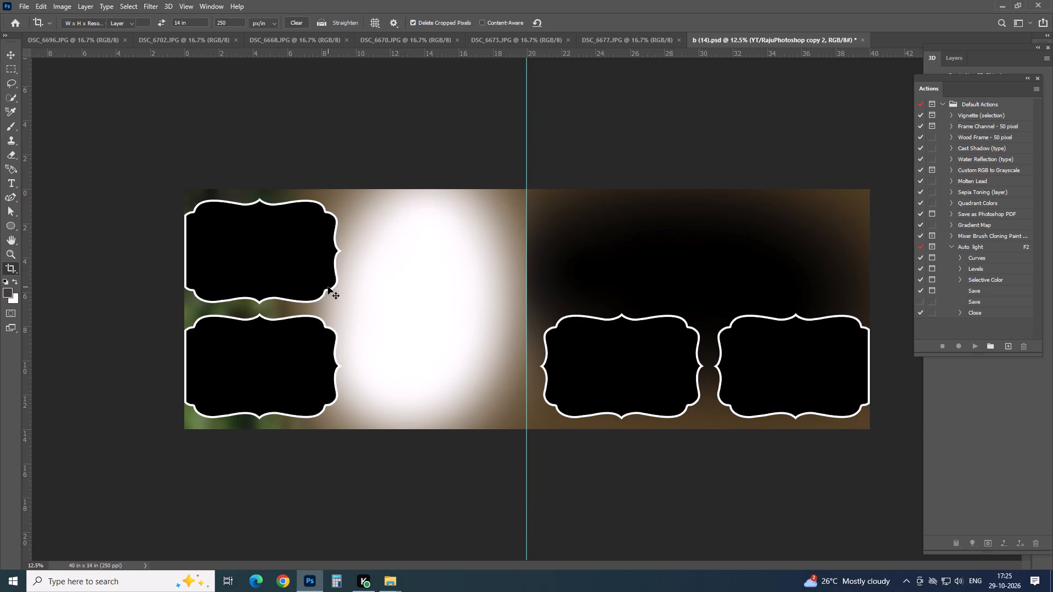
{"action": "left_click", "coordinate": [325, 292]}
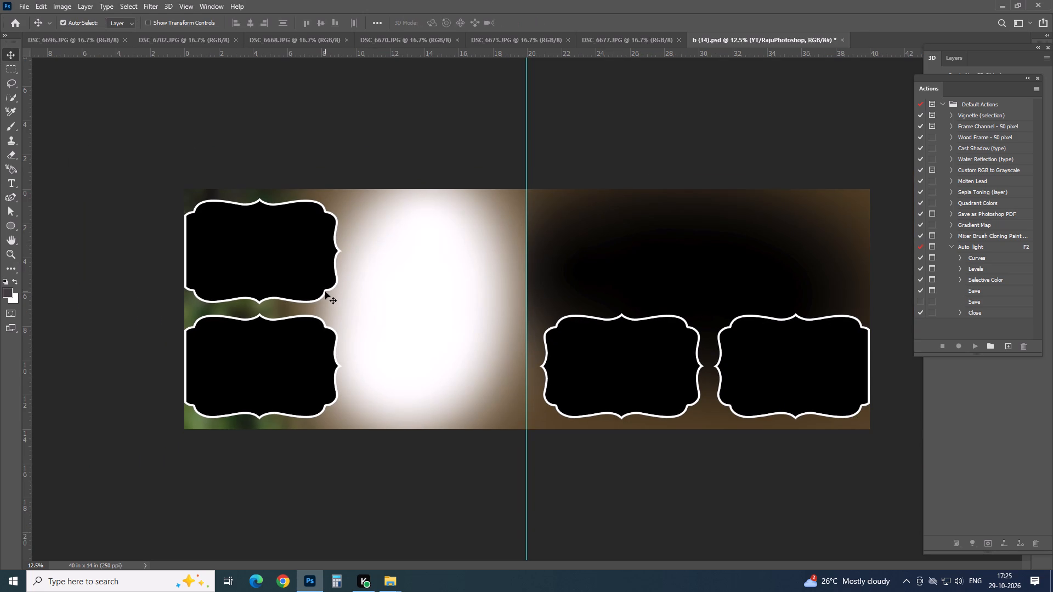
{"action": "key", "text": "Right"}
{"action": "key", "text": "Right"}
{"action": "key", "text": "Right"}
{"action": "key", "text": "Right"}
{"action": "key", "text": "Right"}
{"action": "key", "text": "Right"}
{"action": "key", "text": "Right"}
{"action": "key", "text": "Right"}
{"action": "key", "text": "Right"}
{"action": "key", "text": "Right"}
{"action": "key", "text": "Right"}
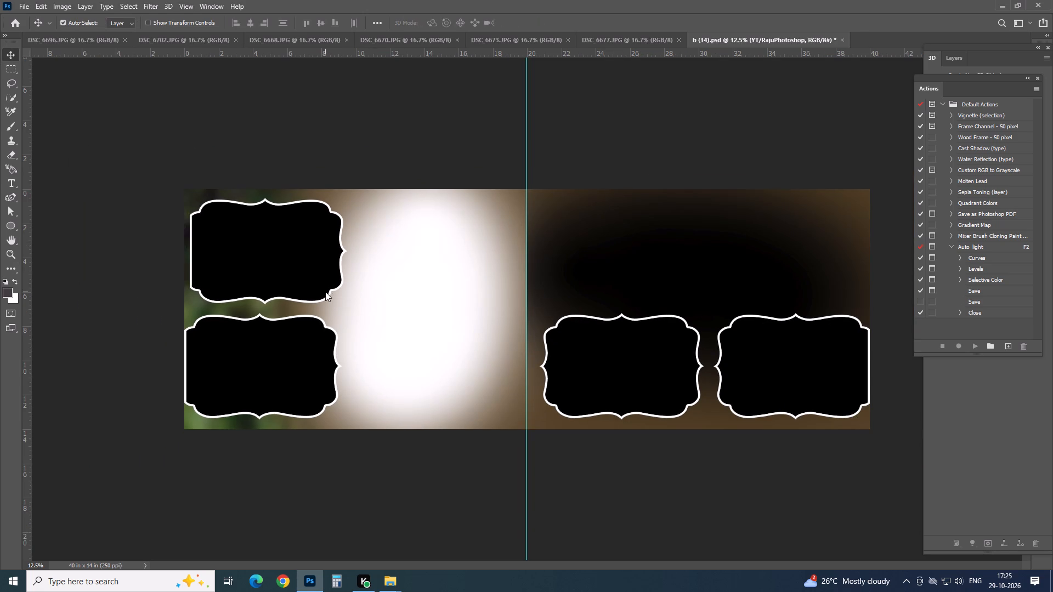
{"action": "key", "text": "Right"}
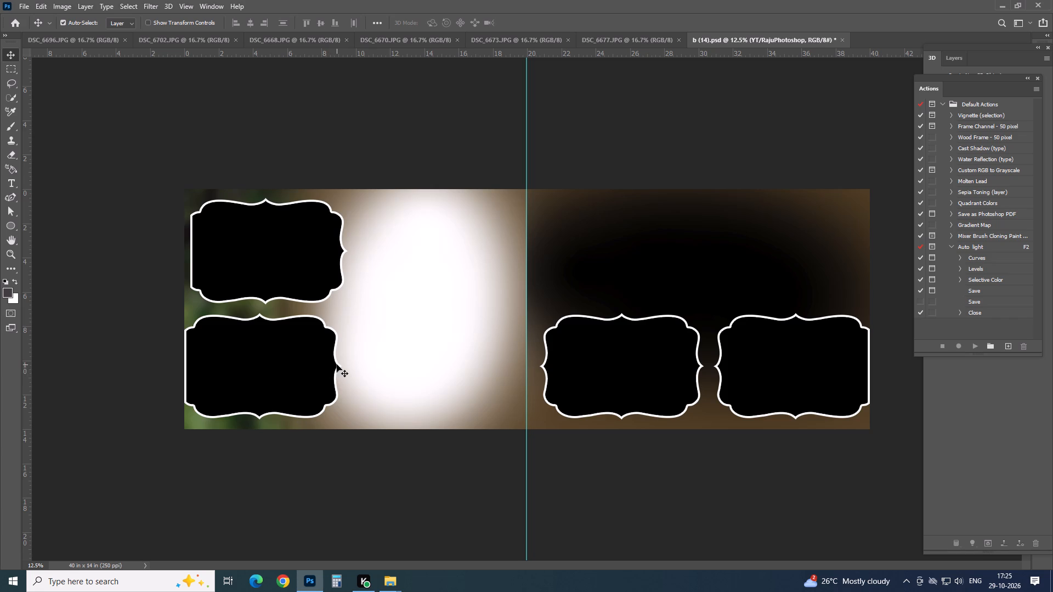
Nudge the lower ornate frame on the left page rightward to line up under the upper frame.
{"action": "left_click", "coordinate": [337, 365]}
{"action": "key", "text": "Right"}
{"action": "key", "text": "Right"}
{"action": "key", "text": "Right"}
{"action": "key", "text": "Right"}
{"action": "key", "text": "Right"}
{"action": "key", "text": "Right"}
{"action": "key", "text": "Right"}
{"action": "key", "text": "Right"}
{"action": "key", "text": "Right"}
{"action": "key", "text": "Right"}
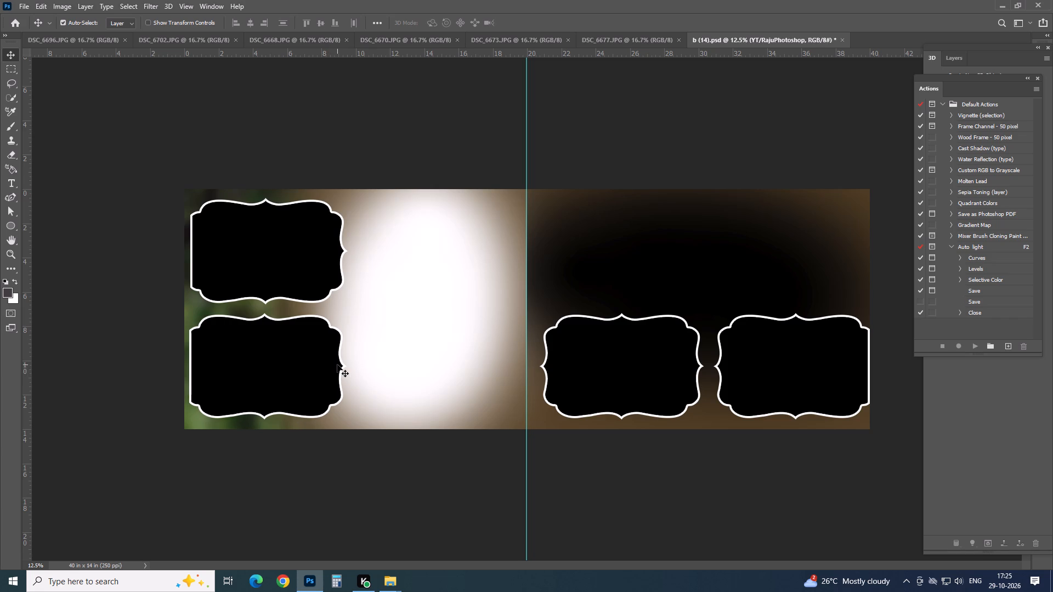
{"action": "key", "text": "Right"}
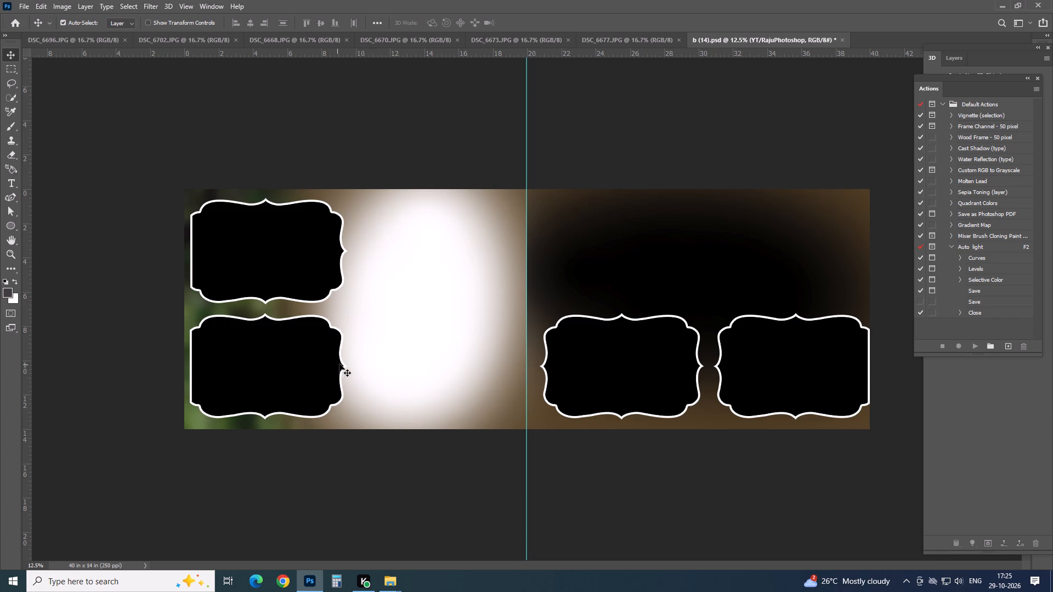
Adjust the right page's inner ornate frame horizontally, settling it slightly closer to the centre guide.
{"action": "left_click", "coordinate": [544, 367]}
{"action": "key", "text": "Right"}
{"action": "key", "text": "Right"}
{"action": "key", "text": "Right"}
{"action": "key", "text": "Right"}
{"action": "key", "text": "Right"}
{"action": "key", "text": "Right"}
{"action": "key", "text": "Right"}
{"action": "key", "text": "Right"}
{"action": "key", "text": "Right"}
{"action": "key", "text": "Right"}
{"action": "key", "text": "Right"}
{"action": "key", "text": "Right"}
{"action": "key", "text": "Right"}
{"action": "key", "text": "Right"}
{"action": "key", "text": "Right"}
{"action": "key", "text": "Right"}
{"action": "key", "text": "Right"}
{"action": "key", "text": "Right"}
{"action": "key", "text": "Left"}
{"action": "key", "text": "Left"}
{"action": "key", "text": "Left"}
{"action": "key", "text": "Left"}
{"action": "key", "text": "Left"}
{"action": "key", "text": "Left"}
{"action": "key", "text": "Left"}
{"action": "key", "text": "Left"}
{"action": "key", "text": "Left"}
{"action": "key", "text": "Left"}
{"action": "key", "text": "Left"}
{"action": "key", "text": "Left"}
{"action": "key", "text": "Left"}
{"action": "key", "text": "Left"}
{"action": "key", "text": "Left"}
{"action": "key", "text": "Left"}
{"action": "key", "text": "Left"}
{"action": "key", "text": "Left"}
{"action": "key", "text": "Left"}
{"action": "key", "text": "Left"}
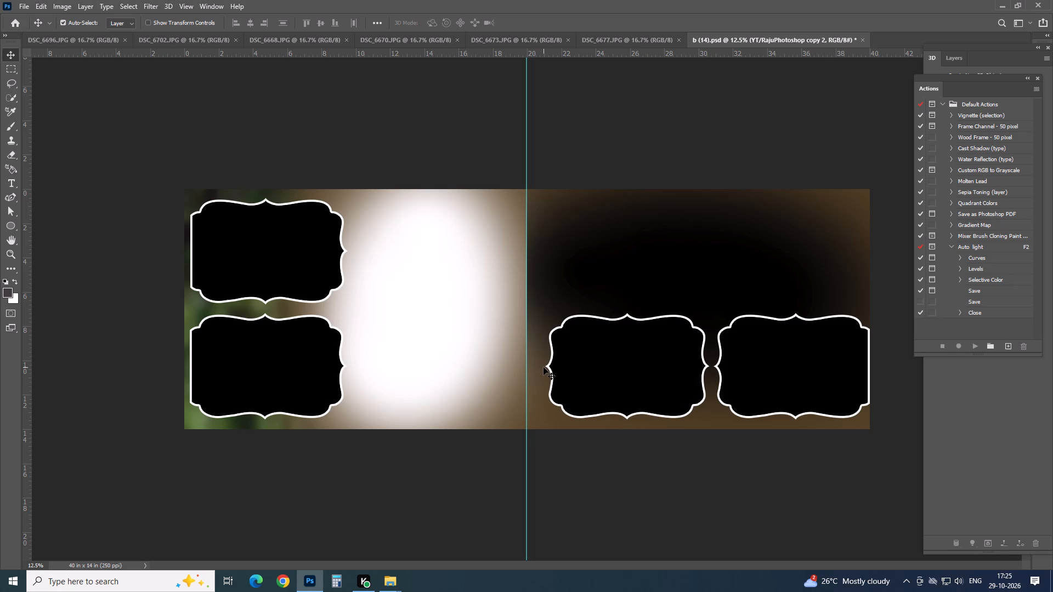
Nudge the right page's outer ornate frame inward to leave a small margin at the spread's outer edge.
{"action": "left_click", "coordinate": [719, 370]}
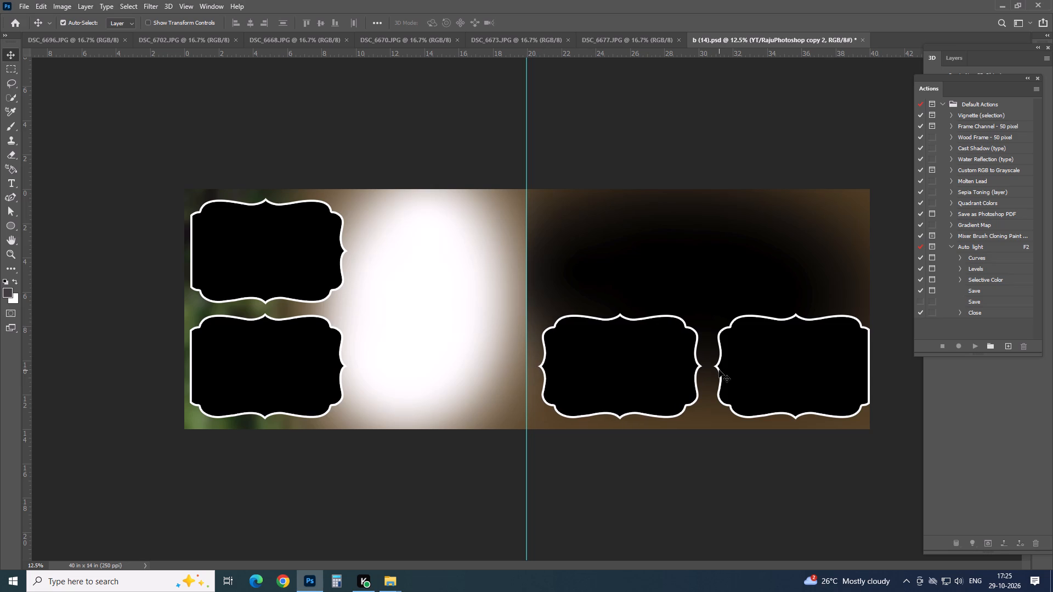
{"action": "key", "text": "Left"}
{"action": "key", "text": "Left"}
{"action": "key", "text": "Left"}
{"action": "key", "text": "Left"}
{"action": "key", "text": "Left"}
{"action": "key", "text": "Left"}
{"action": "key", "text": "Left"}
{"action": "key", "text": "Left"}
{"action": "key", "text": "Left"}
{"action": "key", "text": "Left"}
{"action": "key", "text": "Left"}
{"action": "key", "text": "Left"}
{"action": "key", "text": "Left"}
{"action": "key", "text": "Left"}
{"action": "key", "text": "Left"}
{"action": "key", "text": "Left"}
{"action": "key", "text": "Left"}
{"action": "key", "text": "Left"}
{"action": "key", "text": "Left"}
{"action": "key", "text": "Left"}
{"action": "key", "text": "Left"}
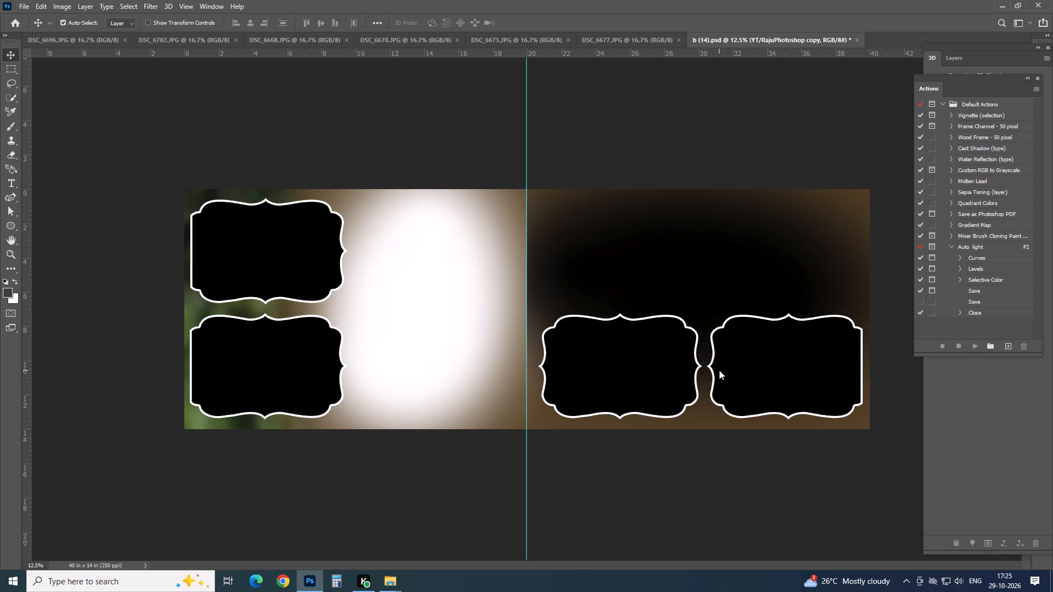
{"action": "key", "text": "Right"}
{"action": "key", "text": "Right"}
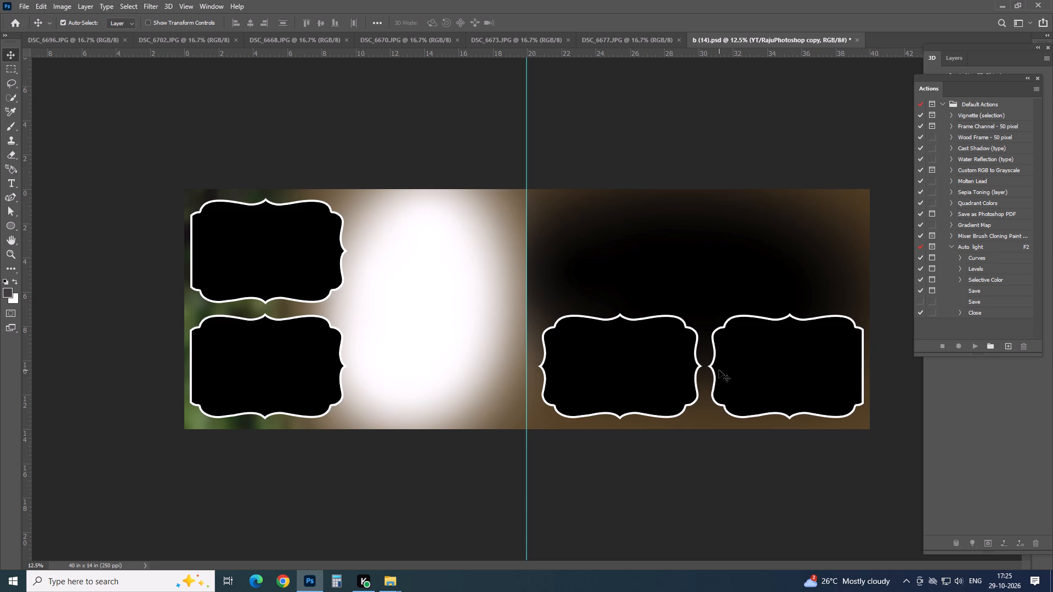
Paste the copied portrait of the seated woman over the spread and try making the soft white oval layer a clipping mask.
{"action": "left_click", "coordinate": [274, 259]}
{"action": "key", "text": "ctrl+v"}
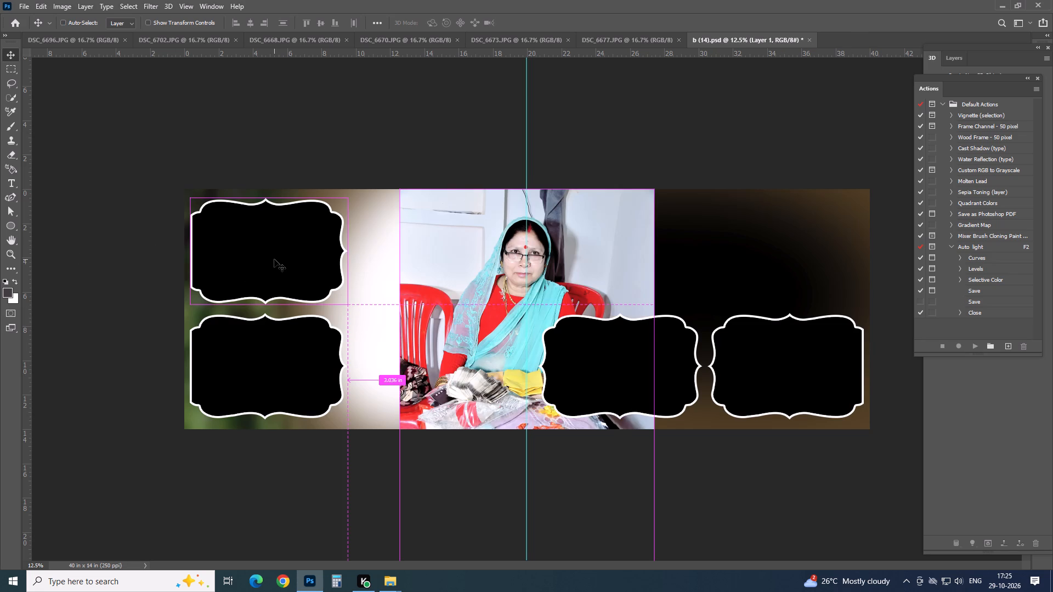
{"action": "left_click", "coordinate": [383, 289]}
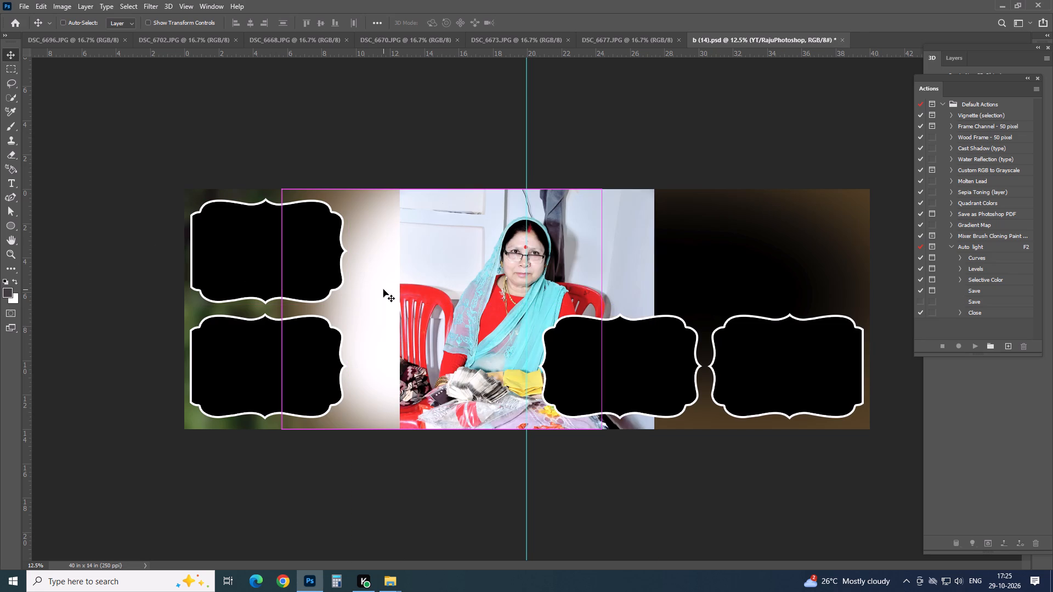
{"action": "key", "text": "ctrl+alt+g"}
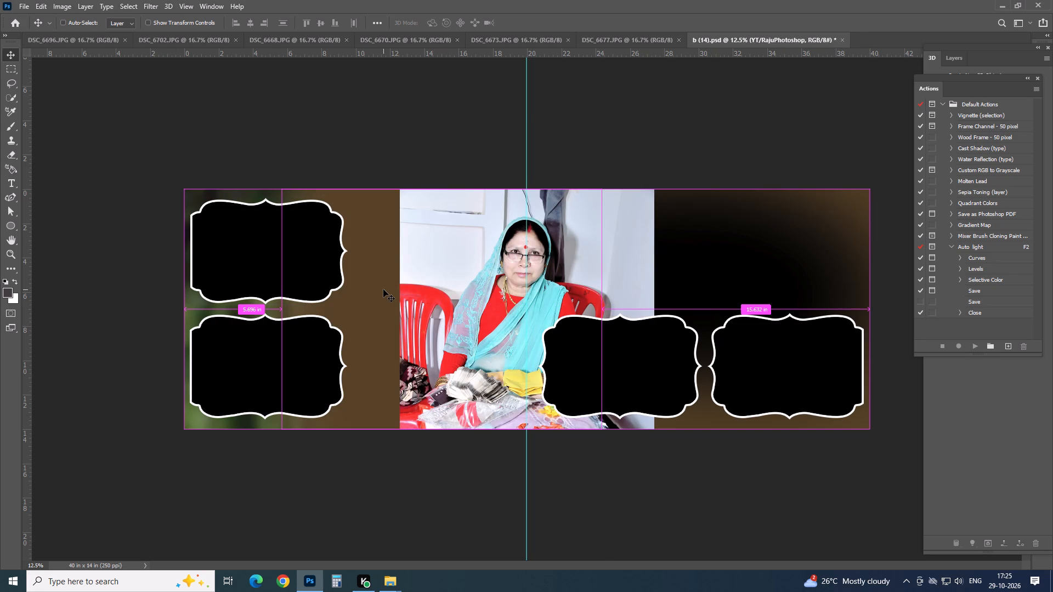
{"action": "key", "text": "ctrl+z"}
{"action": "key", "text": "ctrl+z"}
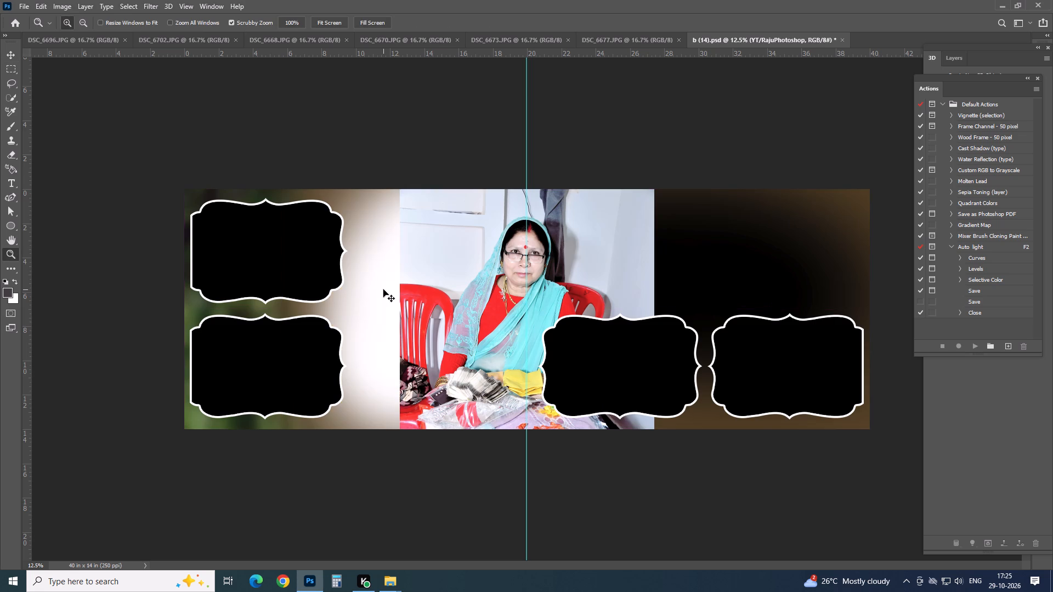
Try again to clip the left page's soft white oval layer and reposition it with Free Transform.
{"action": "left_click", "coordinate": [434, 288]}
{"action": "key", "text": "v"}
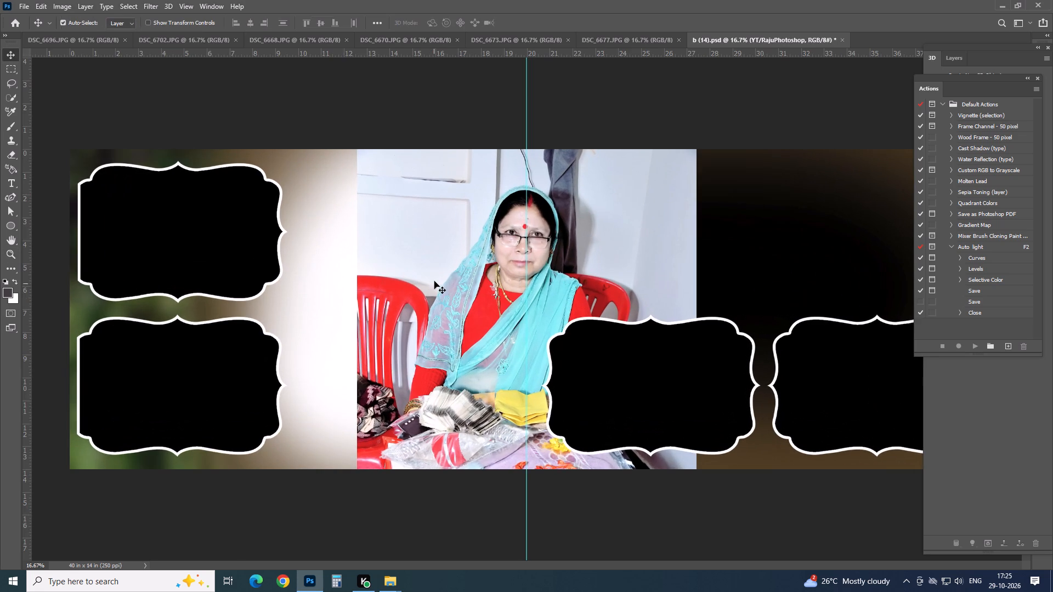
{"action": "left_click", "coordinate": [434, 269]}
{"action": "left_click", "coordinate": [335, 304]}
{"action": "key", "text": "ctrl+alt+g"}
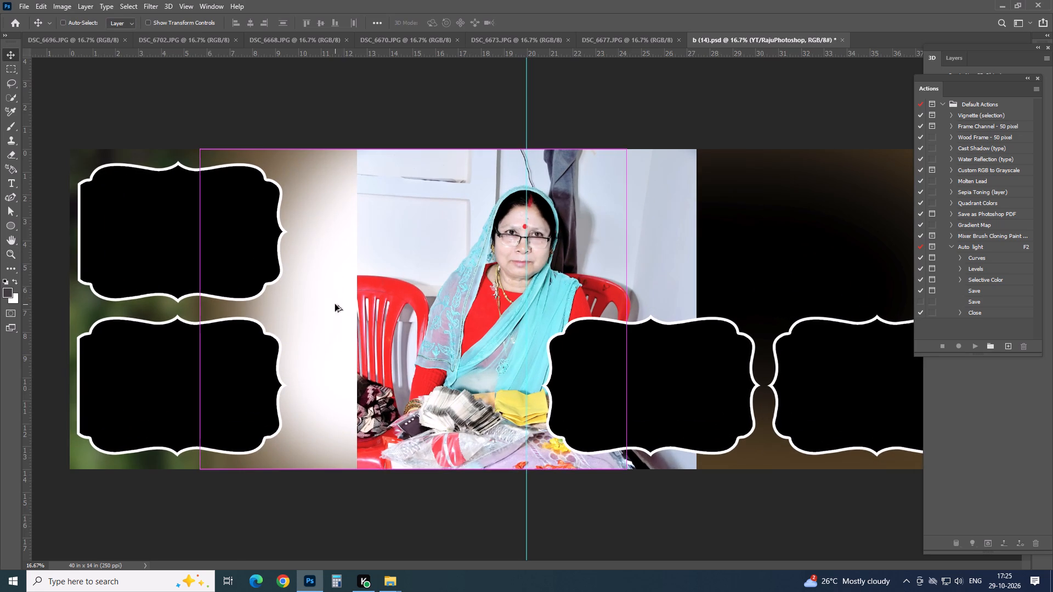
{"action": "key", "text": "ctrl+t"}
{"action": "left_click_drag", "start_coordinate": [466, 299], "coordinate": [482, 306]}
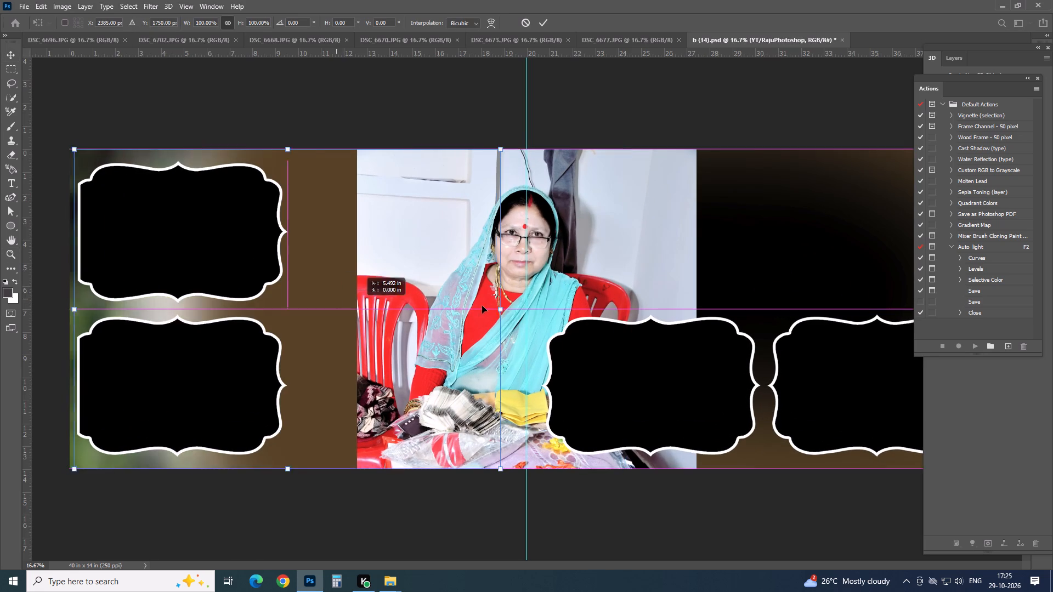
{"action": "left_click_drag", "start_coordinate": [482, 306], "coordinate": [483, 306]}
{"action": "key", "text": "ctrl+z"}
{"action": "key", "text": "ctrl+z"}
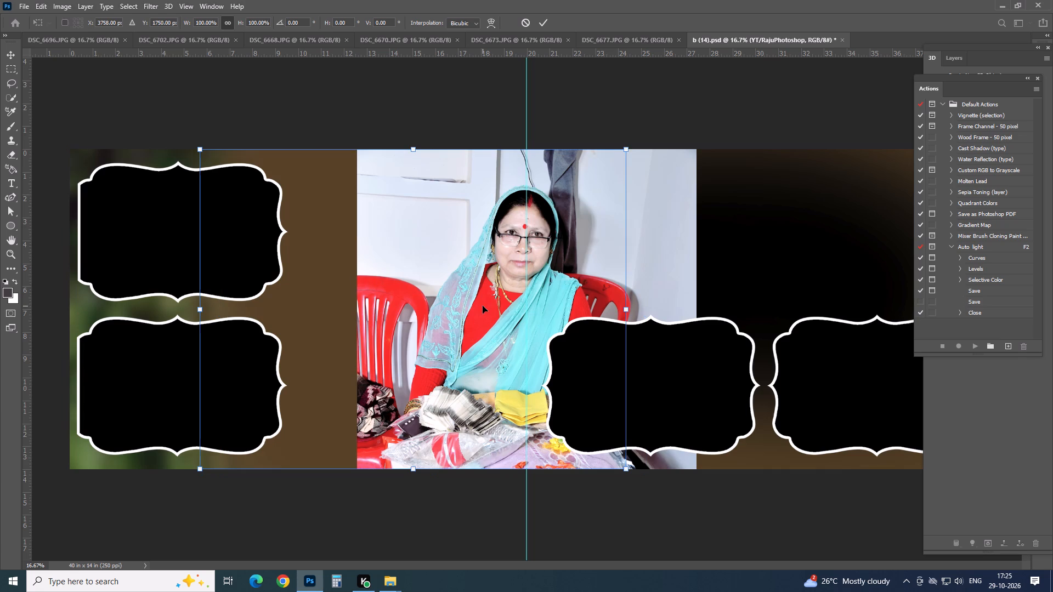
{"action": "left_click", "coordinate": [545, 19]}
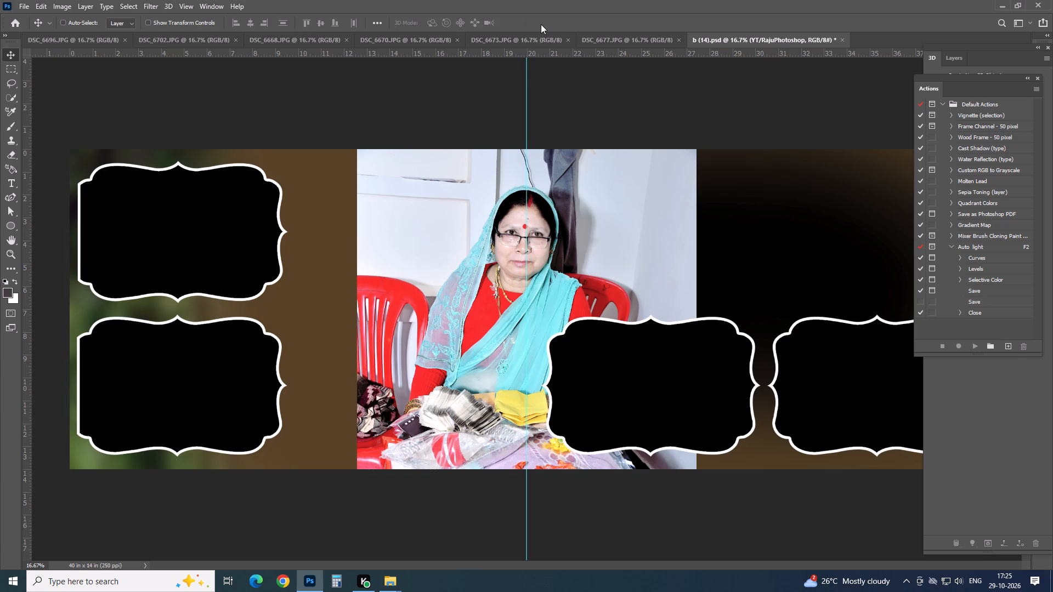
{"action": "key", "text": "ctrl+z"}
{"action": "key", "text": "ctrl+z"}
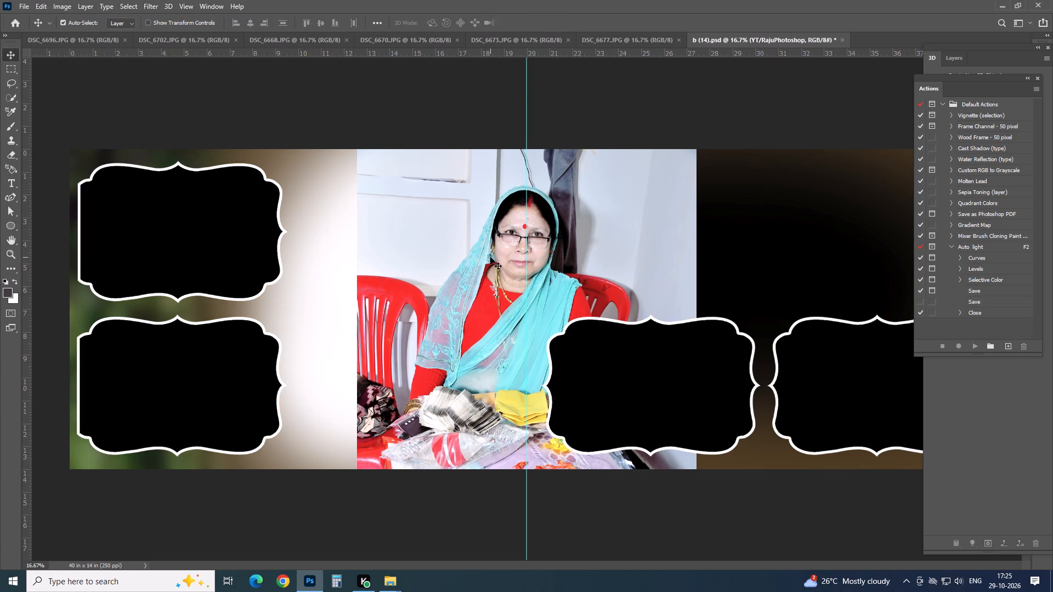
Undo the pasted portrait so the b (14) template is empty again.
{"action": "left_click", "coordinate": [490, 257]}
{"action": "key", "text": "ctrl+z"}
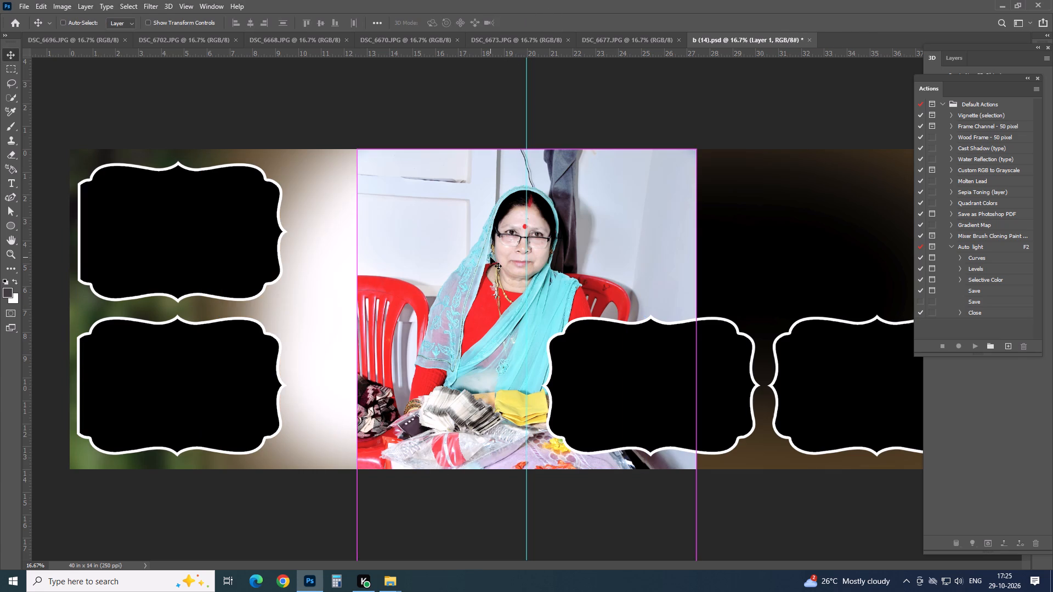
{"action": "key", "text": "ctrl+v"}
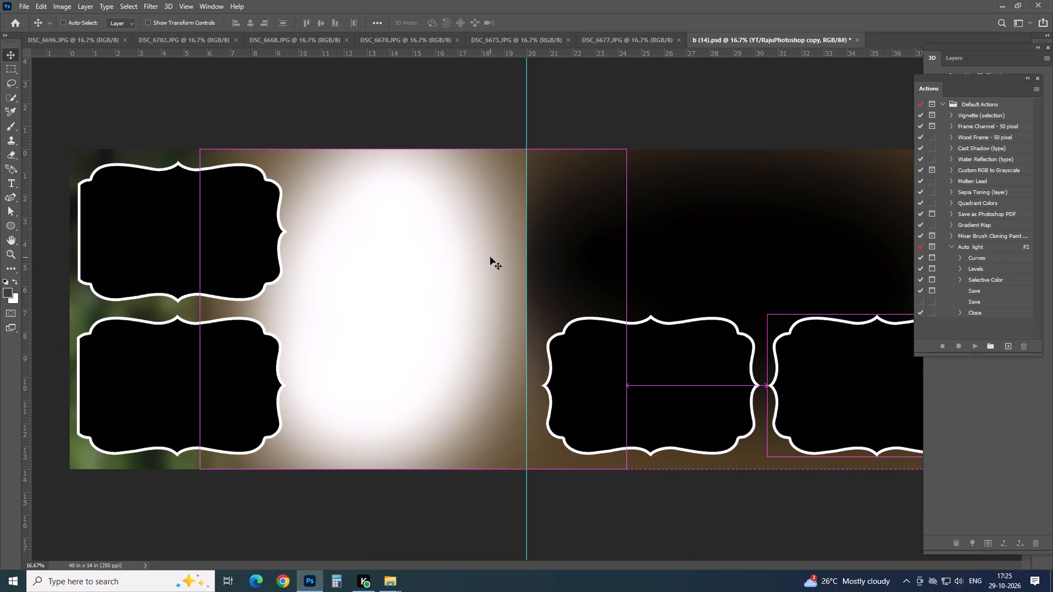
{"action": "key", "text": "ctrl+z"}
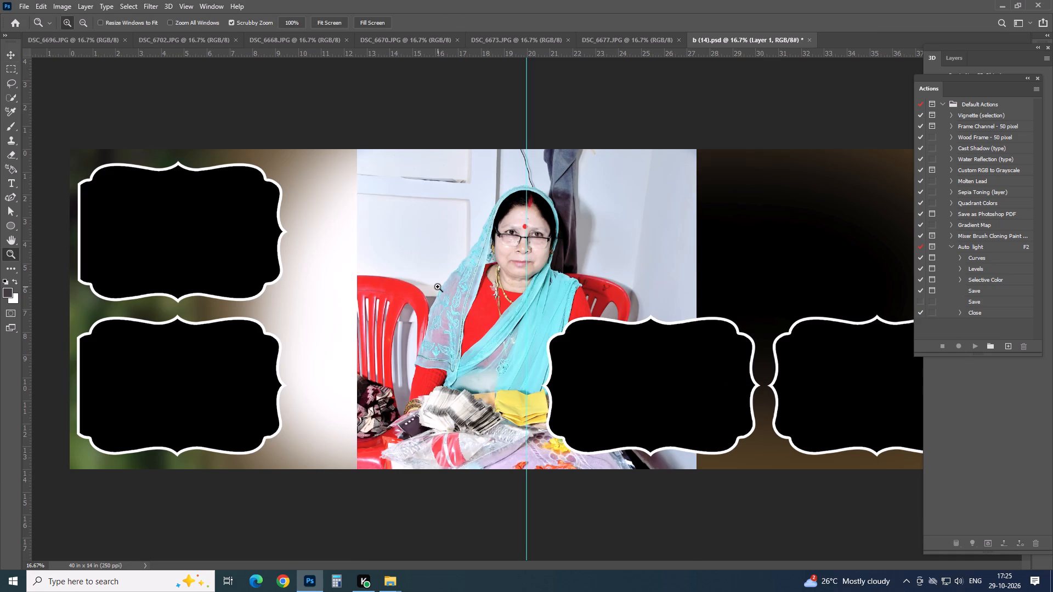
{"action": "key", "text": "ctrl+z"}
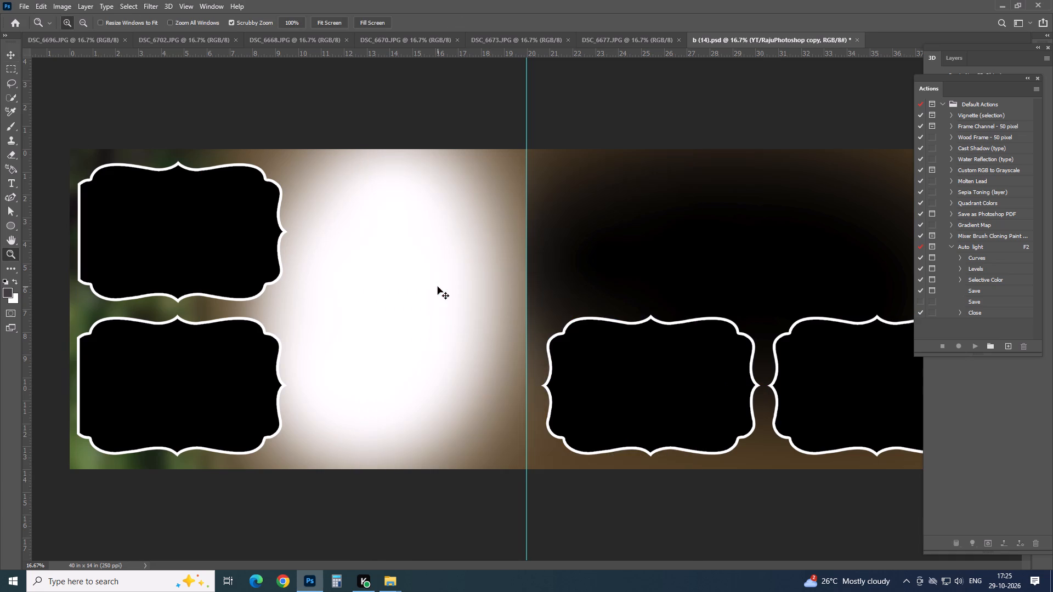
Paste the copied portrait above the left page's soft white oval layer and clip it to that shape.
{"action": "key", "text": "v"}
{"action": "left_click", "coordinate": [414, 293]}
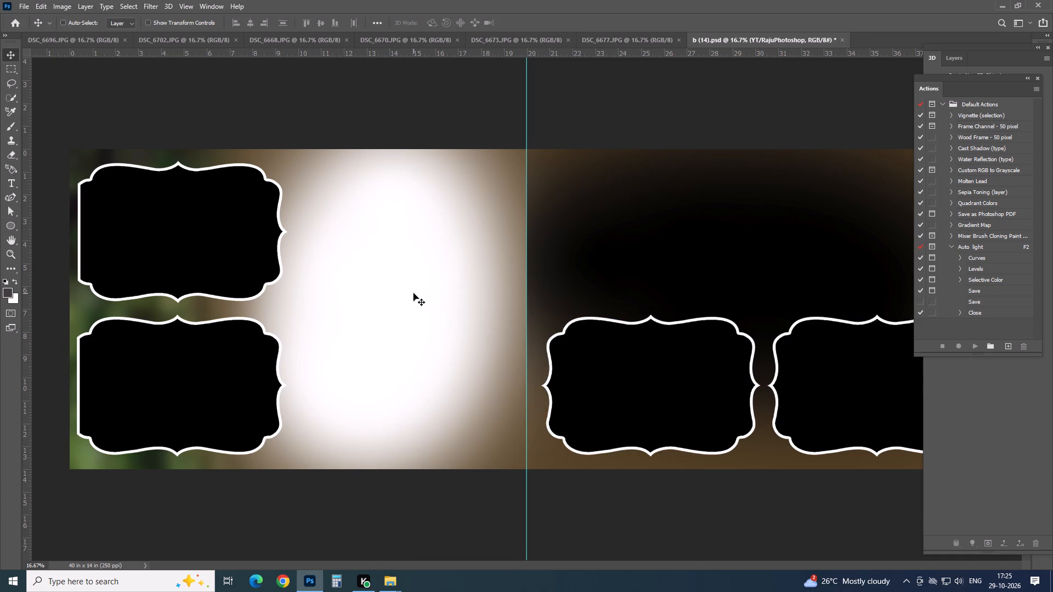
{"action": "key", "text": "ctrl+v"}
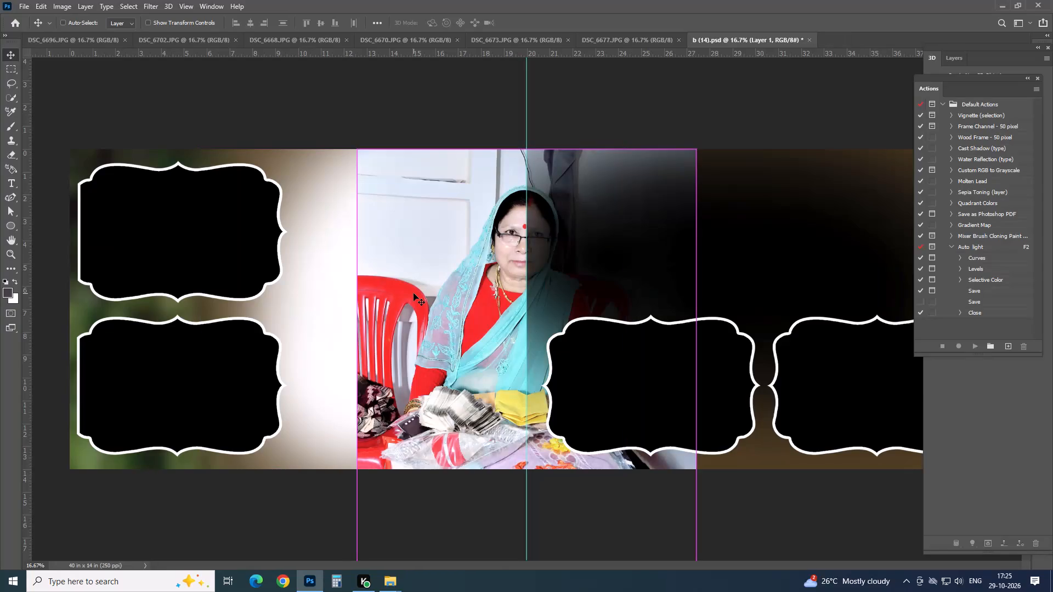
{"action": "key", "text": "ctrl+alt+g"}
Scale the clipped portrait to 79.51% and position it beside the left page's frames, with her head near the spread's top edge.
{"action": "key", "text": "ctrl+t"}
{"action": "left_click_drag", "start_coordinate": [454, 294], "coordinate": [308, 282]}
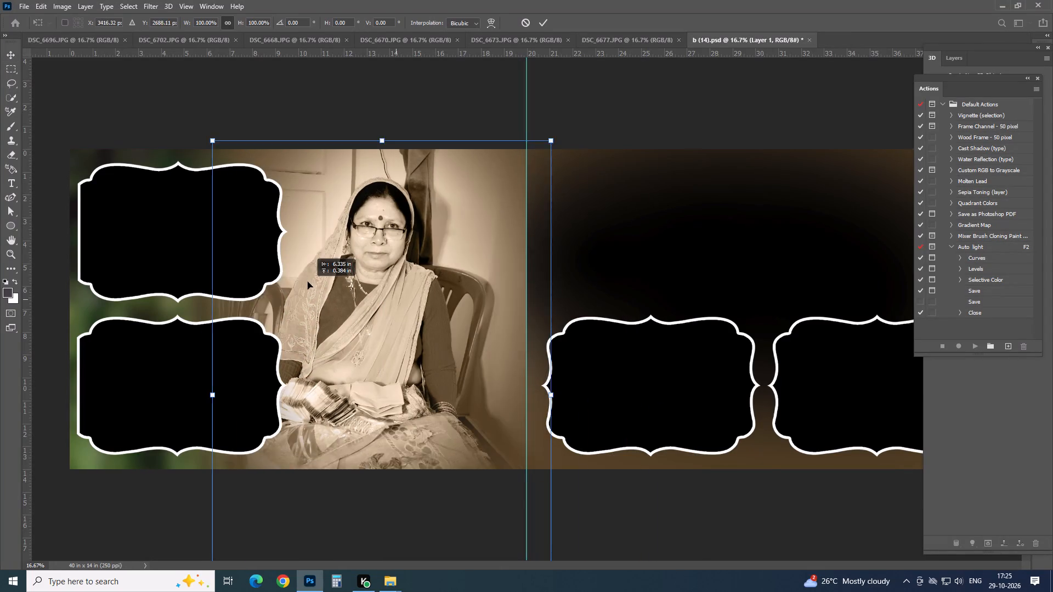
{"action": "left_click_drag", "start_coordinate": [308, 282], "coordinate": [334, 244]}
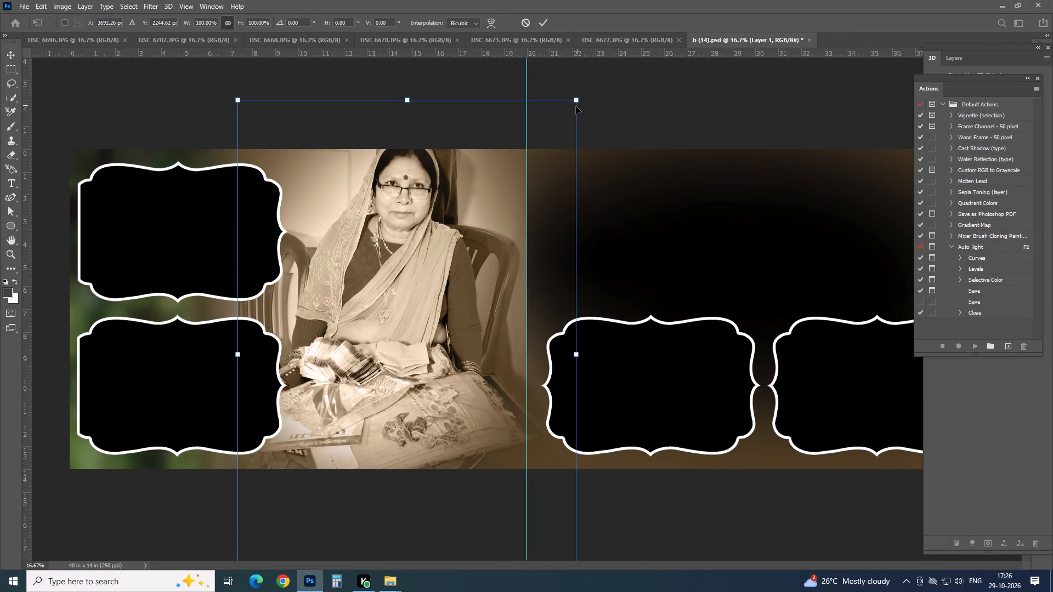
{"action": "left_click_drag", "start_coordinate": [576, 96], "coordinate": [550, 229]}
{"action": "left_click_drag", "start_coordinate": [466, 397], "coordinate": [479, 320]}
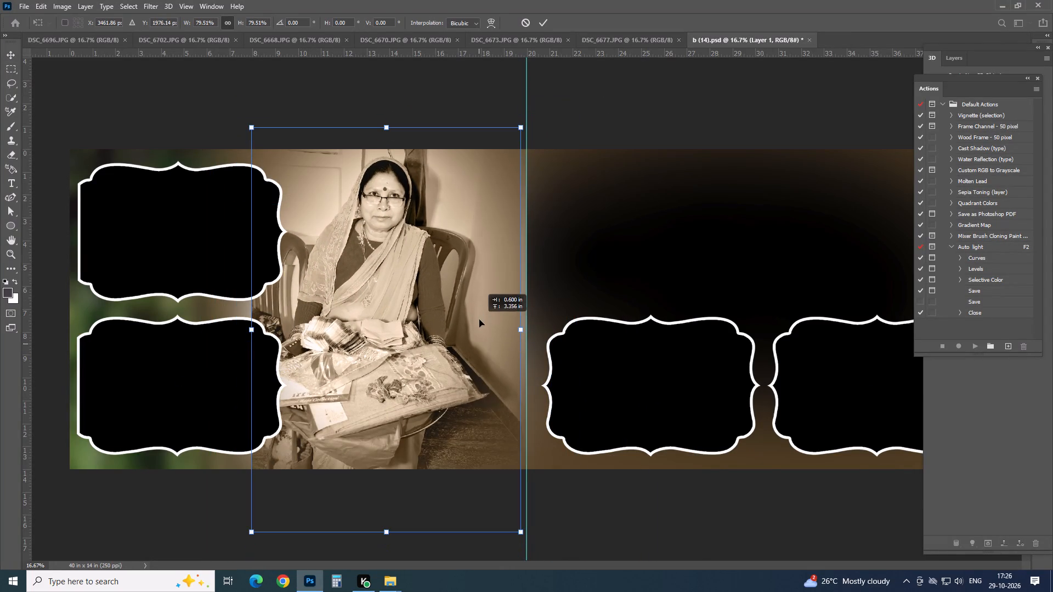
{"action": "left_click_drag", "start_coordinate": [479, 320], "coordinate": [500, 317]}
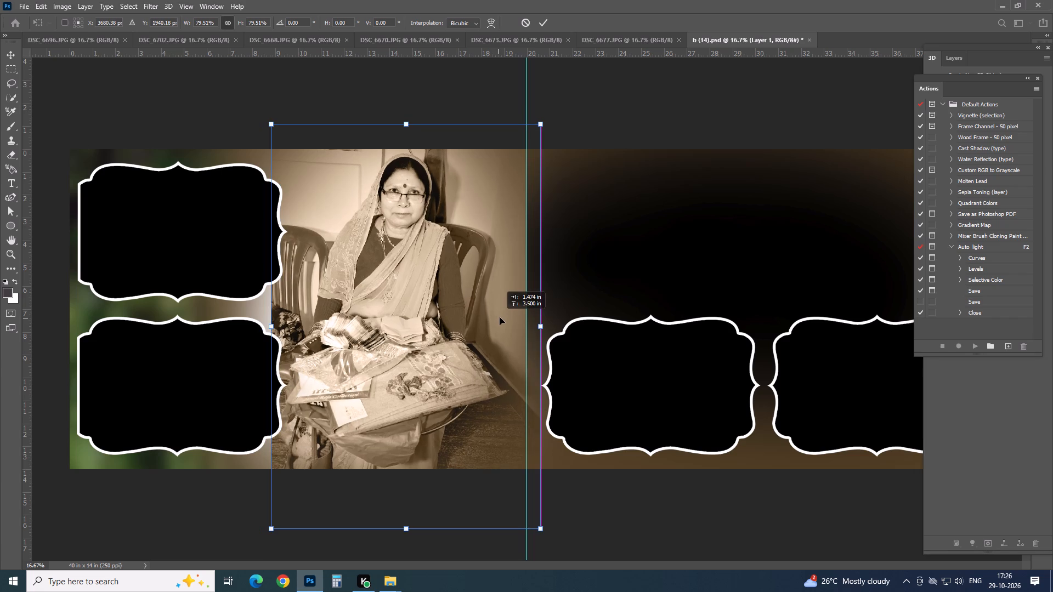
{"action": "left_click_drag", "start_coordinate": [500, 317], "coordinate": [492, 318]}
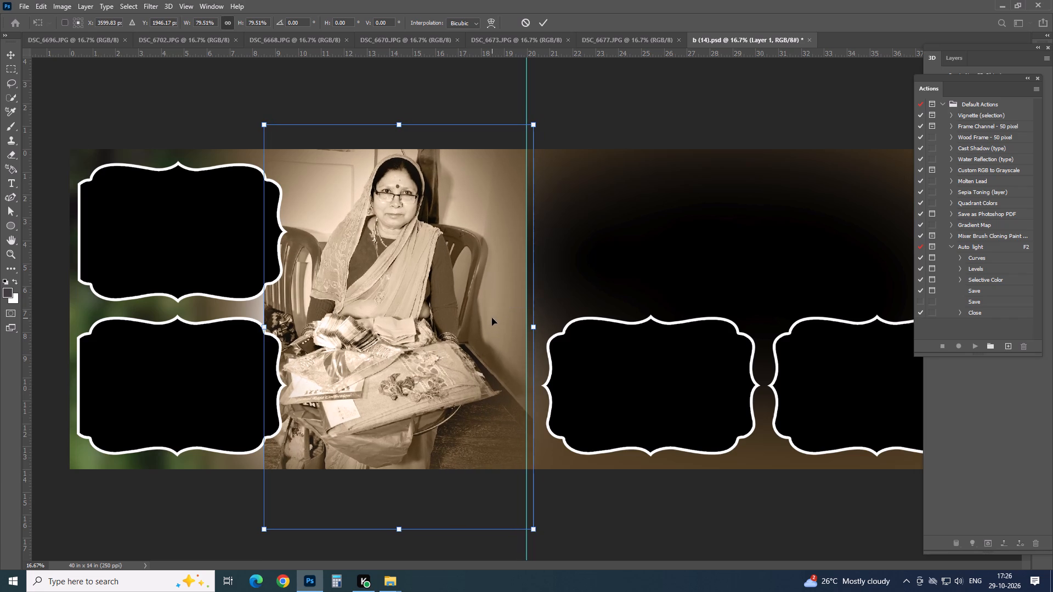
{"action": "key", "text": "Return"}
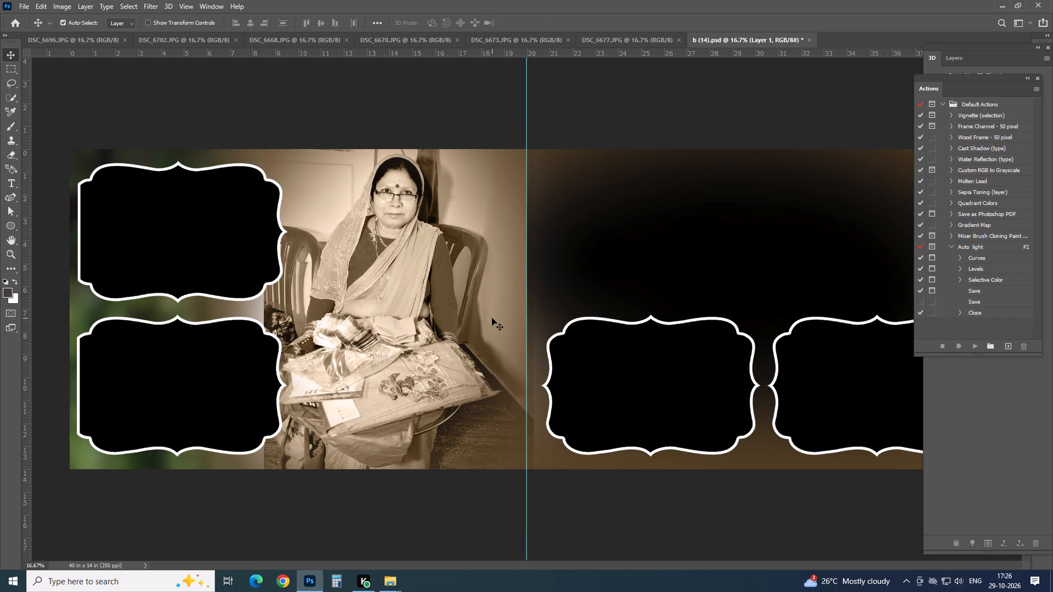
{"action": "left_click_drag", "start_coordinate": [450, 280], "coordinate": [450, 278]}
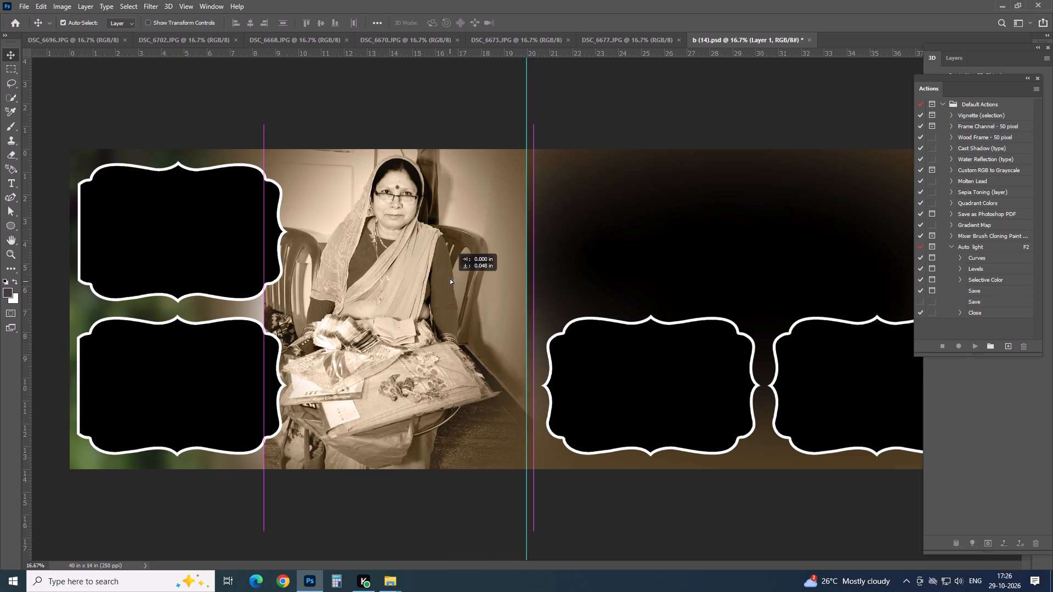
{"action": "left_click_drag", "start_coordinate": [450, 278], "coordinate": [450, 275]}
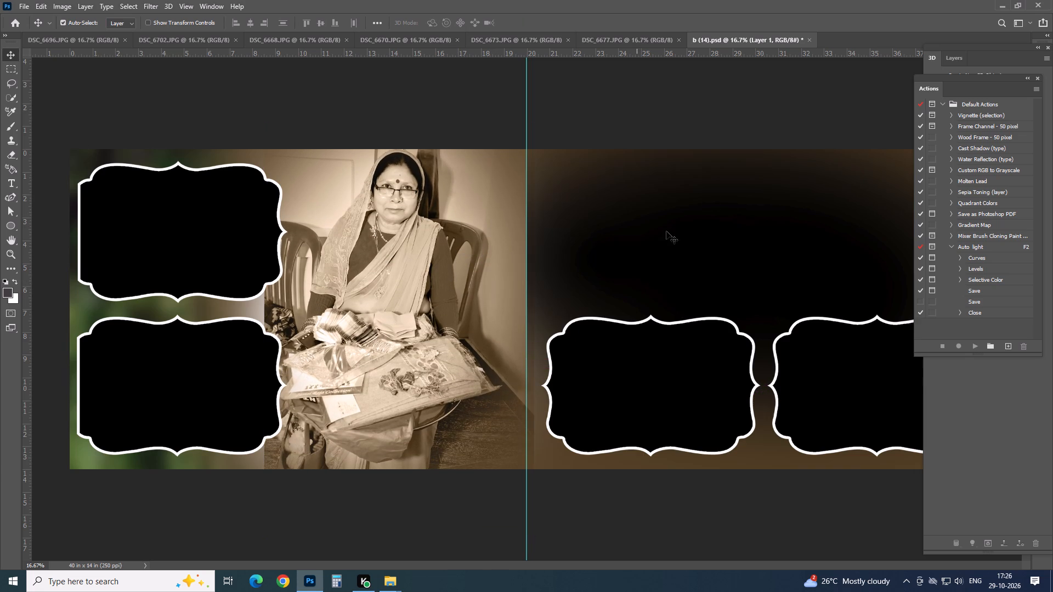
Move the right page's dark soft shape slightly rightward, away from the centre guide.
{"action": "left_click_drag", "start_coordinate": [546, 166], "coordinate": [554, 172]}
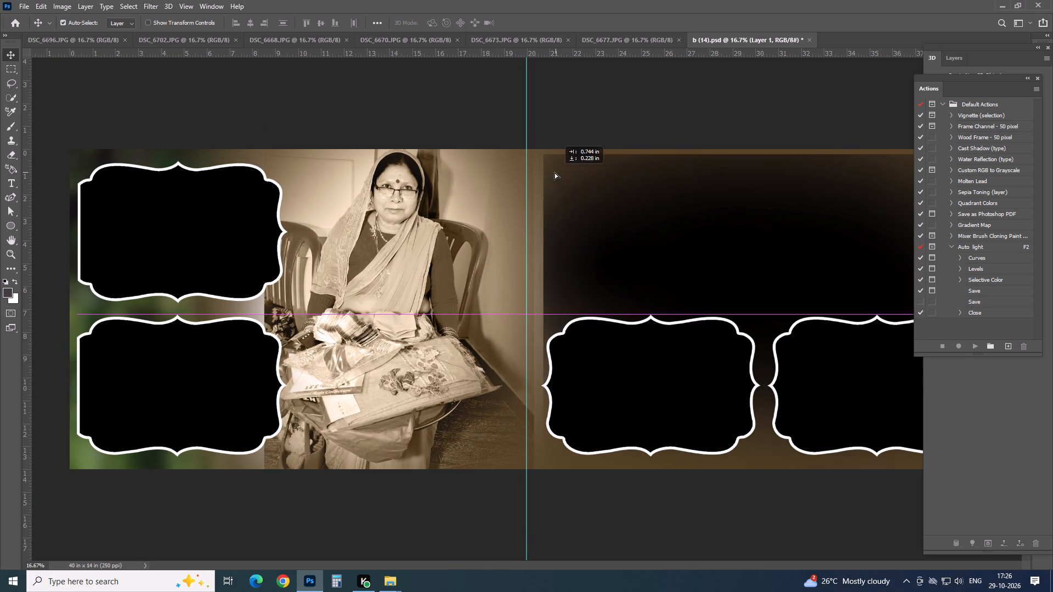
{"action": "left_click_drag", "start_coordinate": [554, 172], "coordinate": [554, 164]}
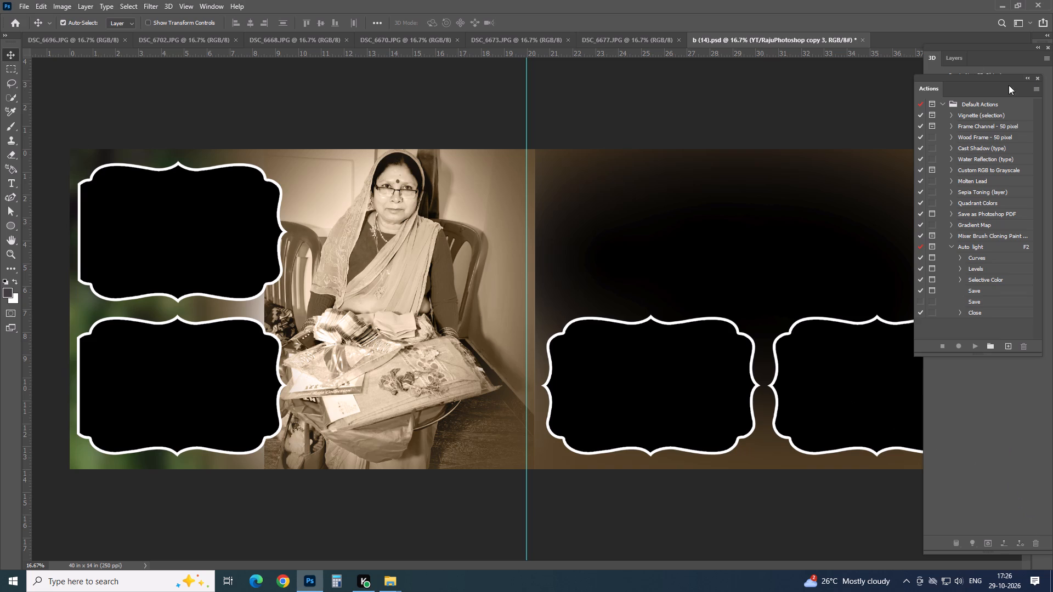
Unlock the brown Background layer so it becomes a regular layer.
{"action": "left_click", "coordinate": [1036, 78]}
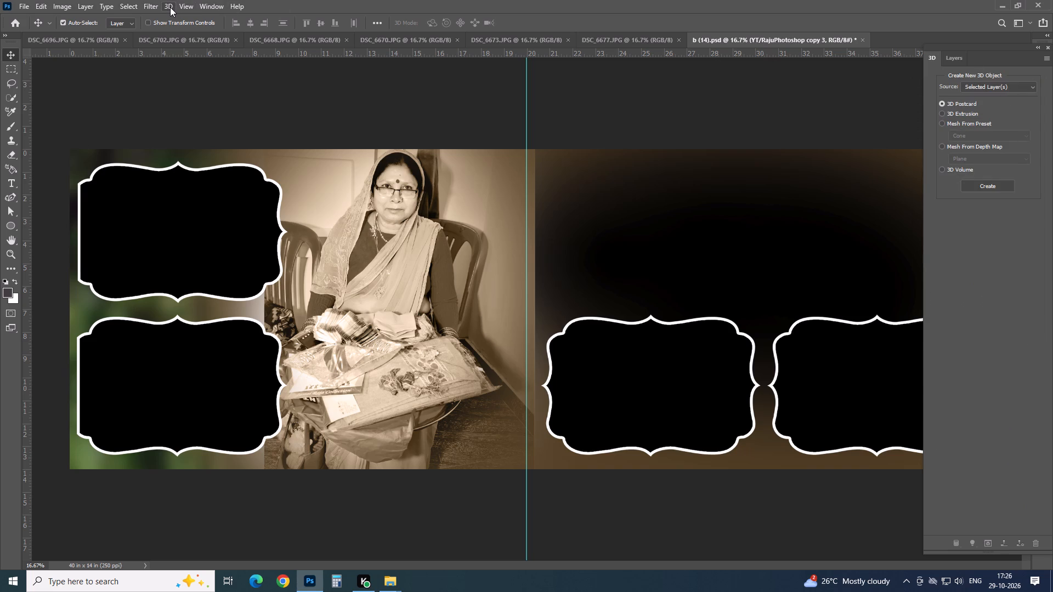
{"action": "key", "text": "F7"}
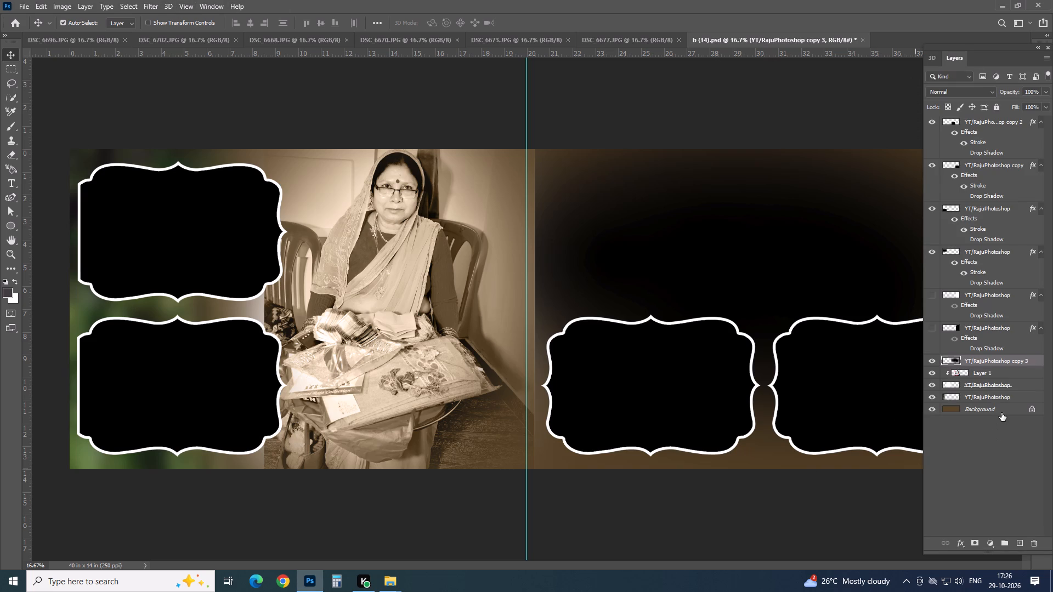
{"action": "left_click", "coordinate": [1001, 413]}
{"action": "left_click", "coordinate": [1035, 409]}
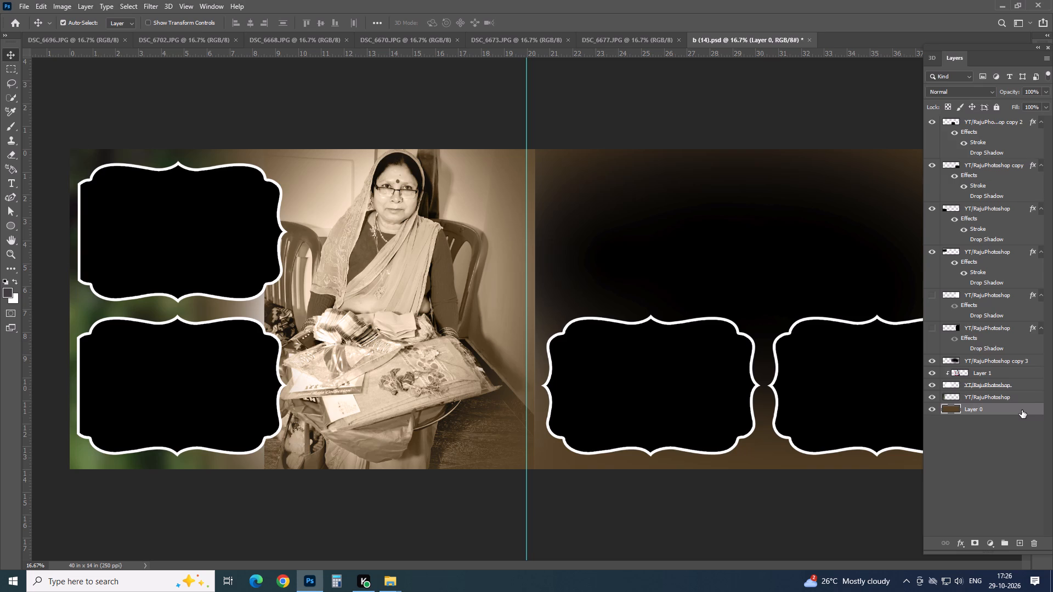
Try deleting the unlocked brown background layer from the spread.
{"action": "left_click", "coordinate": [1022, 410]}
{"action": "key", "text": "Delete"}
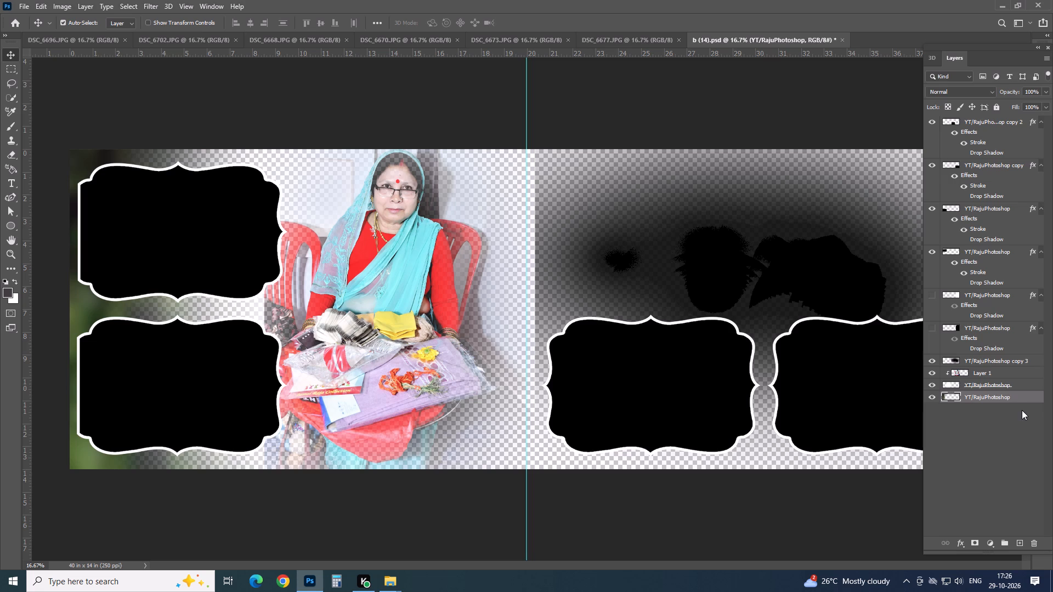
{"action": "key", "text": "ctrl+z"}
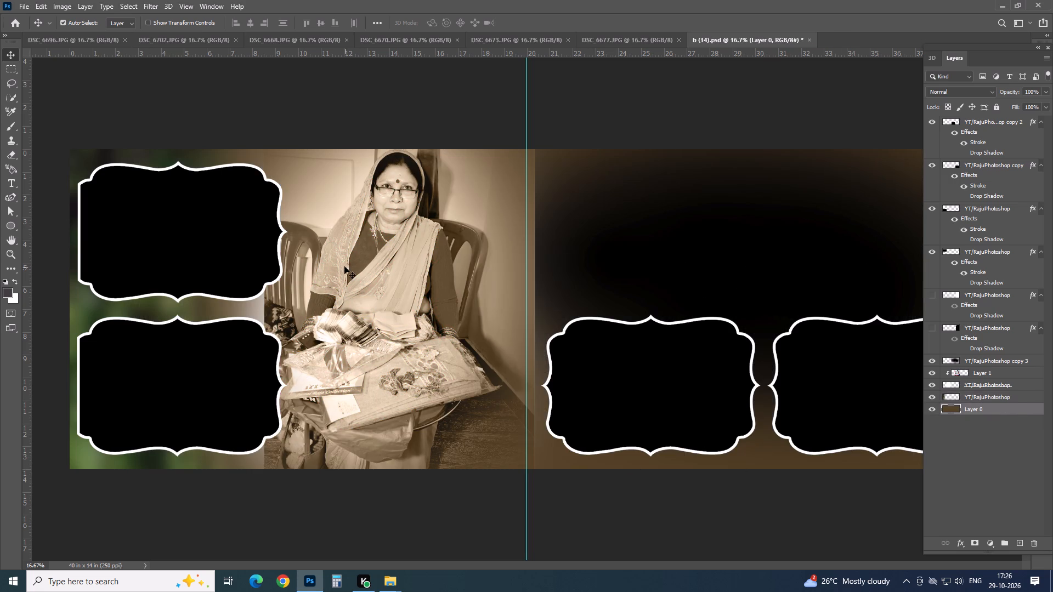
Review the open photos DSC_6696, DSC_6668 and DSC_6670, and switch to File Explorer's NEW 2026 ALBUM PSD 1 folder.
{"action": "left_click", "coordinate": [103, 43]}
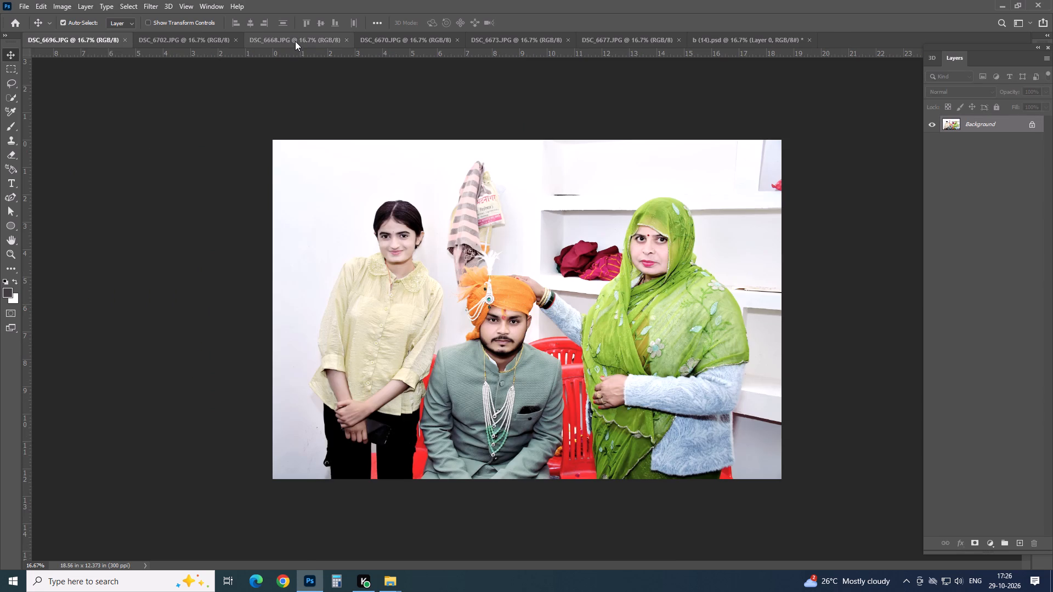
{"action": "left_click", "coordinate": [295, 39]}
{"action": "left_click", "coordinate": [417, 39]}
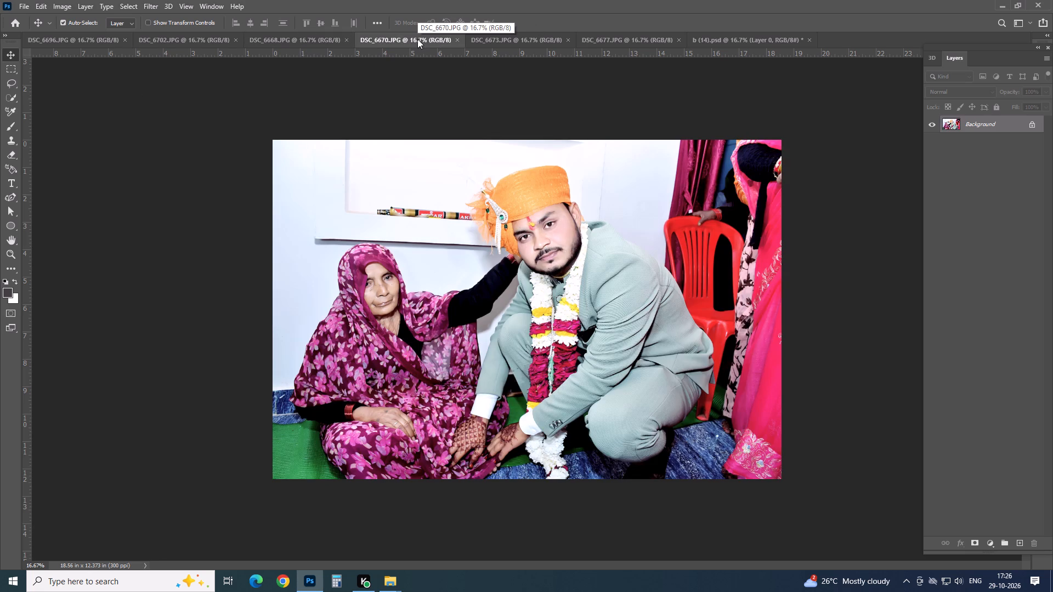
{"action": "left_click", "coordinate": [1000, 7]}
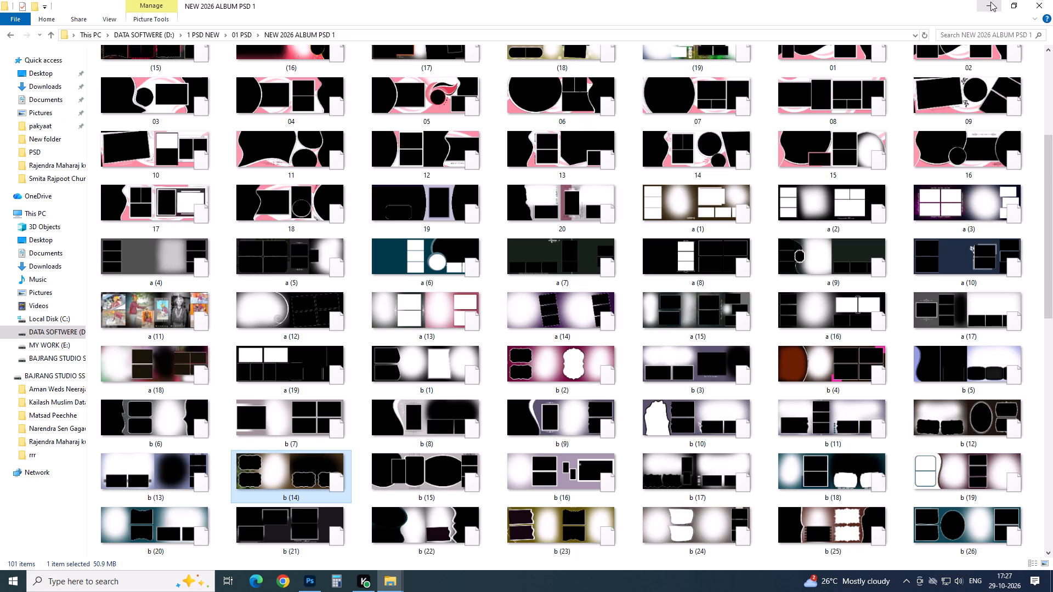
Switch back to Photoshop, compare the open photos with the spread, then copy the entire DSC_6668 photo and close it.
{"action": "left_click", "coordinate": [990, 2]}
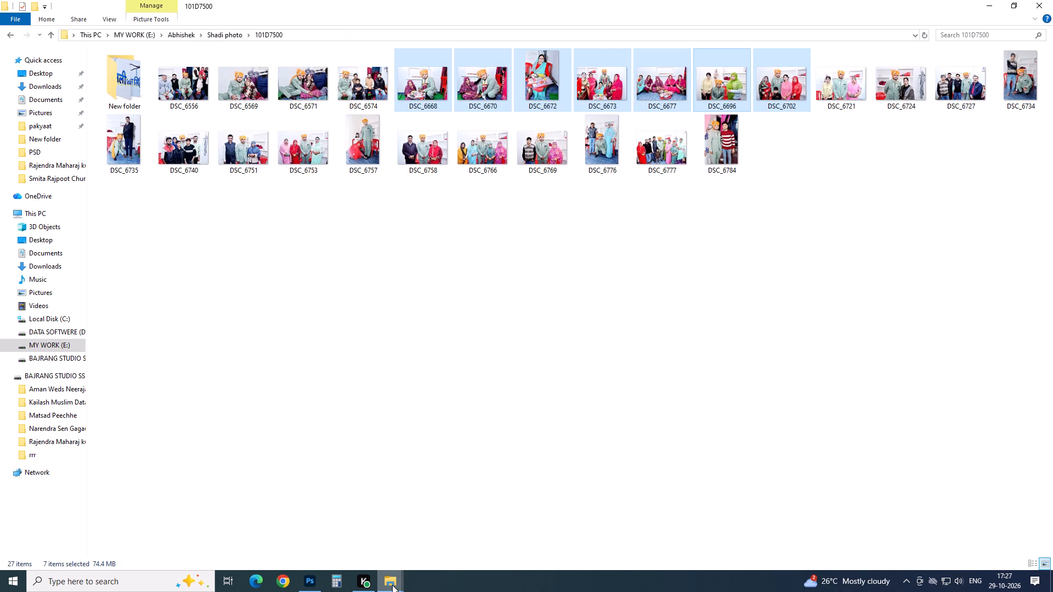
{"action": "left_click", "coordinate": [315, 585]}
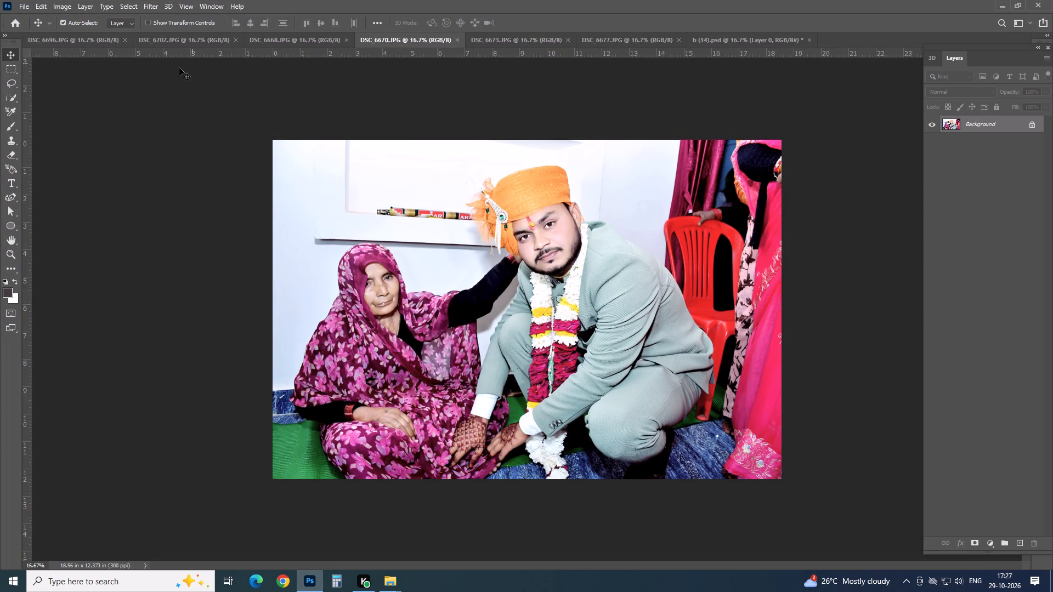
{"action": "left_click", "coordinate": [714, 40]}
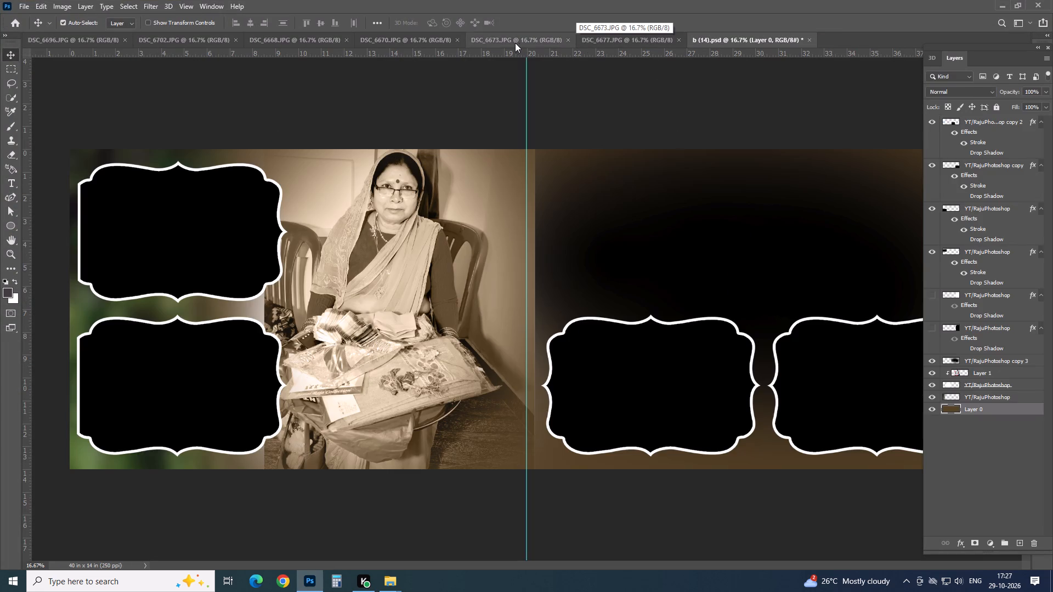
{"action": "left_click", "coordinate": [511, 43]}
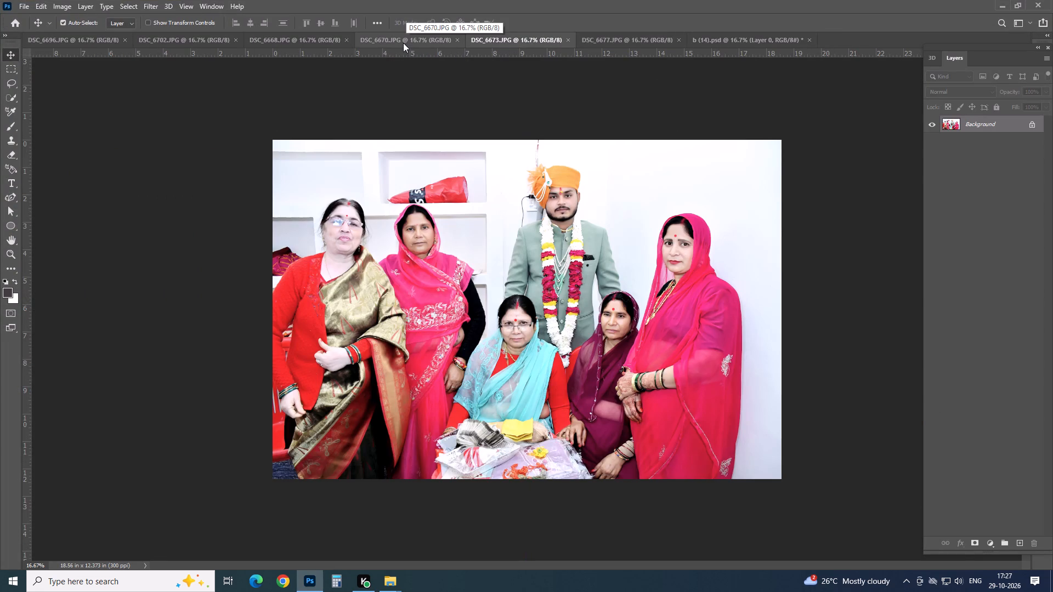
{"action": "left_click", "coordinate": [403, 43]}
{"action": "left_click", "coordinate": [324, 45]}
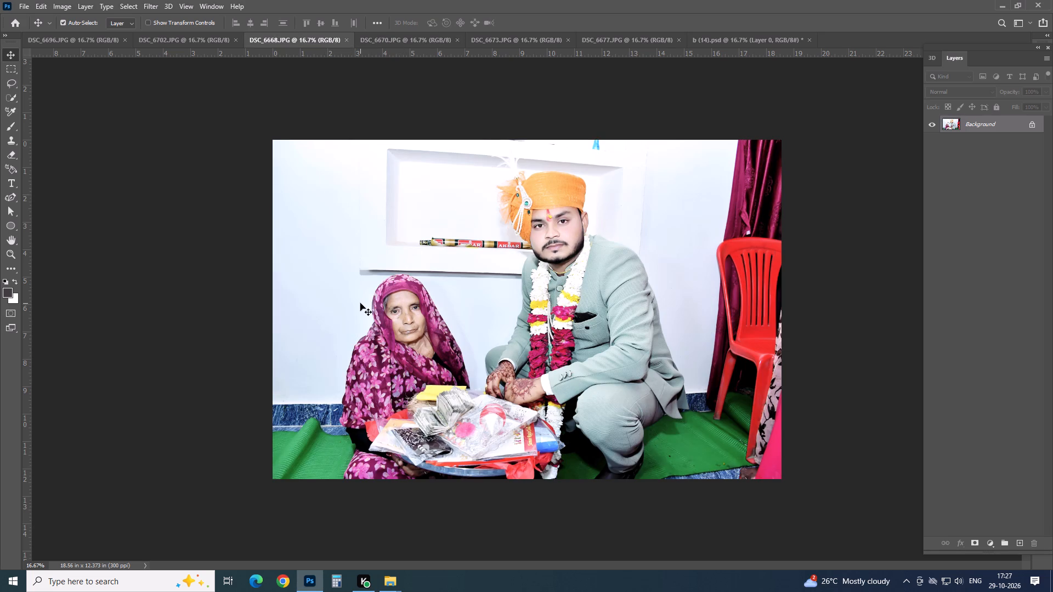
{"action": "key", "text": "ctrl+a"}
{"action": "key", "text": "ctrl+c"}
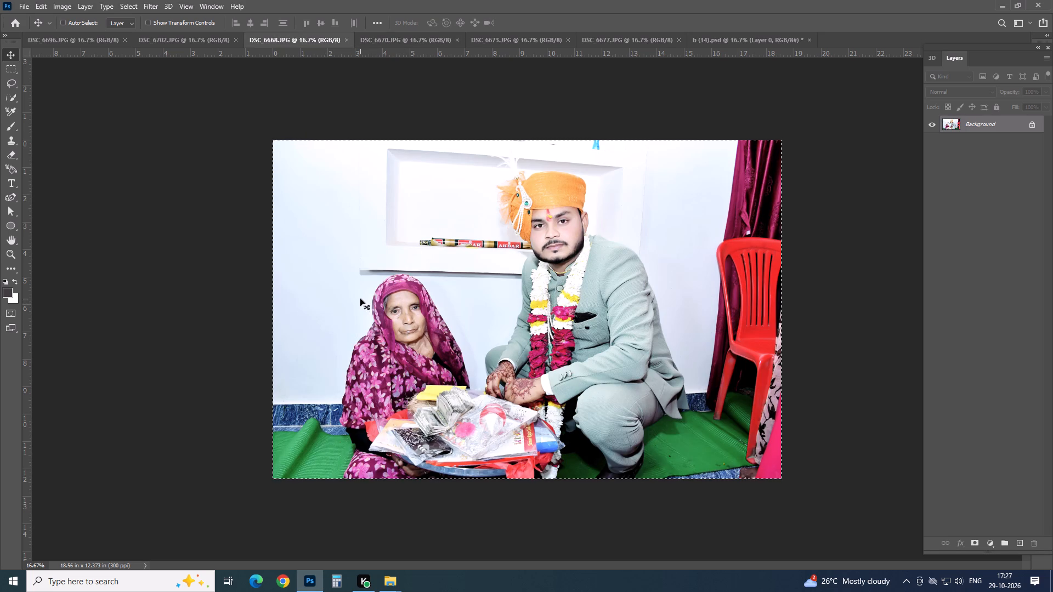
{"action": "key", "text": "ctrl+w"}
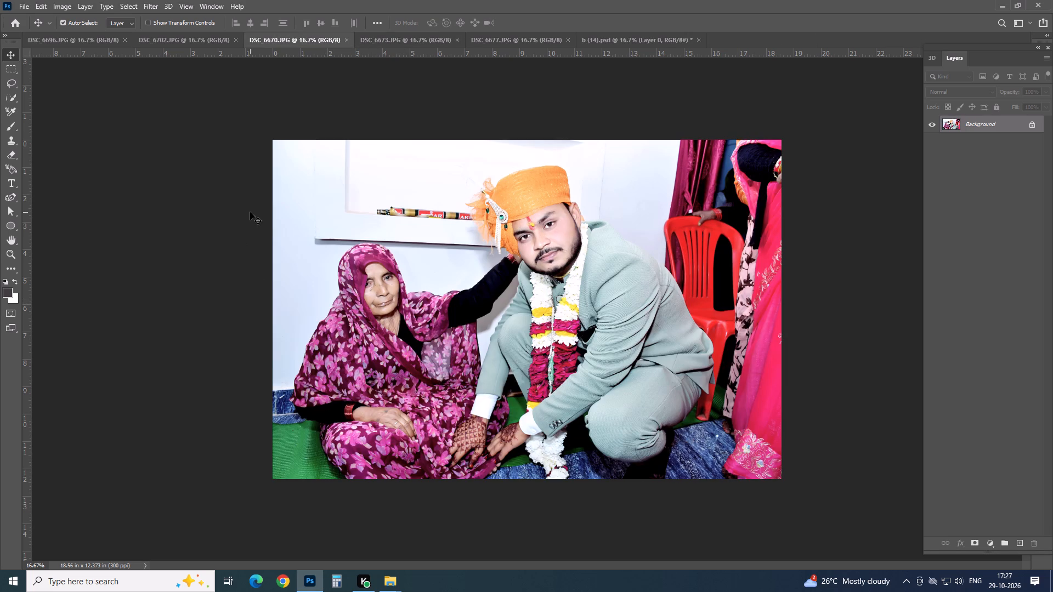
Copy the entire DSC_6670 photo, close it, and paste it into b (14) clipped to the left page's upper frame.
{"action": "key", "text": "ctrl+a"}
{"action": "key", "text": "ctrl+c"}
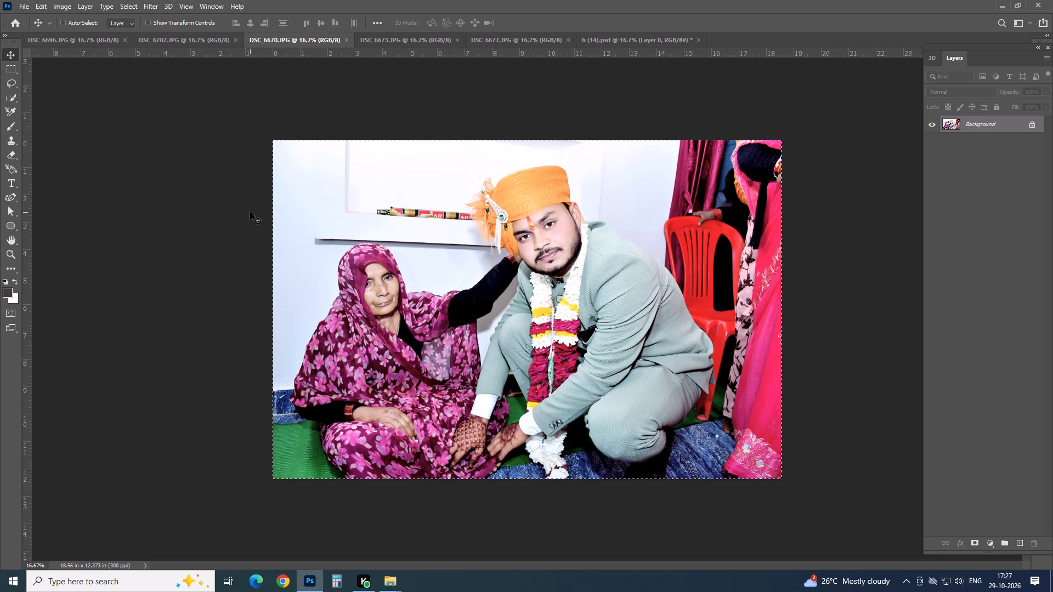
{"action": "key", "text": "ctrl+w"}
{"action": "left_click", "coordinate": [545, 31]}
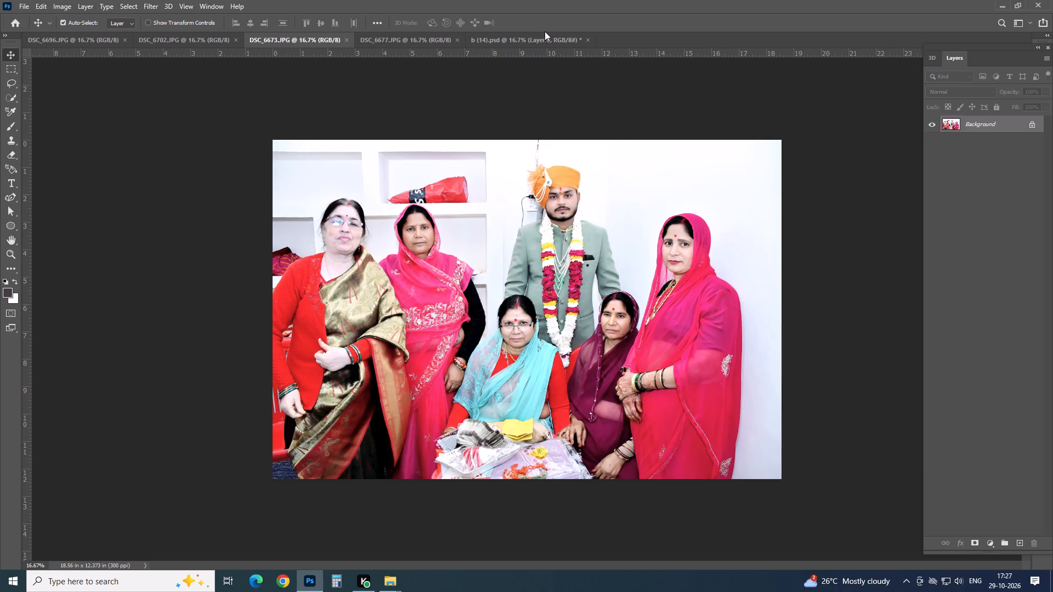
{"action": "left_click", "coordinate": [497, 37]}
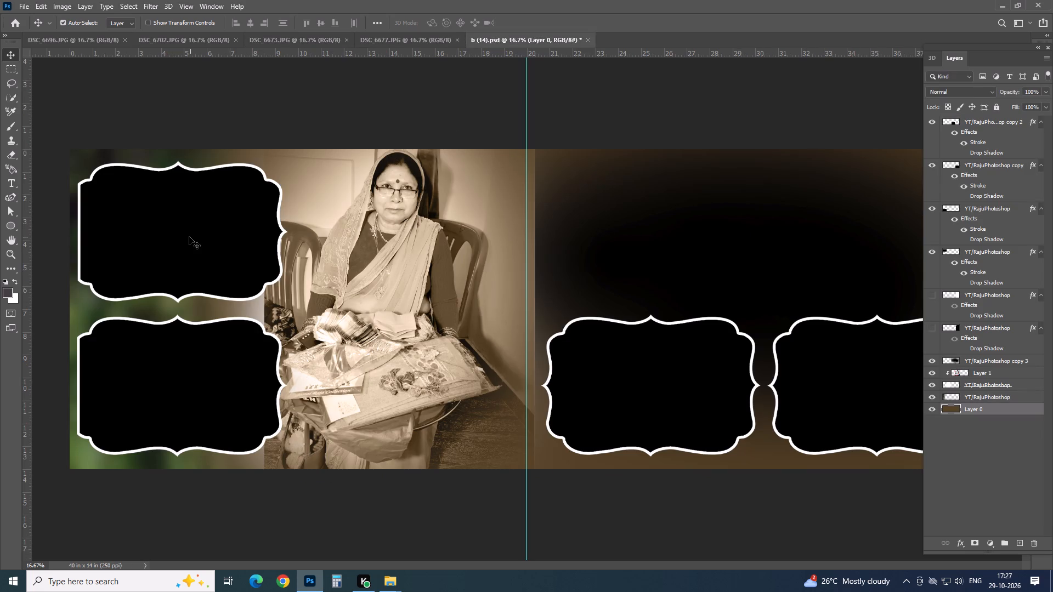
{"action": "left_click", "coordinate": [188, 237]}
{"action": "key", "text": "ctrl+v"}
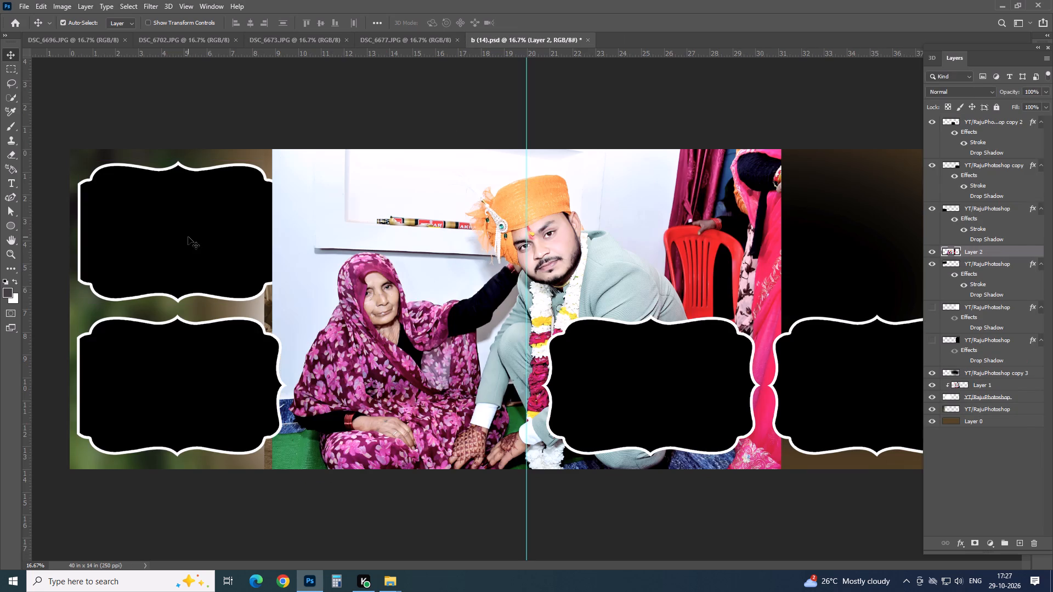
{"action": "key", "text": "ctrl+alt+g"}
Scale the pasted DSC_6670 photo to about 40% and position it to fill the left page's upper frame.
{"action": "key", "text": "ctrl+t"}
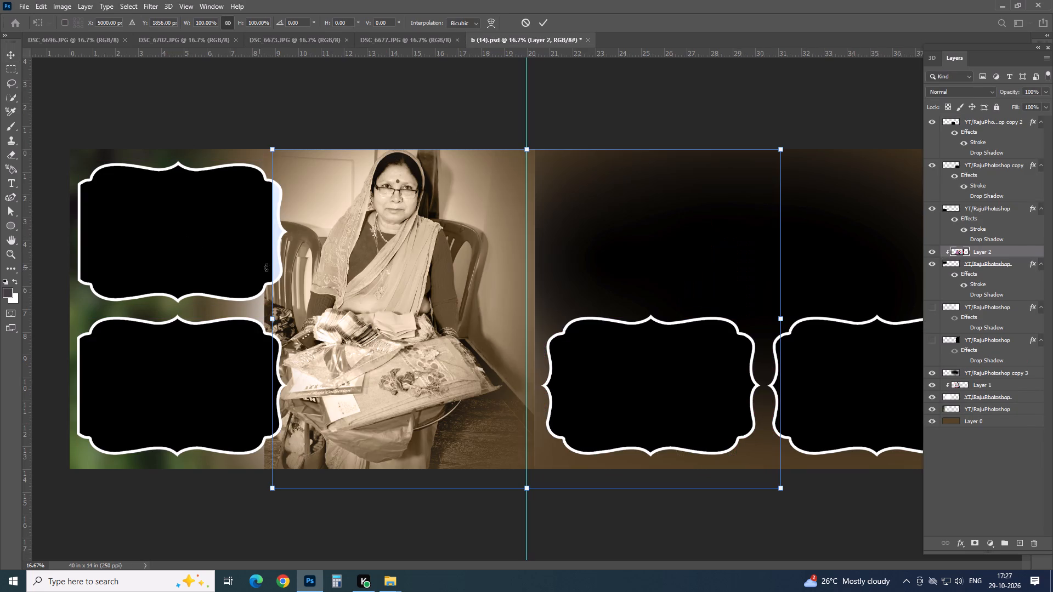
{"action": "left_click_drag", "start_coordinate": [399, 281], "coordinate": [237, 258]}
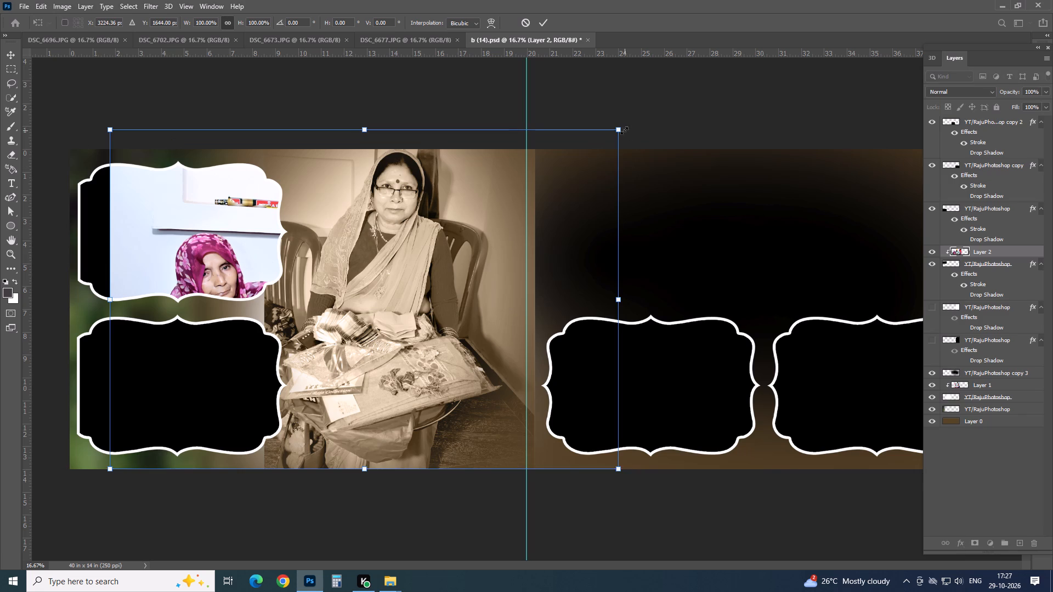
{"action": "left_click_drag", "start_coordinate": [619, 129], "coordinate": [268, 384]}
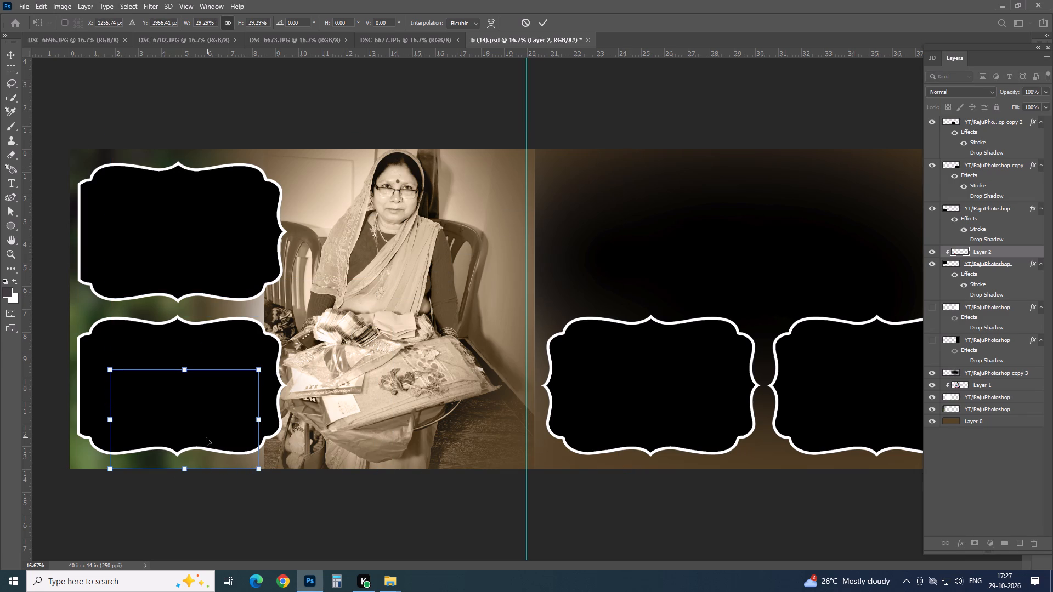
{"action": "left_click_drag", "start_coordinate": [206, 438], "coordinate": [179, 240]}
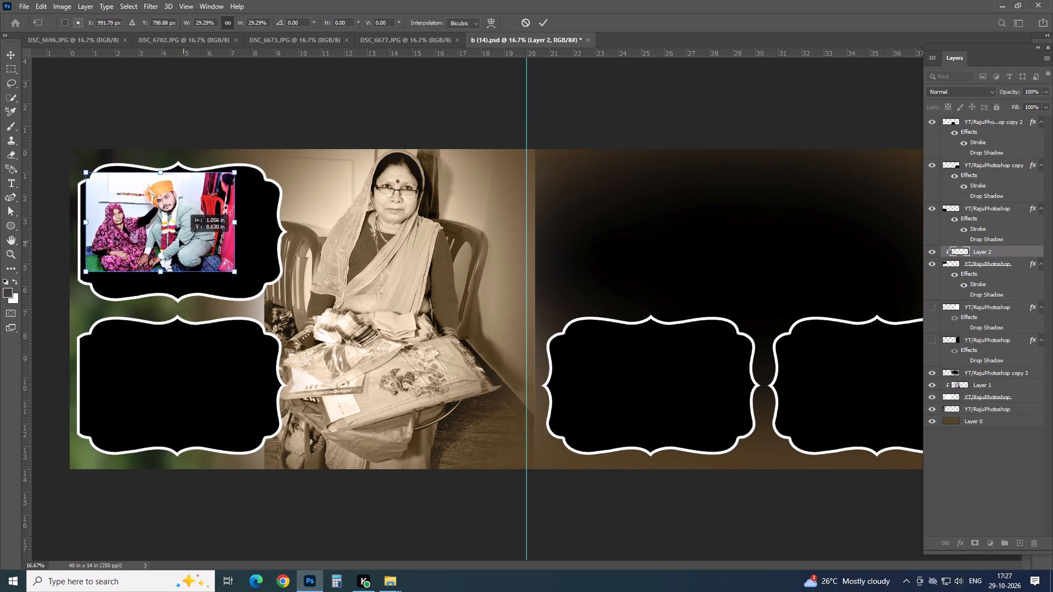
{"action": "left_click_drag", "start_coordinate": [179, 240], "coordinate": [179, 240]}
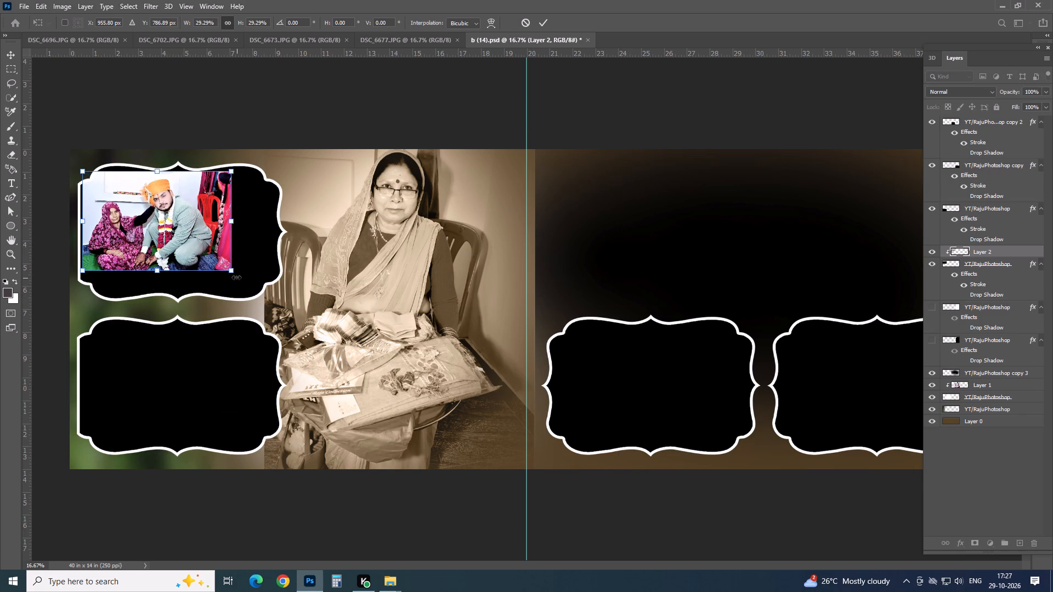
{"action": "left_click_drag", "start_coordinate": [235, 274], "coordinate": [284, 317]}
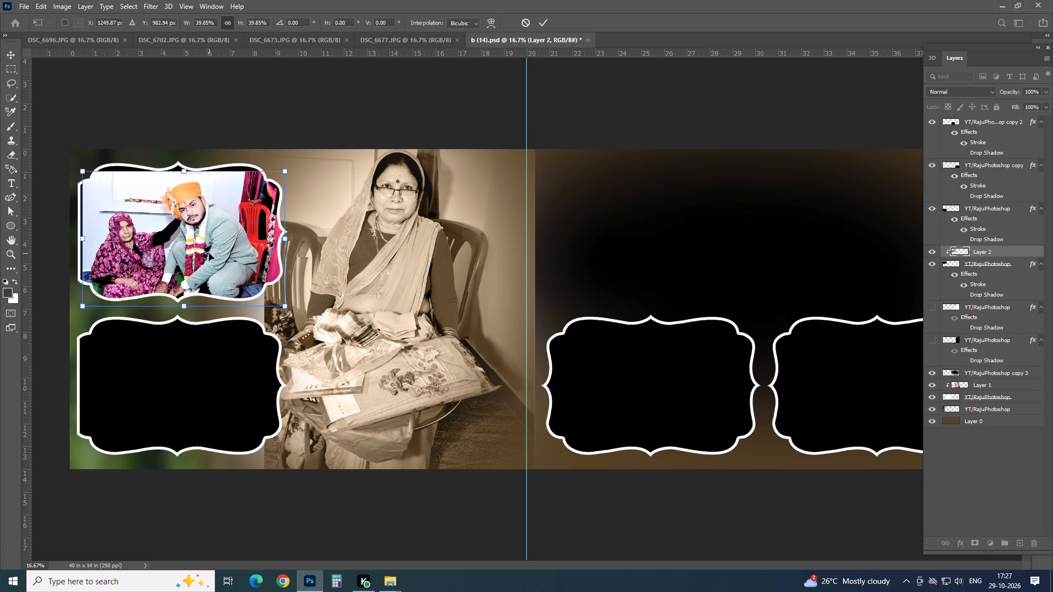
{"action": "left_click_drag", "start_coordinate": [209, 253], "coordinate": [207, 242]}
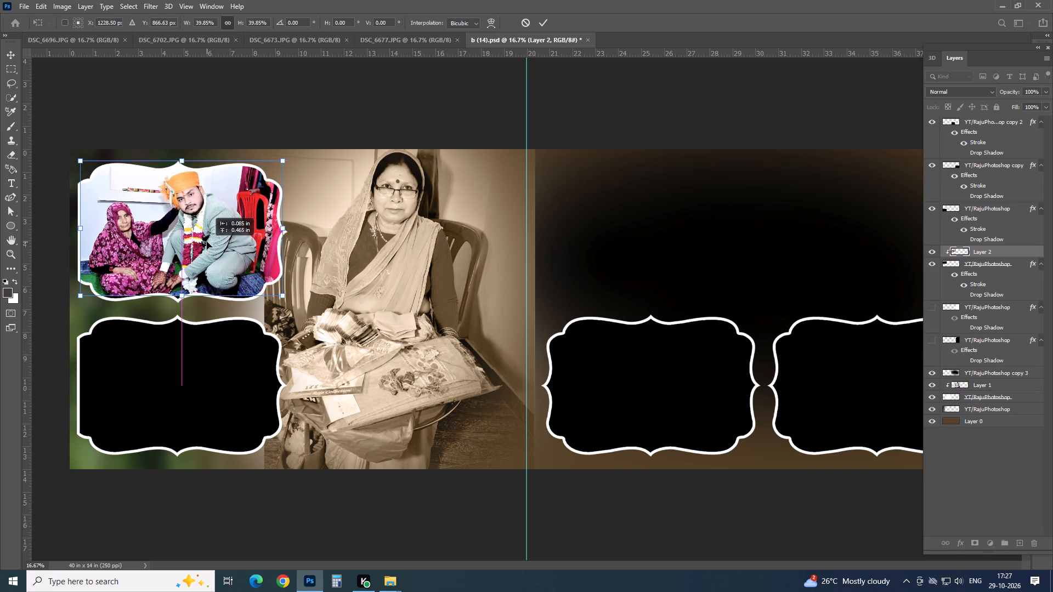
{"action": "left_click_drag", "start_coordinate": [207, 242], "coordinate": [207, 240]}
{"action": "key", "text": "Return"}
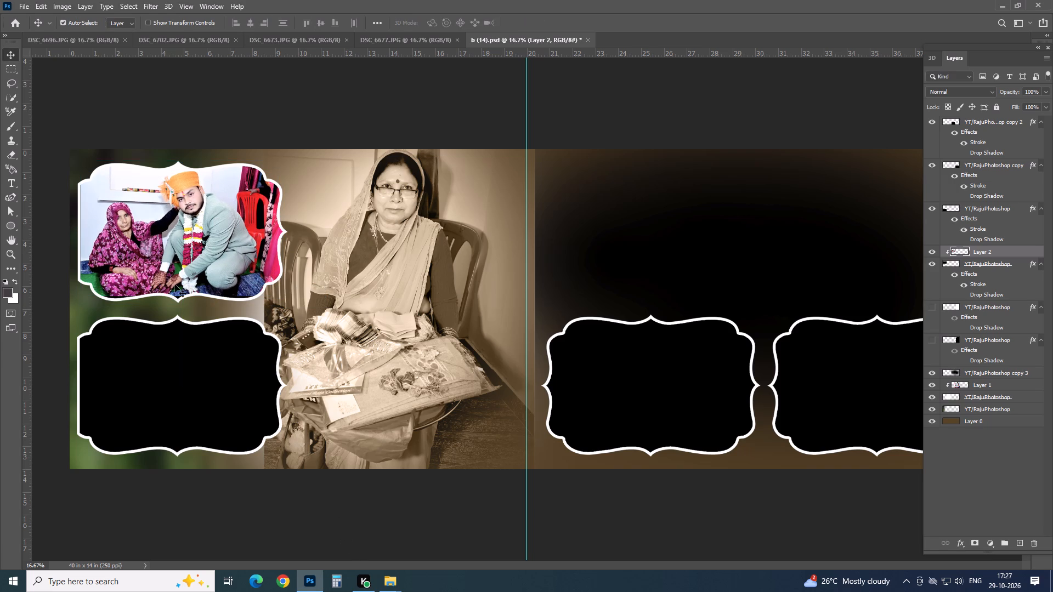
Review the open photos DSC_6702, DSC_6673, DSC_6677 and DSC_6696 as candidates for the remaining frames.
{"action": "left_click", "coordinate": [161, 41]}
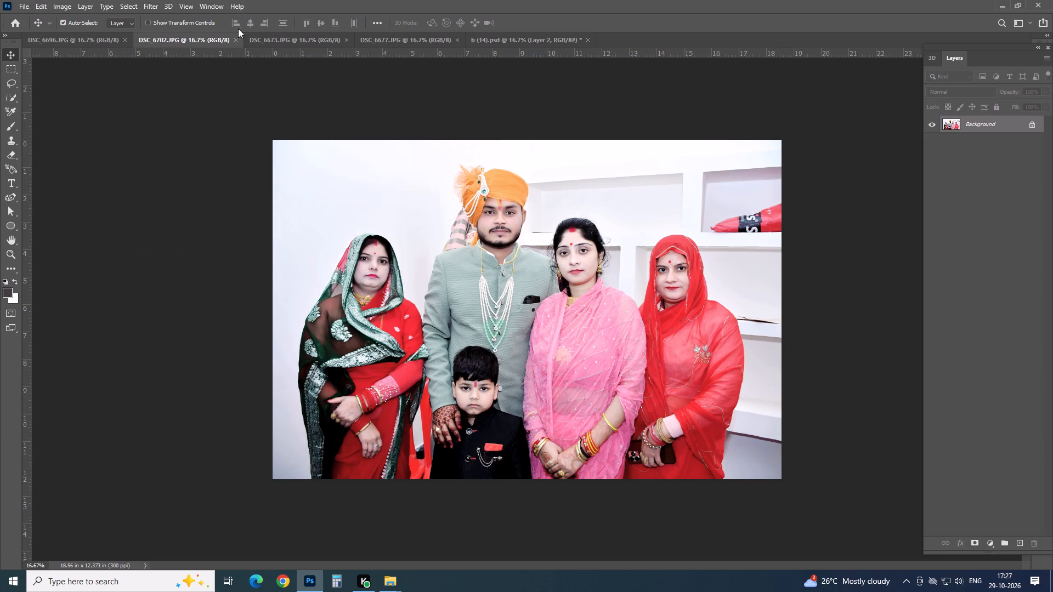
{"action": "left_click", "coordinate": [280, 53]}
{"action": "left_click", "coordinate": [284, 43]}
{"action": "left_click", "coordinate": [384, 40]}
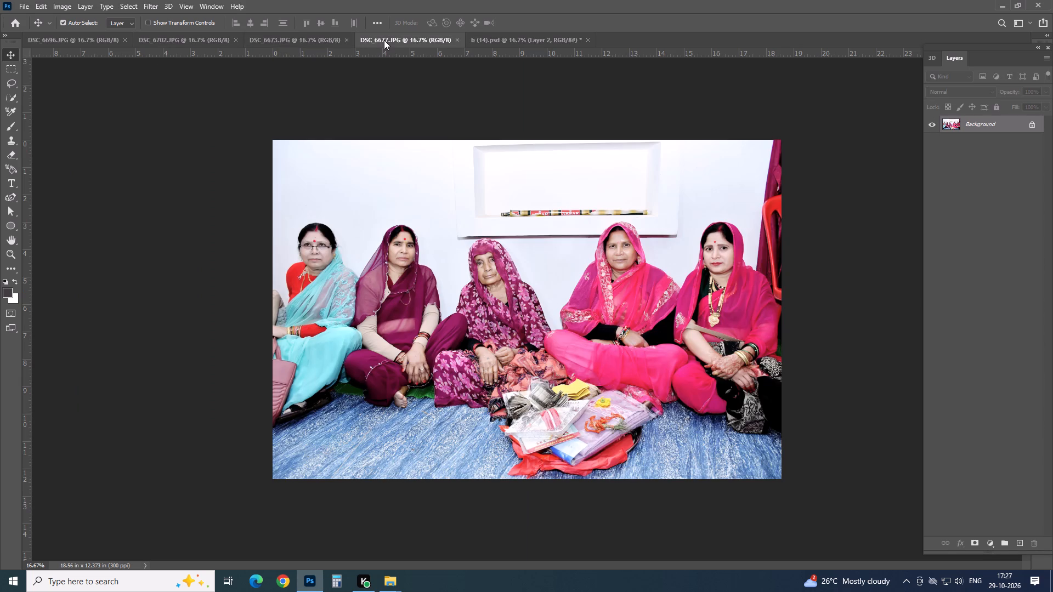
{"action": "left_click", "coordinate": [93, 44]}
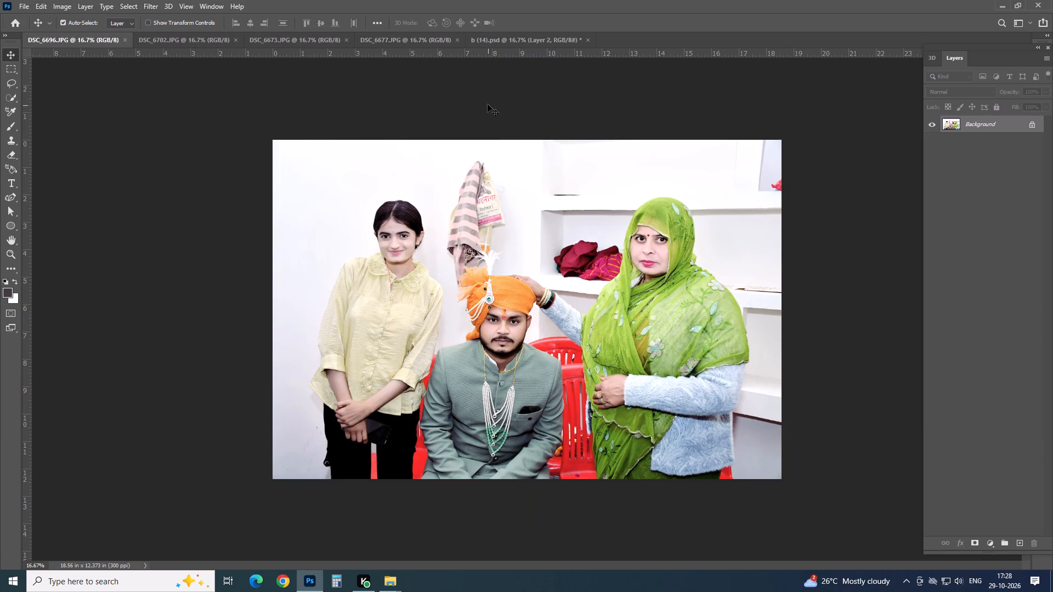
{"action": "left_click", "coordinate": [188, 42]}
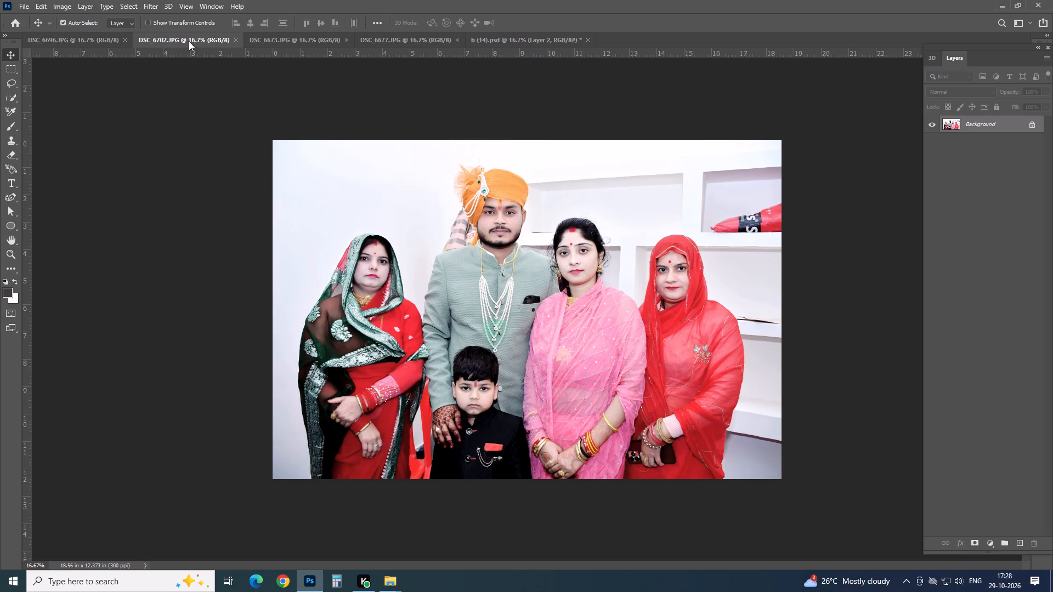
{"action": "left_click", "coordinate": [265, 34]}
{"action": "left_click", "coordinate": [397, 35]}
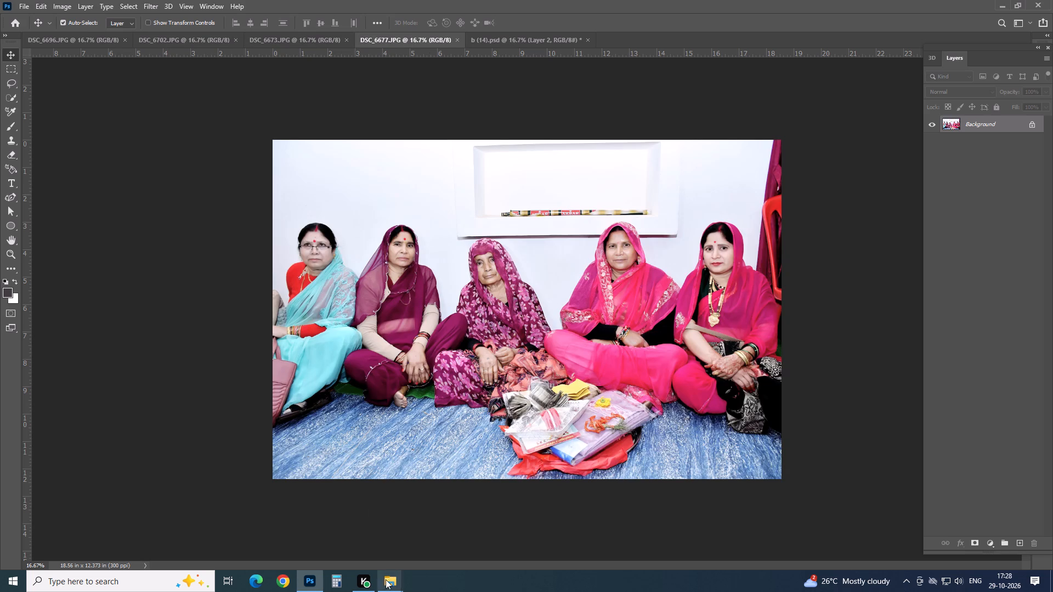
In File Explorer's 101D7500 folder, move the seven selected photos, DSC_6668 through DSC_6702, into New folder.
{"action": "left_click", "coordinate": [397, 586]}
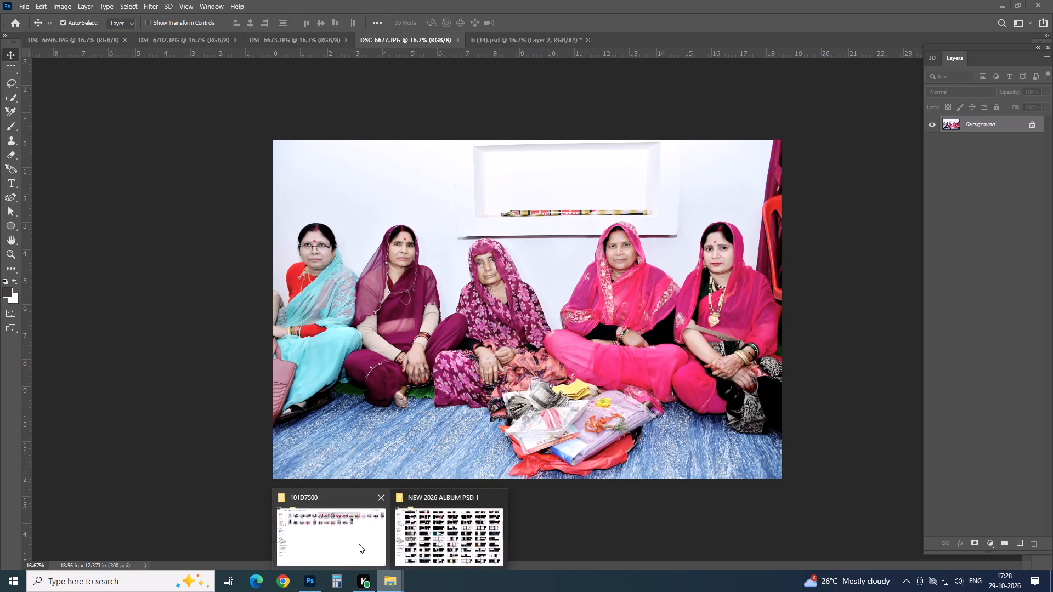
{"action": "left_click", "coordinate": [358, 543]}
{"action": "left_click_drag", "start_coordinate": [432, 84], "coordinate": [333, 93]}
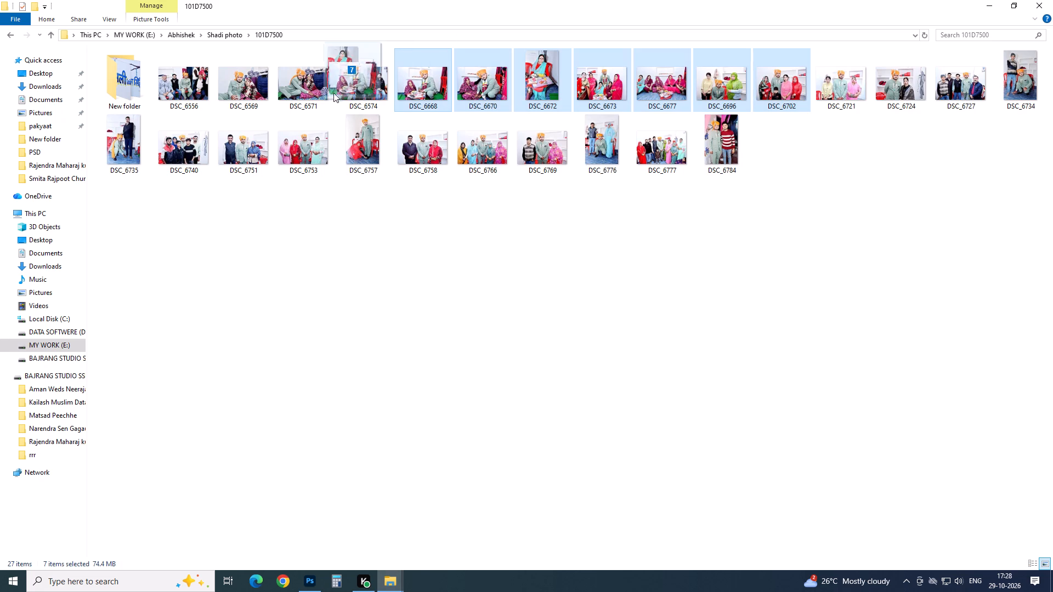
{"action": "left_click_drag", "start_coordinate": [333, 93], "coordinate": [113, 97]}
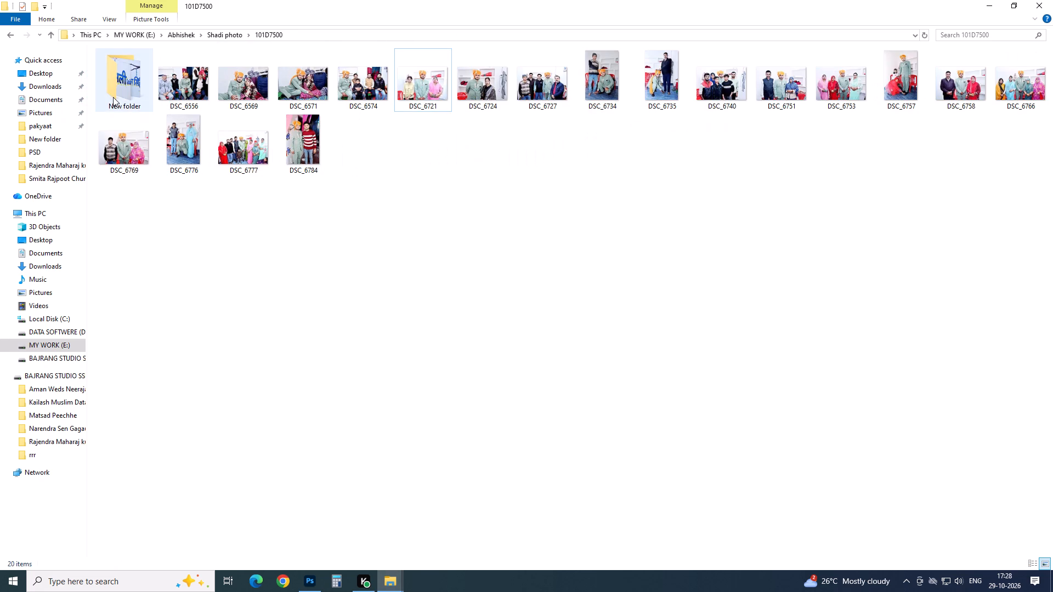
Open DSC_6668 from New folder in Photoshop as a separate document.
{"action": "double_click", "coordinate": [121, 90]}
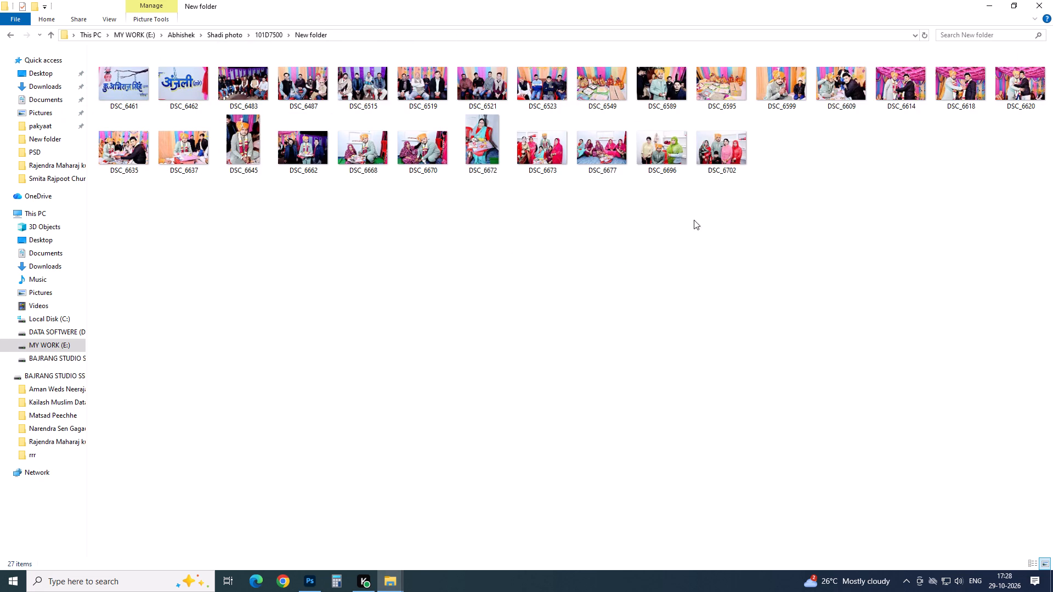
{"action": "left_click", "coordinate": [365, 153]}
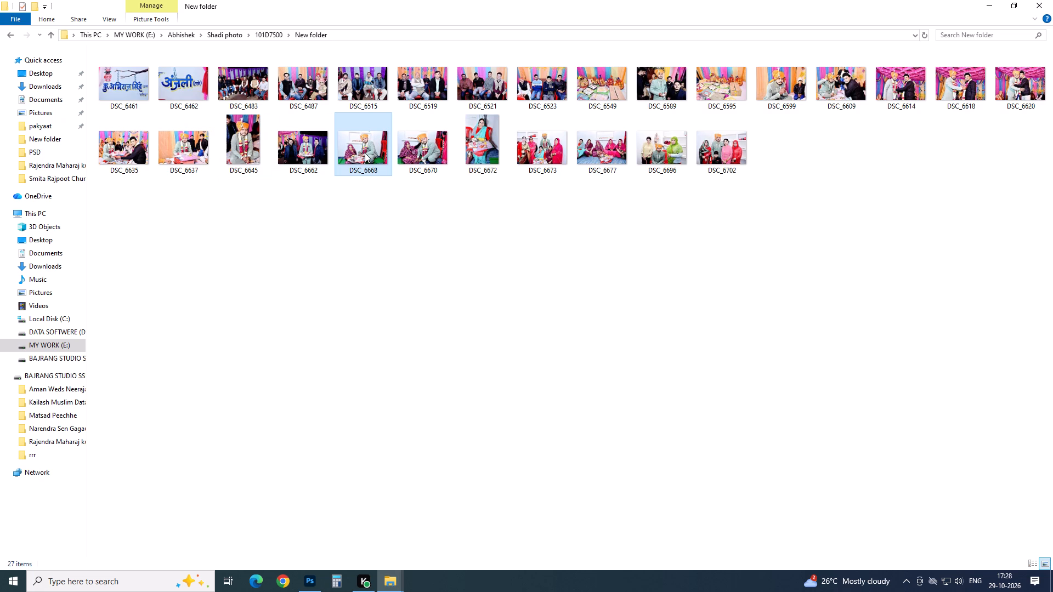
{"action": "left_click_drag", "start_coordinate": [361, 138], "coordinate": [362, 229]}
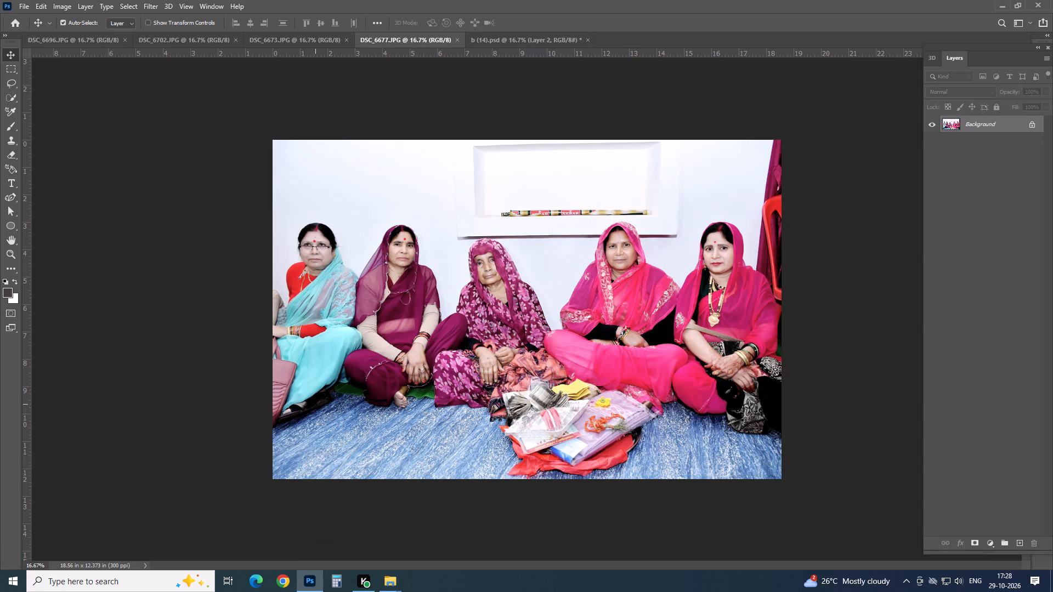
{"action": "left_click_drag", "start_coordinate": [362, 229], "coordinate": [649, 37]}
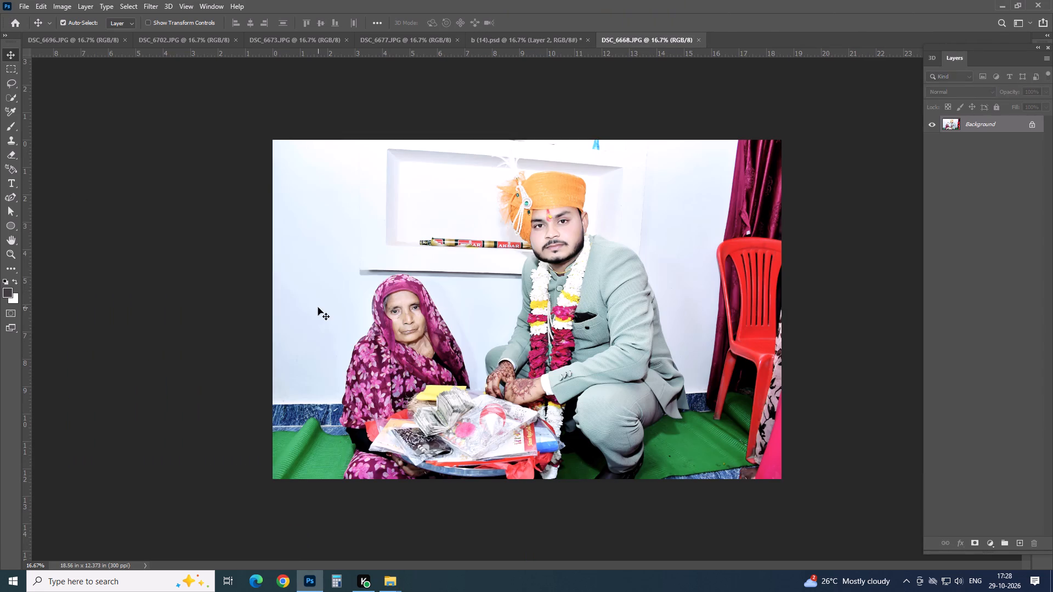
Paste the copied DSC_6670 photo into b (14) and clip it to the left page's lower frame.
{"action": "left_click", "coordinate": [490, 41]}
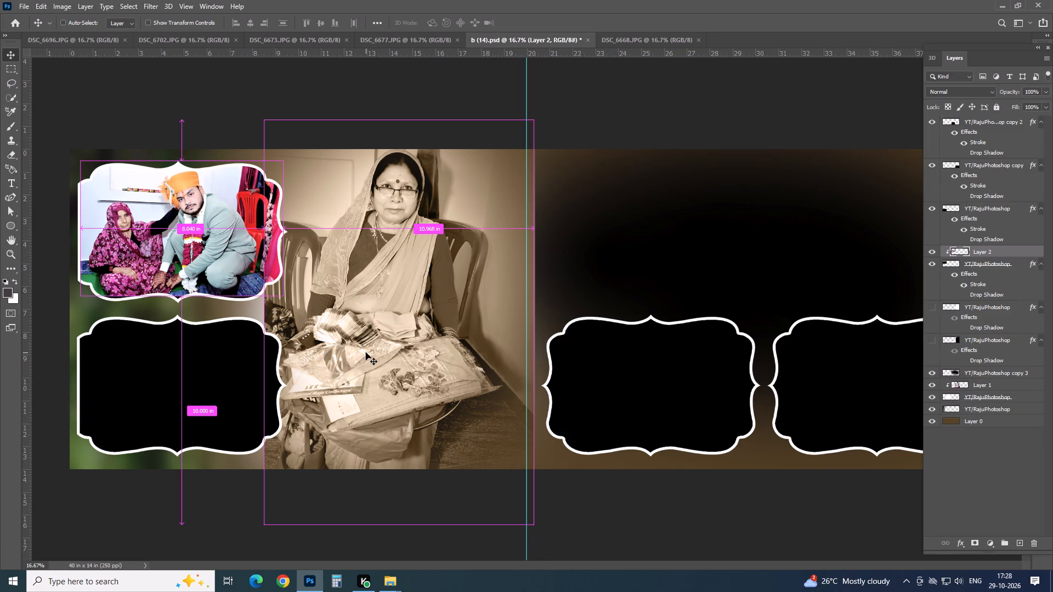
{"action": "left_click", "coordinate": [207, 384]}
{"action": "key", "text": "ctrl+v"}
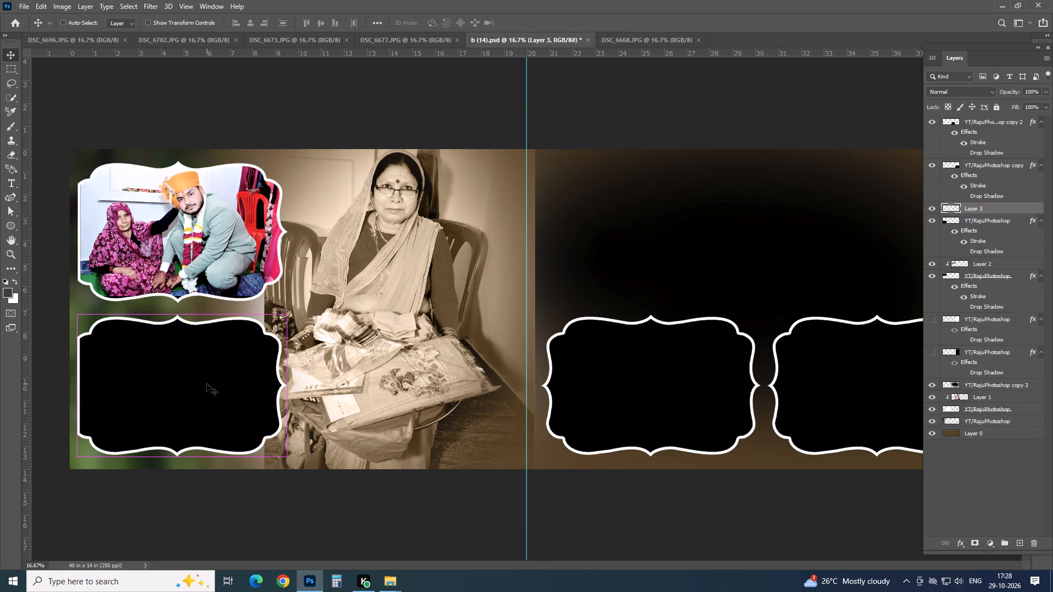
{"action": "key", "text": "ctrl+alt+g"}
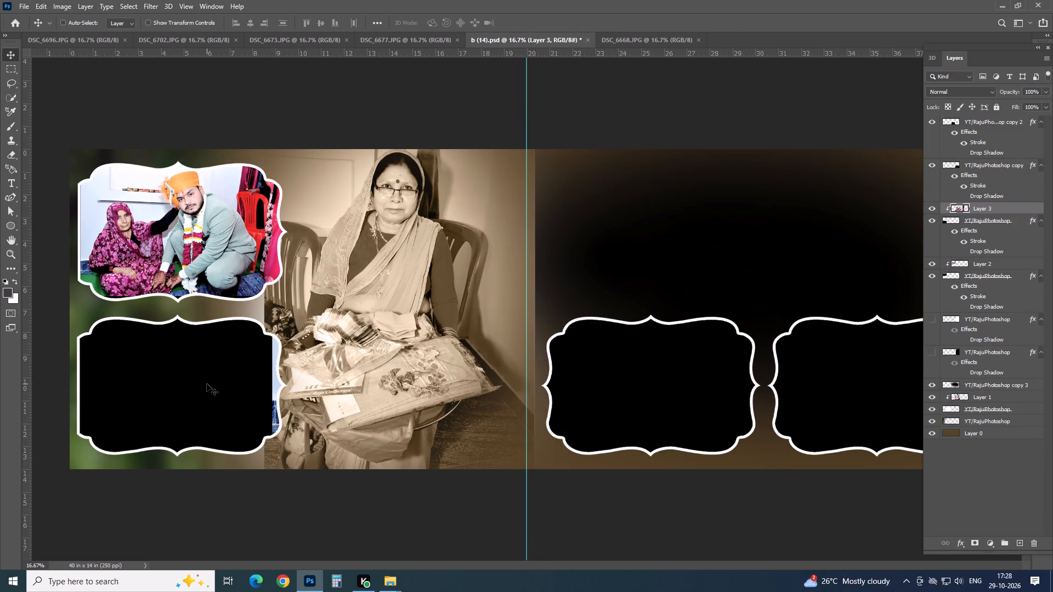
Scale the lower-frame DSC_6670 photo to about 41% and move it over the left page's lower frame.
{"action": "key", "text": "ctrl+t"}
{"action": "left_click_drag", "start_coordinate": [427, 373], "coordinate": [191, 425]}
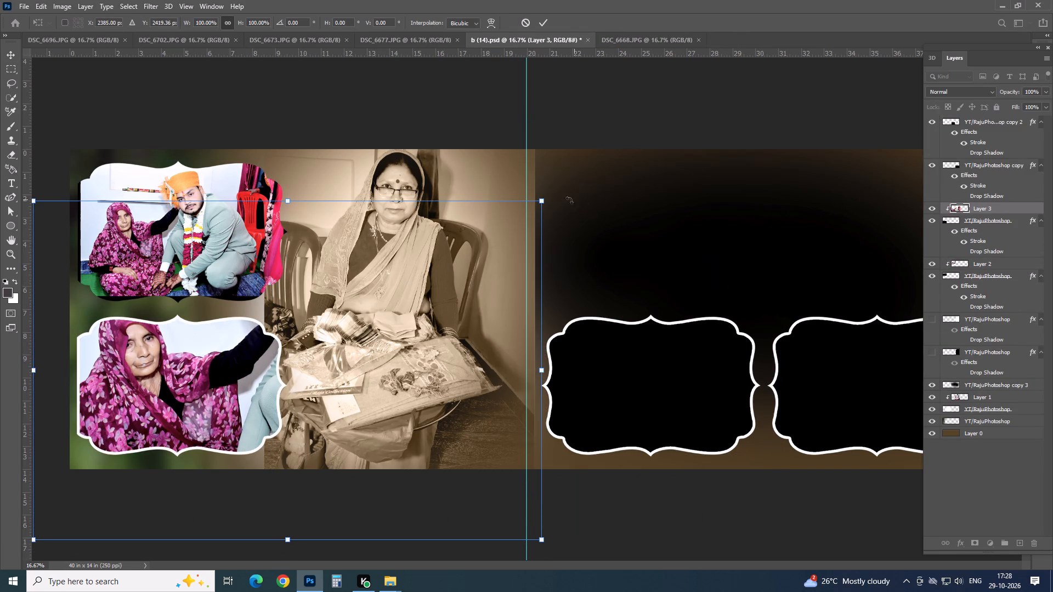
{"action": "left_click_drag", "start_coordinate": [541, 201], "coordinate": [253, 480]}
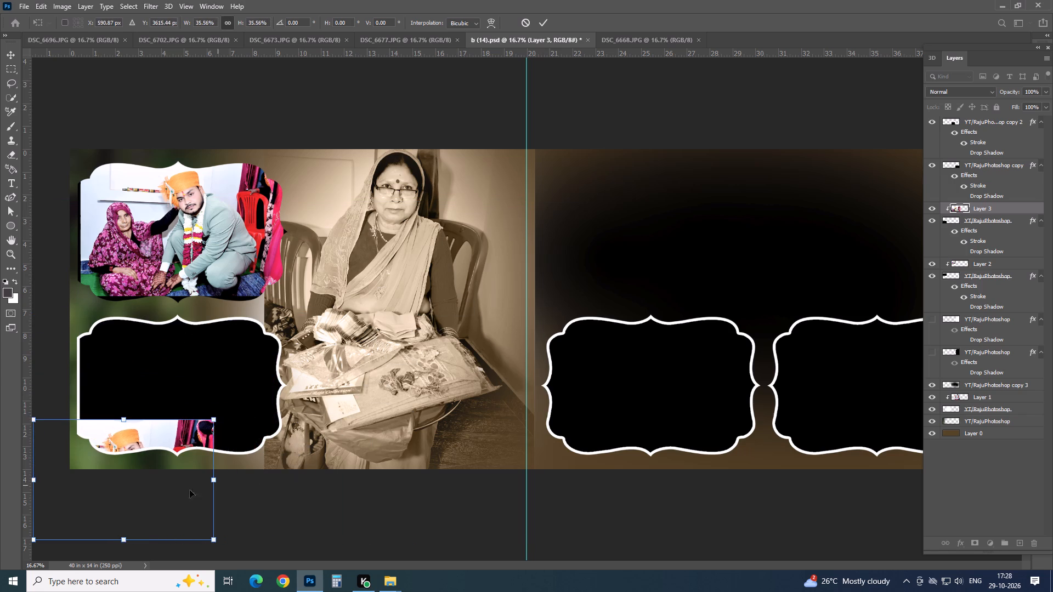
{"action": "left_click_drag", "start_coordinate": [120, 497], "coordinate": [166, 401]}
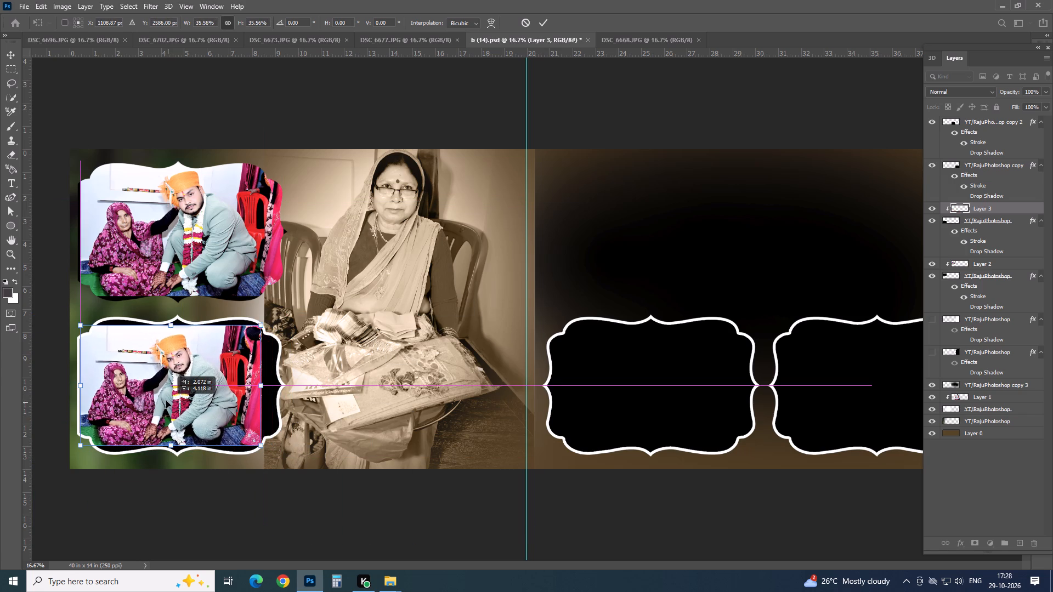
{"action": "left_click_drag", "start_coordinate": [166, 401], "coordinate": [166, 396]}
{"action": "left_click_drag", "start_coordinate": [259, 443], "coordinate": [278, 464]}
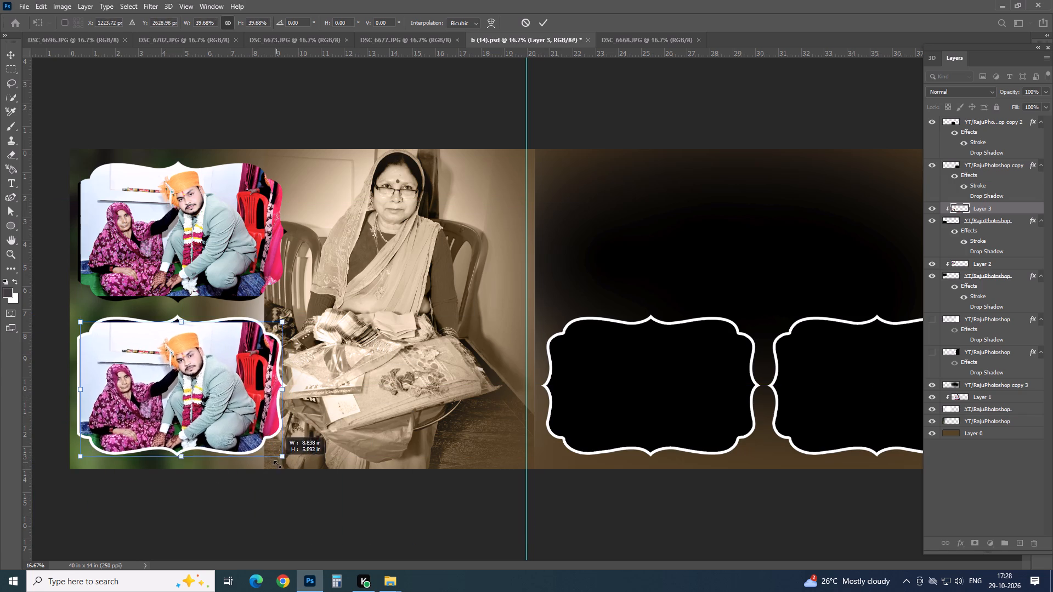
{"action": "left_click_drag", "start_coordinate": [278, 464], "coordinate": [282, 469]}
{"action": "left_click_drag", "start_coordinate": [229, 414], "coordinate": [225, 404]}
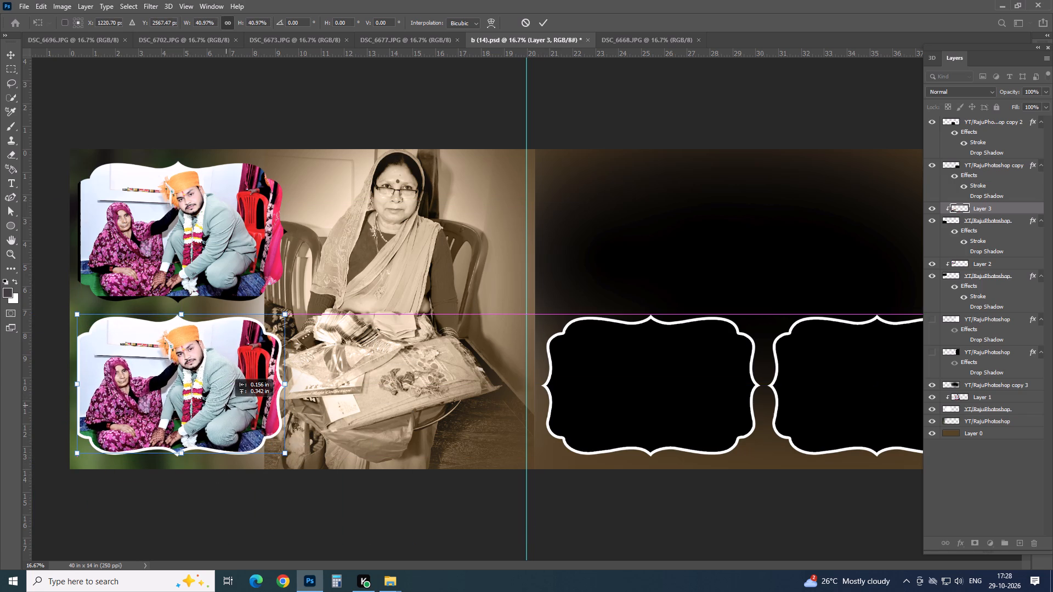
{"action": "left_click_drag", "start_coordinate": [225, 404], "coordinate": [225, 403]}
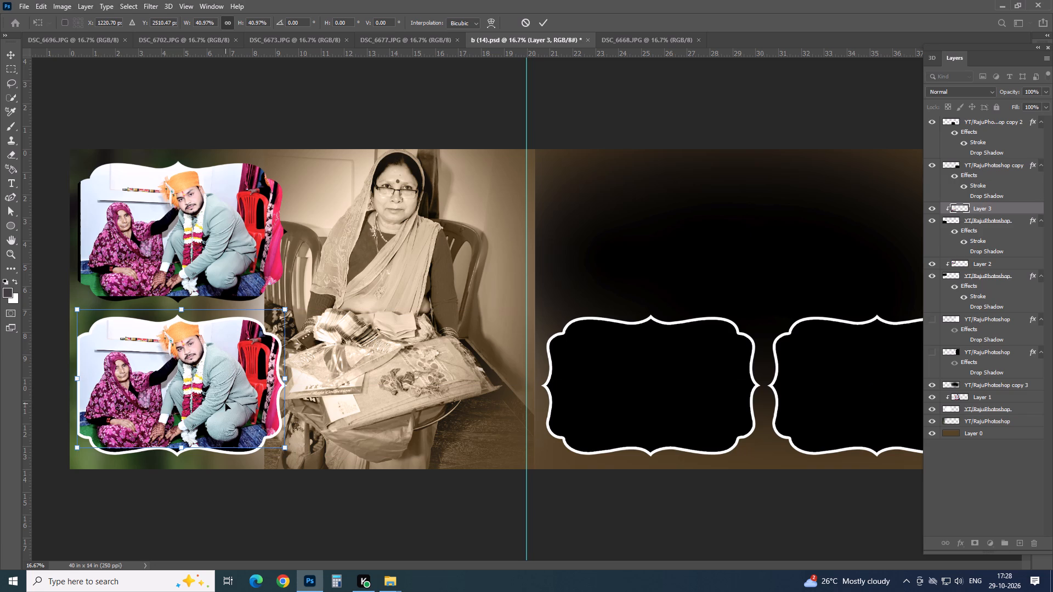
Nudge the scaled DSC_6670 photo slightly down and left so it covers the lower frame, and apply the transform.
{"action": "key", "text": "Up"}
{"action": "key", "text": "Down"}
{"action": "key", "text": "Down"}
{"action": "key", "text": "Down"}
{"action": "key", "text": "Down"}
{"action": "key", "text": "Down"}
{"action": "key", "text": "Down"}
{"action": "key", "text": "Down"}
{"action": "key", "text": "Down"}
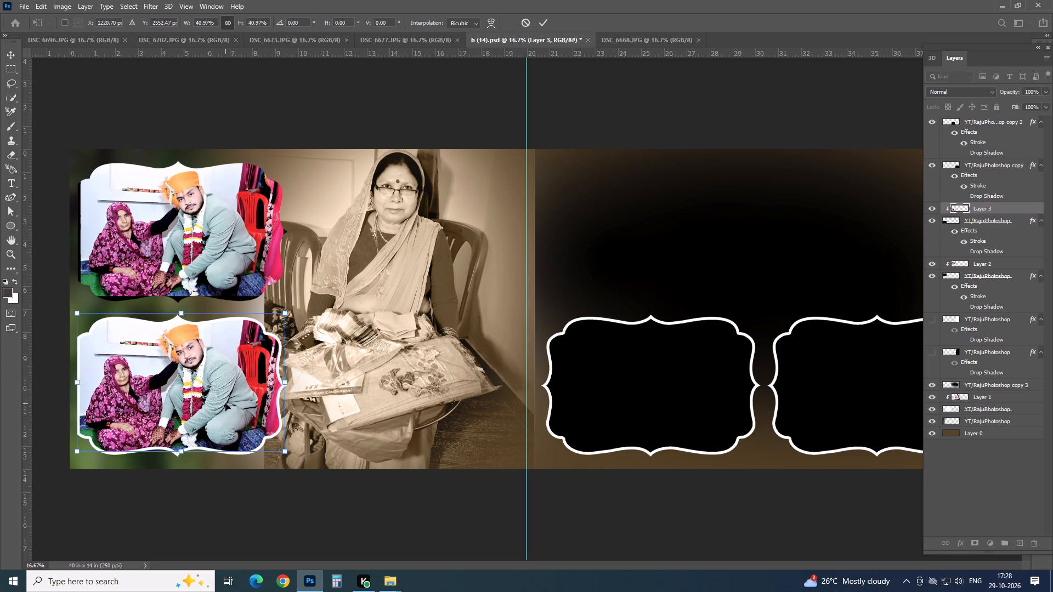
{"action": "key", "text": "Right"}
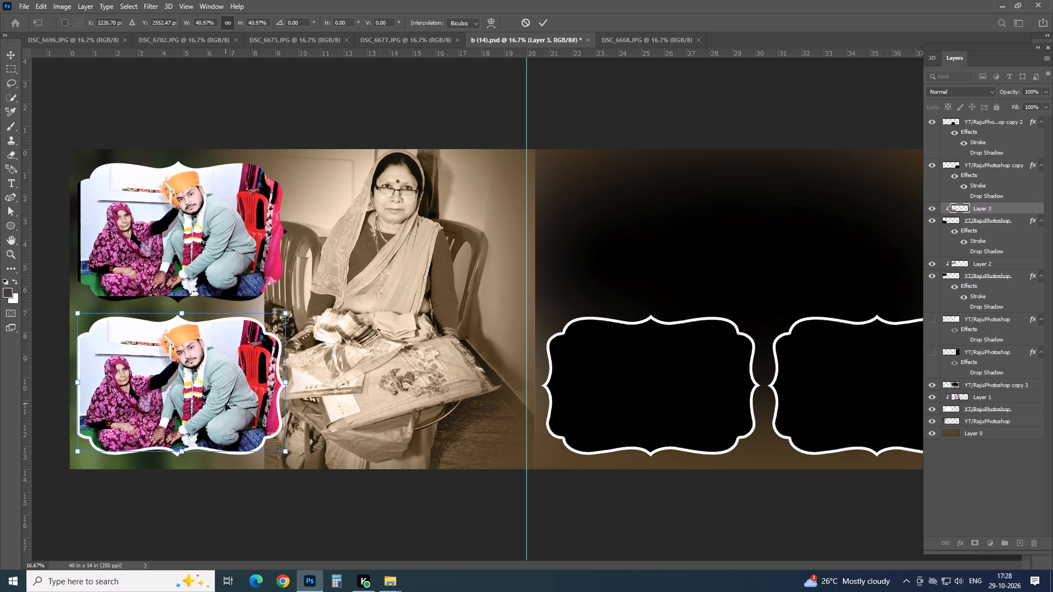
{"action": "key", "text": "Left"}
{"action": "key", "text": "Left"}
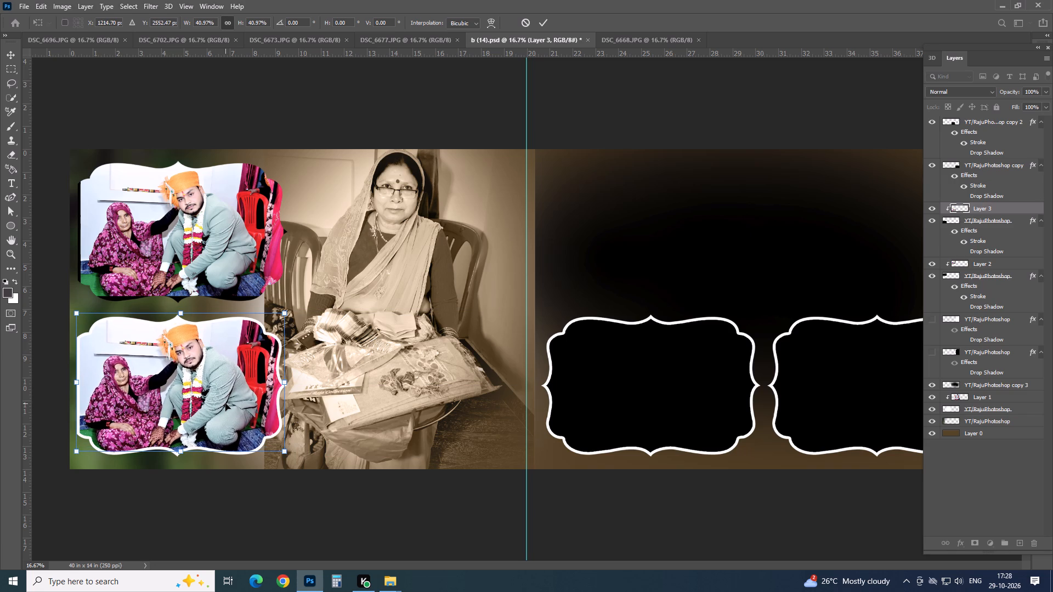
{"action": "key", "text": "Return"}
Delete the duplicate DSC_6670 photo layer from the left page's upper frame.
{"action": "left_click", "coordinate": [212, 226]}
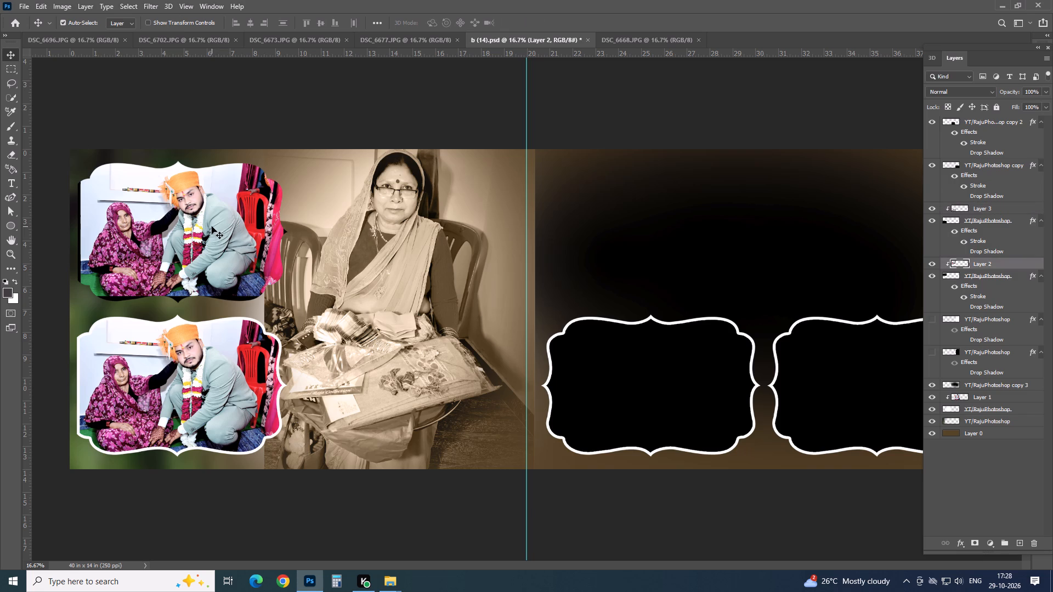
{"action": "key", "text": "Delete"}
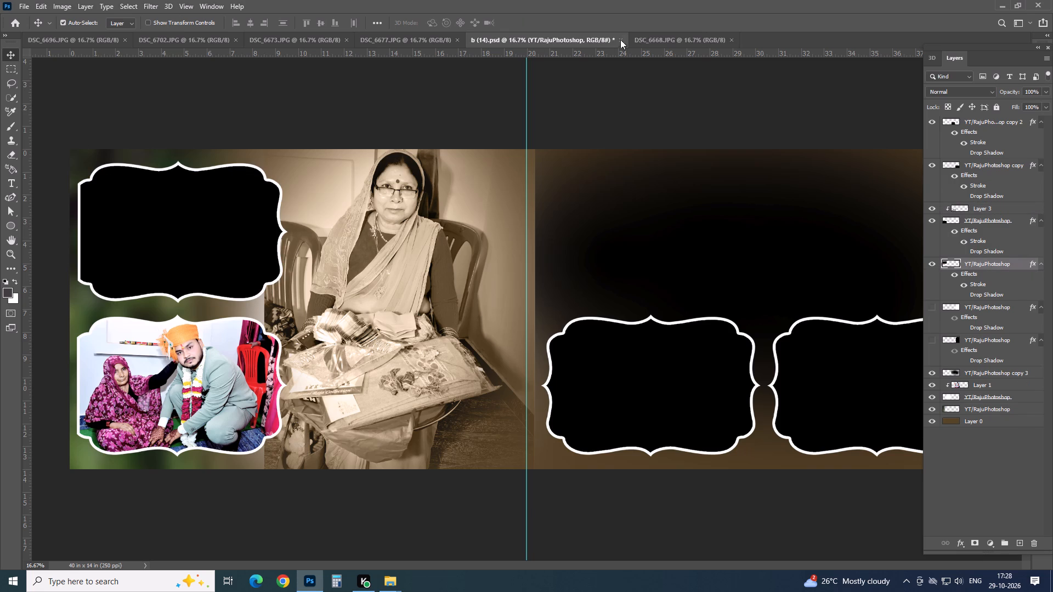
Copy the entire DSC_6668 photo and close its document, leaving the original image intact.
{"action": "left_click", "coordinate": [646, 36]}
{"action": "key", "text": "ctrl+a"}
{"action": "key", "text": "ctrl+x"}
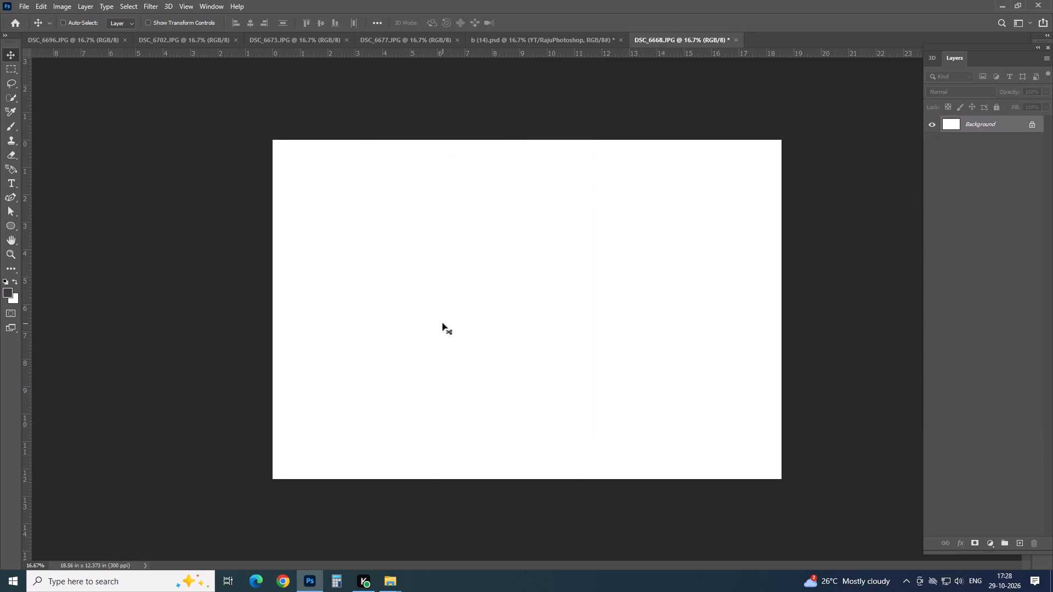
{"action": "key", "text": "ctrl+z"}
{"action": "key", "text": "ctrl+c"}
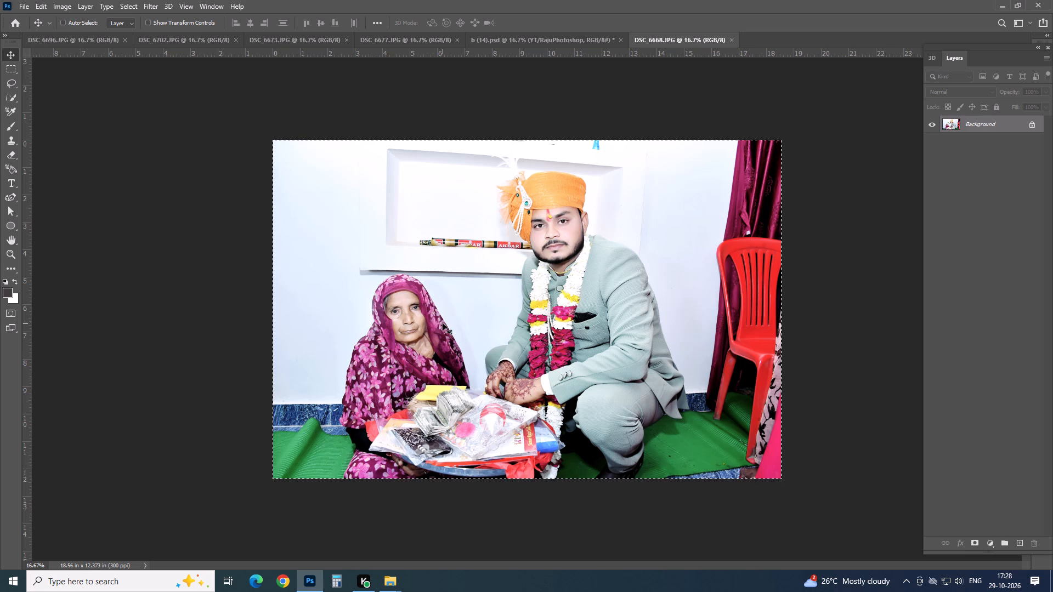
{"action": "key", "text": "ctrl+w"}
Paste the DSC_6668 photo into b (14) and clip it to the left page's empty upper frame.
{"action": "left_click", "coordinate": [212, 213]}
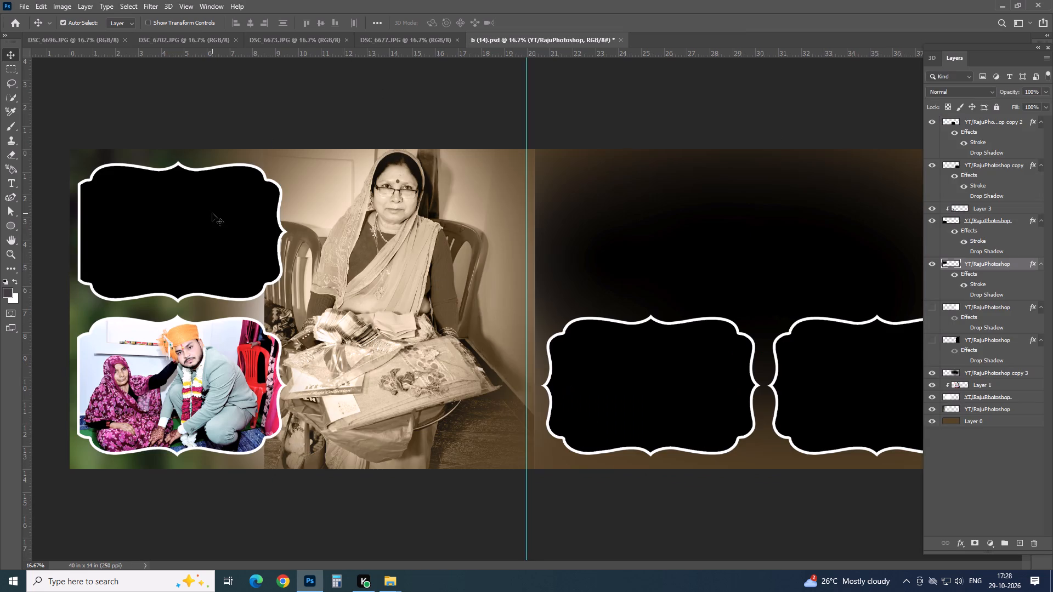
{"action": "key", "text": "ctrl+v"}
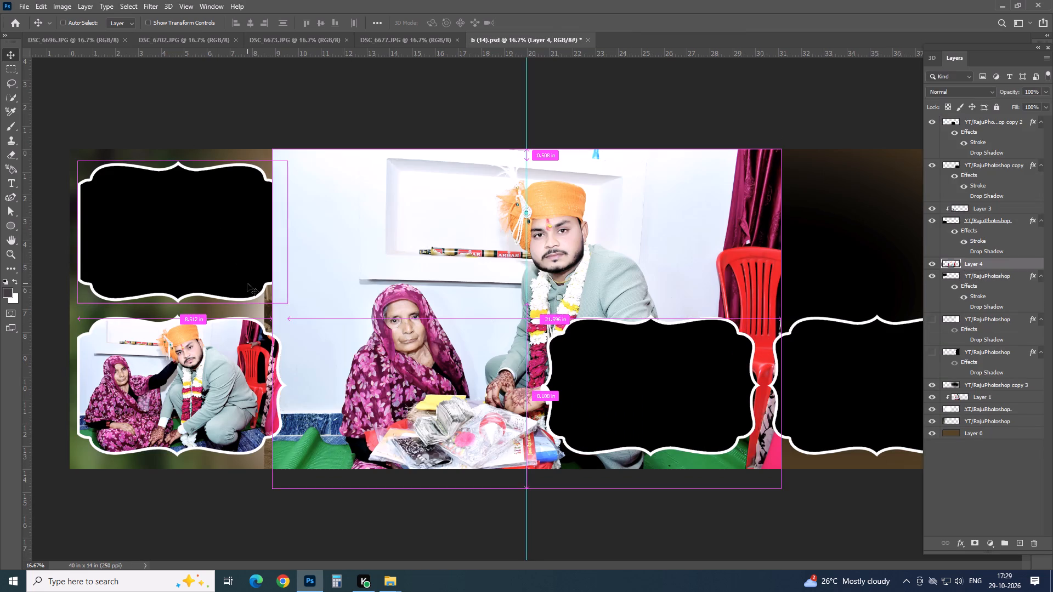
{"action": "key", "text": "ctrl+alt+g"}
Scale the DSC_6668 photo to about 42% and position it to fill the left page's upper frame.
{"action": "key", "text": "ctrl+t"}
{"action": "left_click_drag", "start_coordinate": [499, 293], "coordinate": [280, 253]}
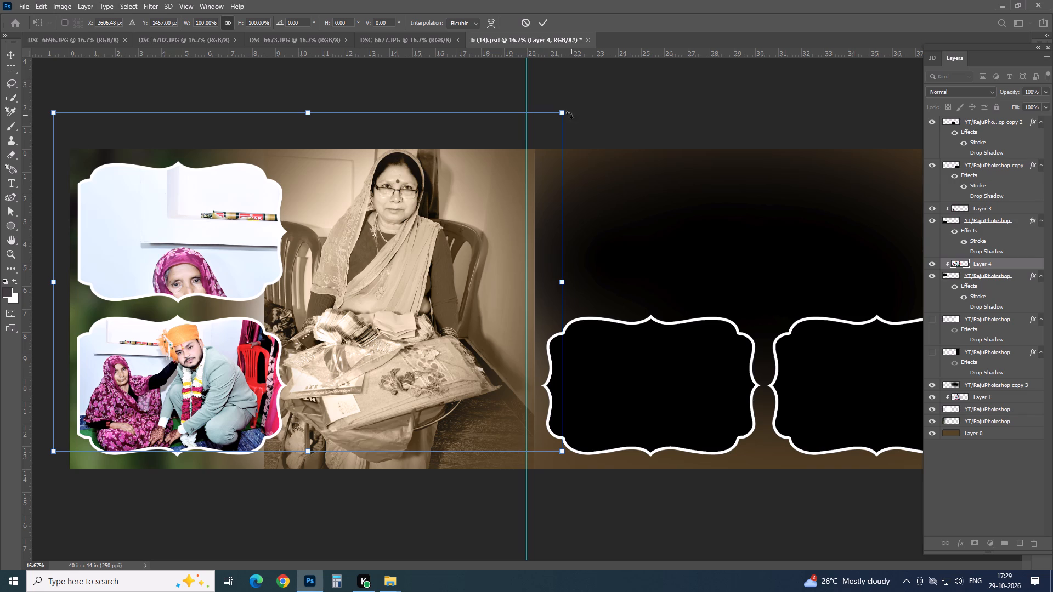
{"action": "left_click_drag", "start_coordinate": [557, 115], "coordinate": [534, 146]}
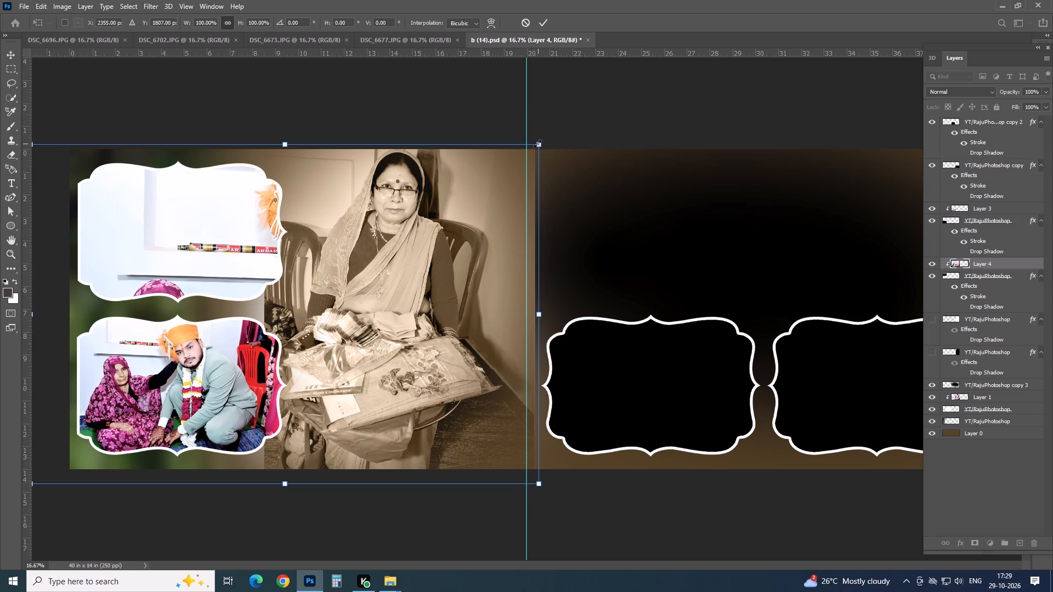
{"action": "left_click_drag", "start_coordinate": [537, 143], "coordinate": [282, 431]}
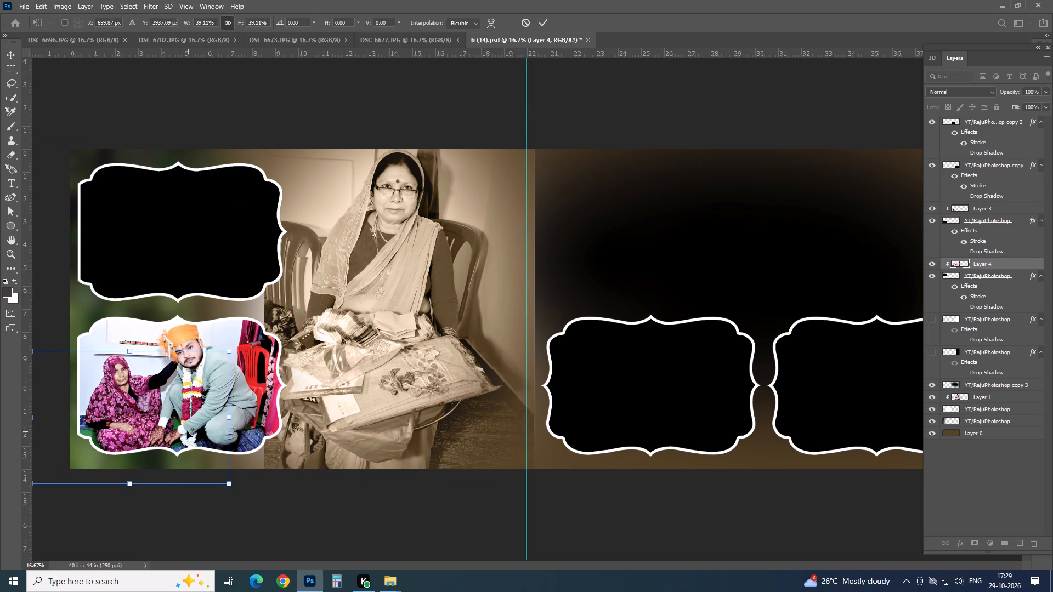
{"action": "left_click_drag", "start_coordinate": [186, 431], "coordinate": [241, 238]}
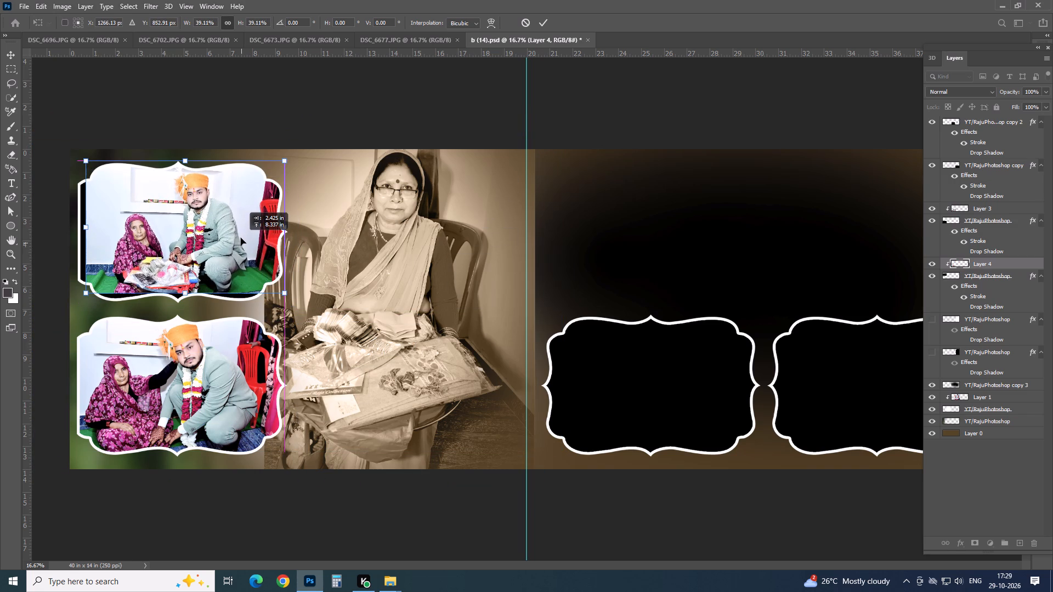
{"action": "left_click_drag", "start_coordinate": [241, 238], "coordinate": [236, 235]}
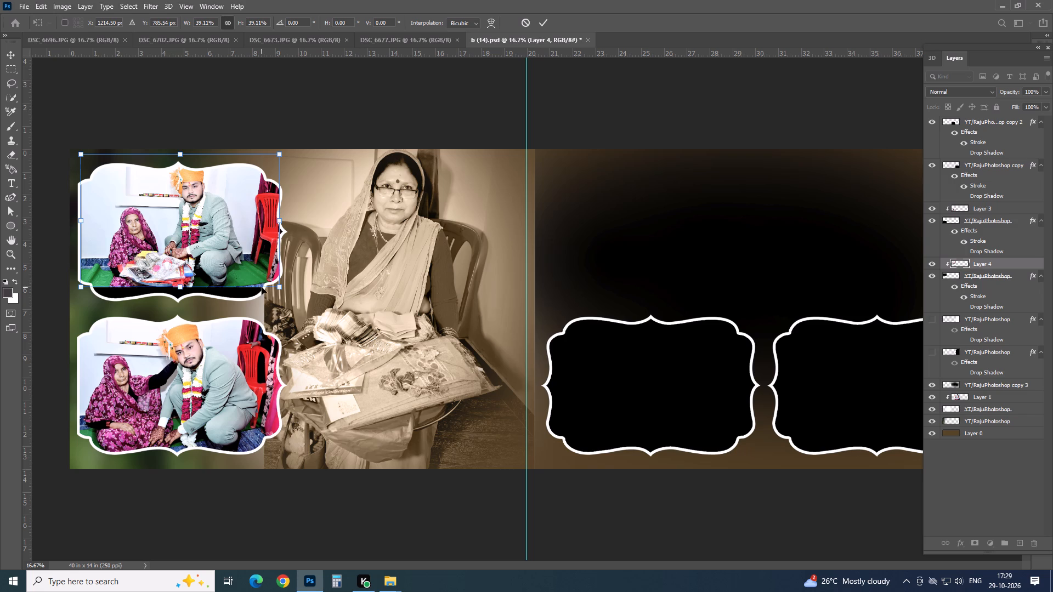
{"action": "left_click_drag", "start_coordinate": [281, 288], "coordinate": [292, 308]}
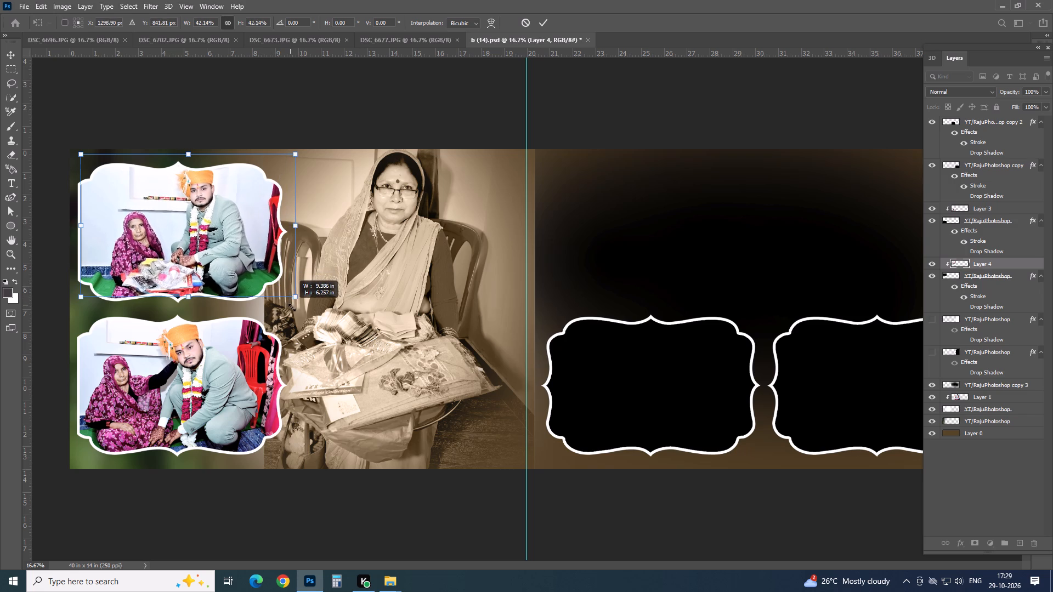
{"action": "left_click_drag", "start_coordinate": [292, 308], "coordinate": [292, 308]}
{"action": "left_click_drag", "start_coordinate": [246, 241], "coordinate": [241, 241]}
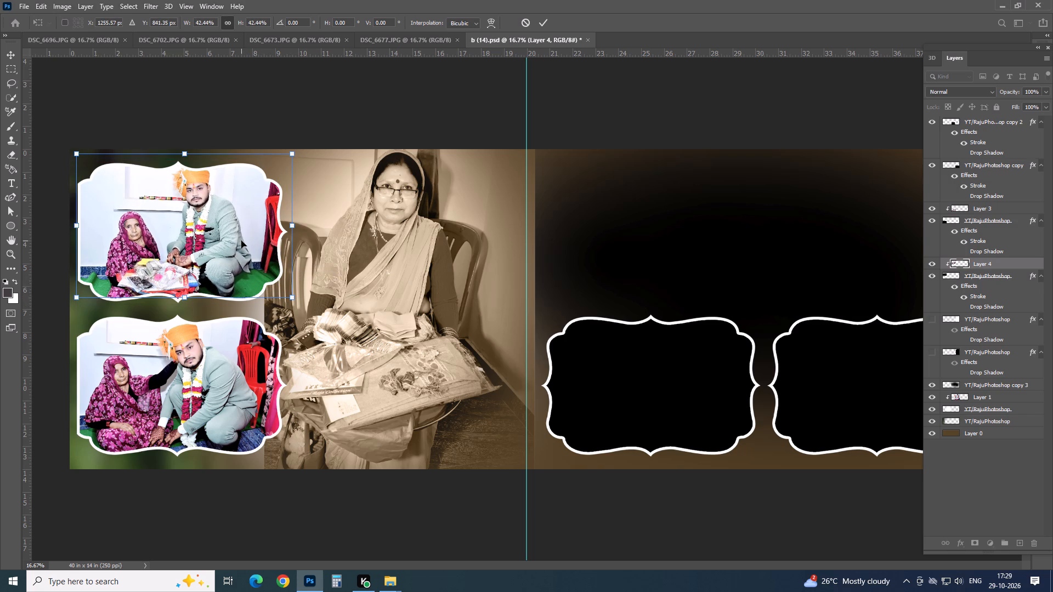
{"action": "key", "text": "Return"}
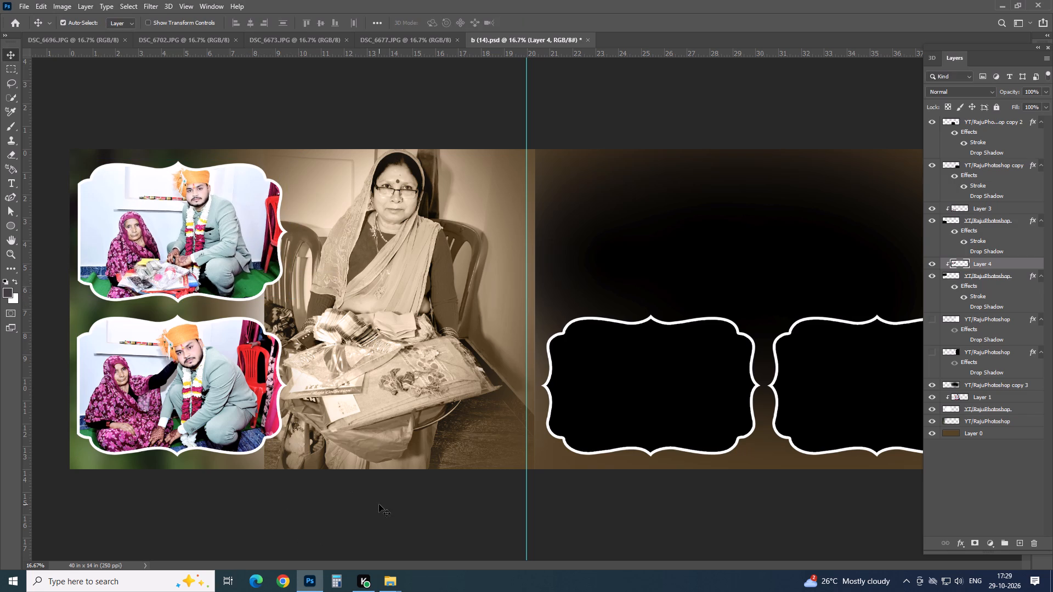
Compare the open photos DSC_6673 and DSC_6677, copy the entire DSC_6677 photo and close its document.
{"action": "left_click", "coordinate": [371, 37]}
{"action": "left_click", "coordinate": [322, 37]}
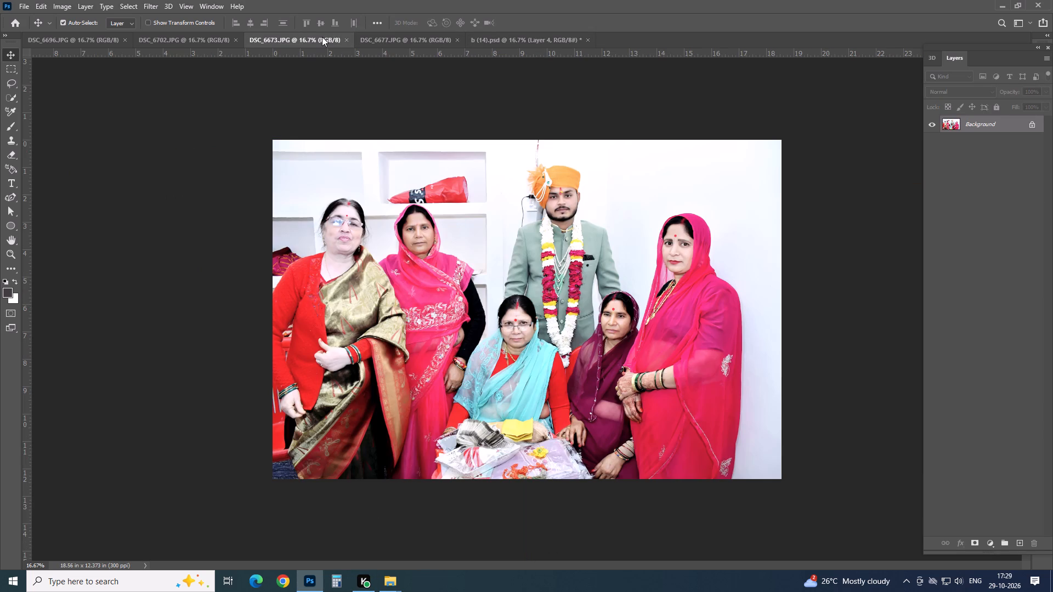
{"action": "left_click", "coordinate": [375, 38]}
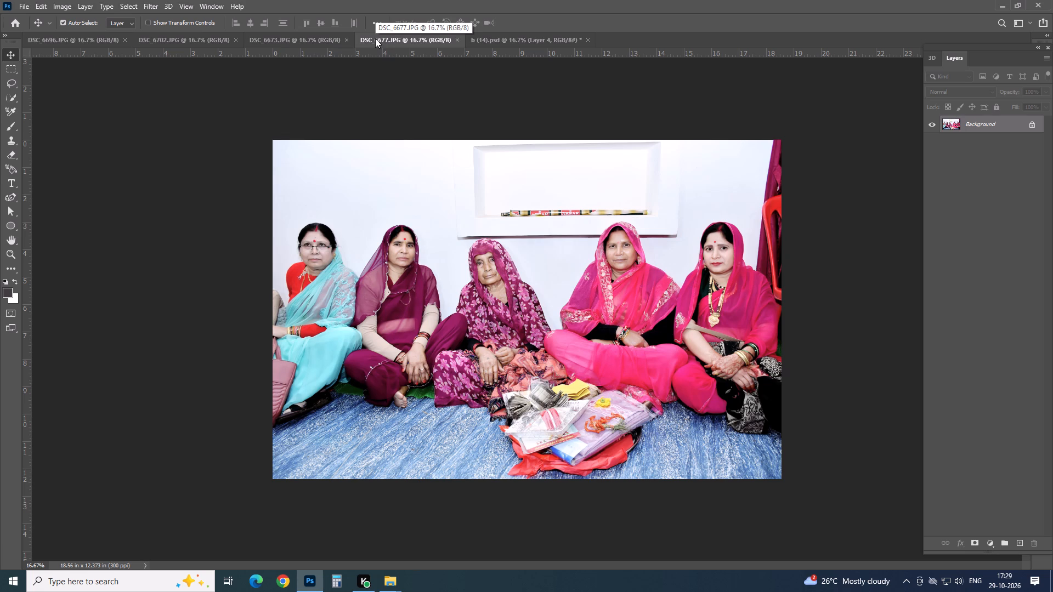
{"action": "key", "text": "ctrl+a"}
{"action": "key", "text": "ctrl+c"}
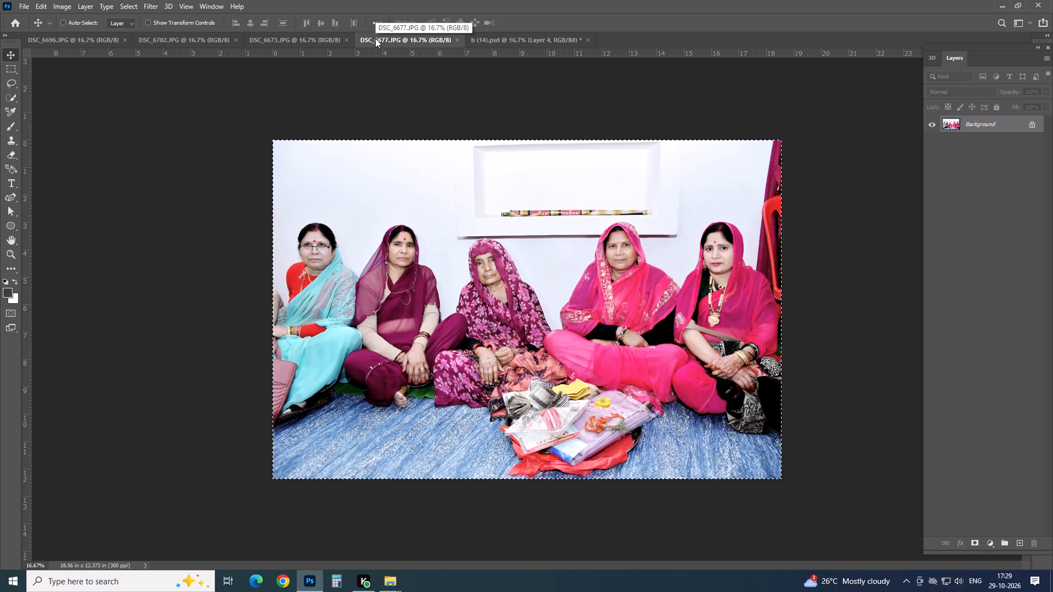
{"action": "key", "text": "ctrl+w"}
Paste the DSC_6677 photo into b (14) and clip it to the right page's large faded background shape.
{"action": "left_click", "coordinate": [415, 36]}
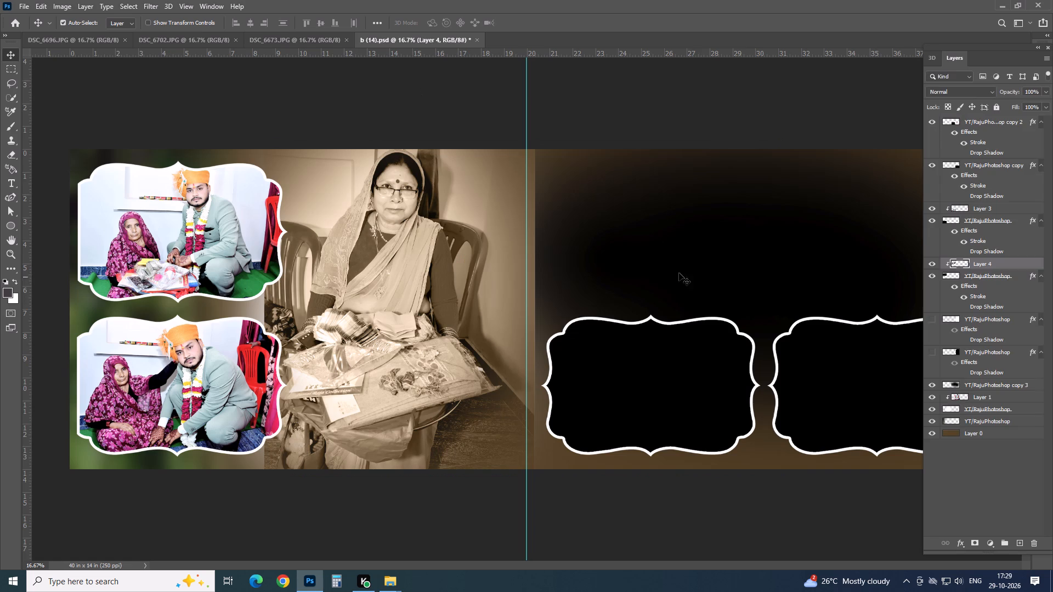
{"action": "left_click", "coordinate": [701, 267]}
{"action": "key", "text": "ctrl+v"}
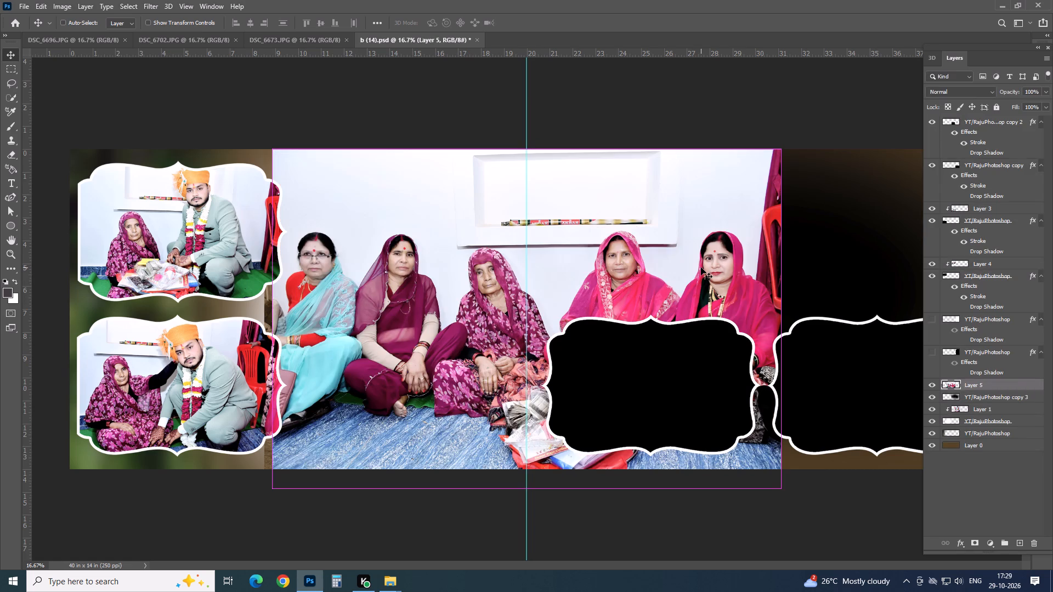
{"action": "key", "text": "ctrl+alt+g"}
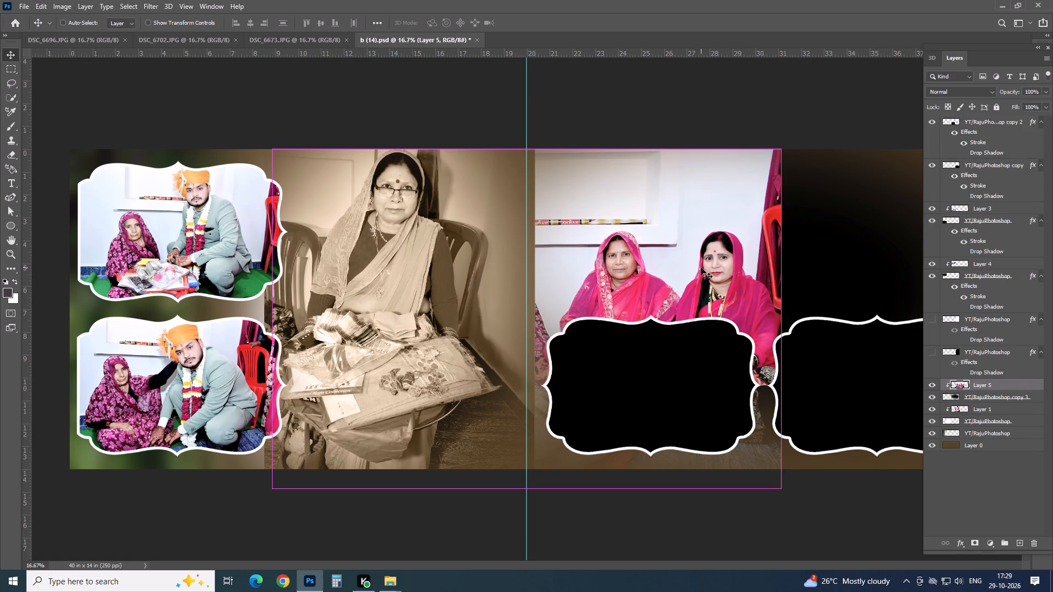
Move the DSC_6677 group photo at full size onto b (14)'s right page, aligned to the centre guide.
{"action": "key", "text": "ctrl+t"}
{"action": "left_click_drag", "start_coordinate": [711, 262], "coordinate": [948, 234]}
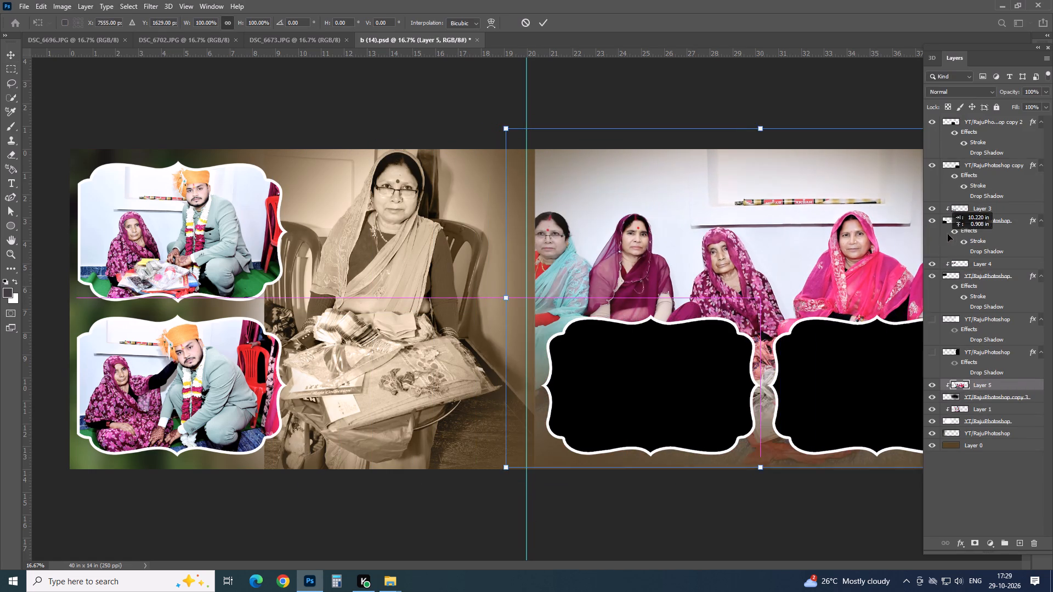
{"action": "left_click_drag", "start_coordinate": [948, 234], "coordinate": [963, 181]}
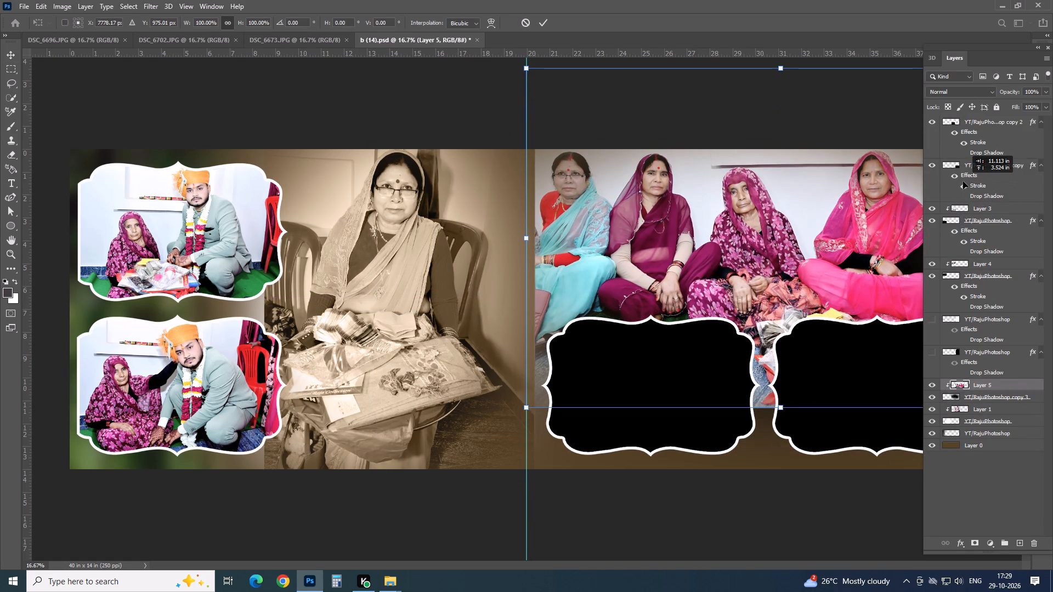
{"action": "left_click_drag", "start_coordinate": [963, 181], "coordinate": [963, 196]}
{"action": "key", "text": "ctrl+minus"}
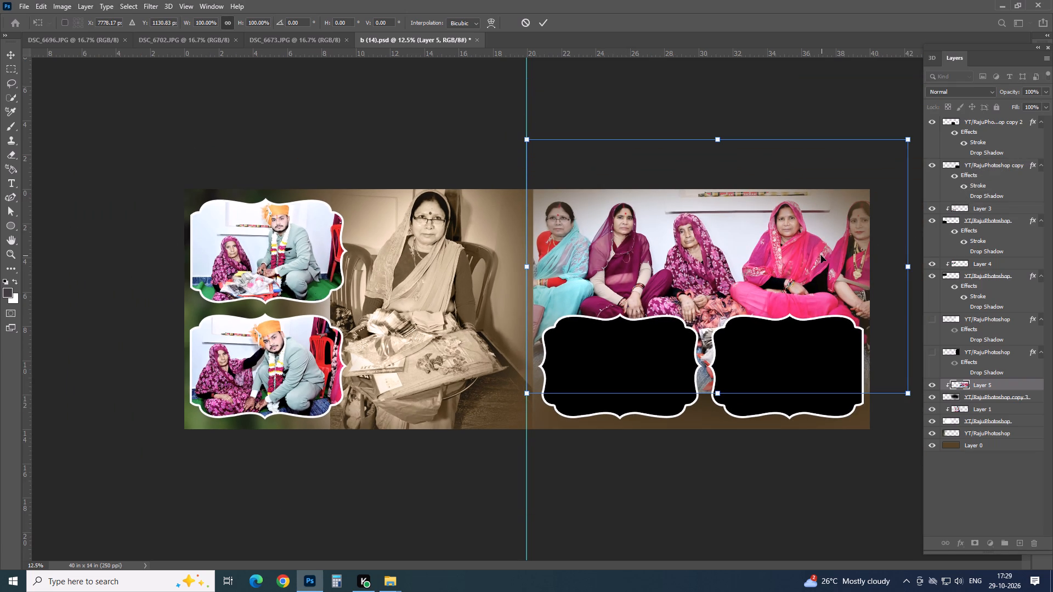
{"action": "left_click_drag", "start_coordinate": [821, 255], "coordinate": [821, 282]}
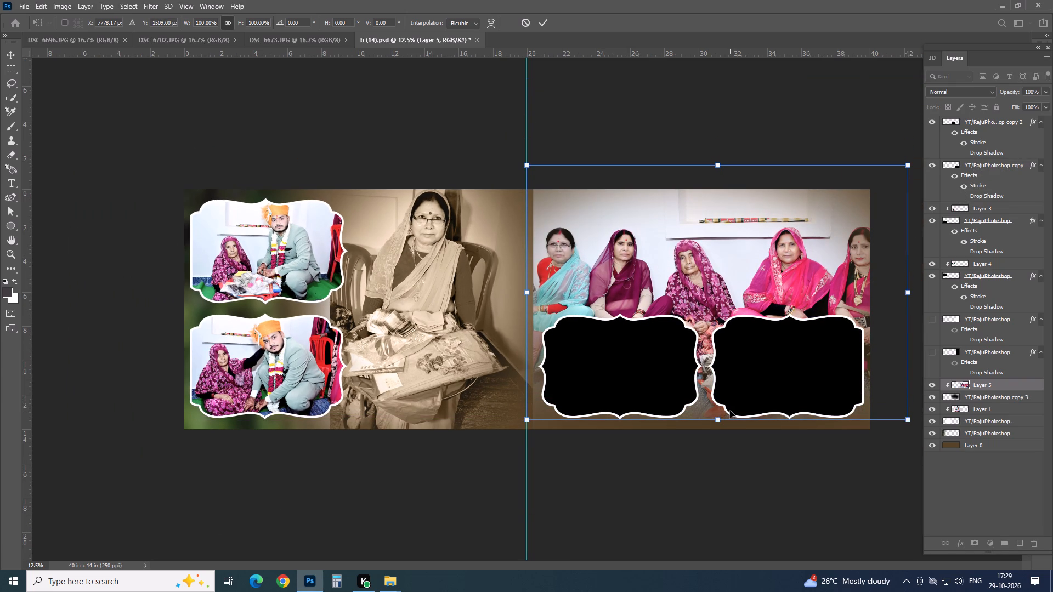
{"action": "key", "text": "Return"}
Delete the two empty ornamental frames from the lower half of the right page.
{"action": "left_click", "coordinate": [696, 360]}
{"action": "key", "text": "Delete"}
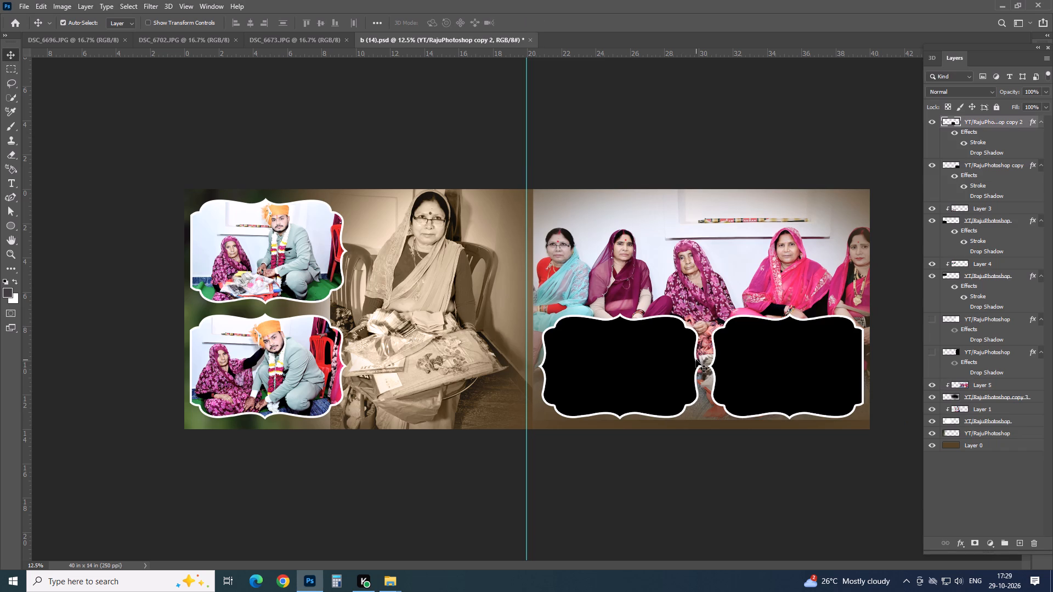
{"action": "left_click", "coordinate": [711, 364]}
{"action": "key", "text": "Delete"}
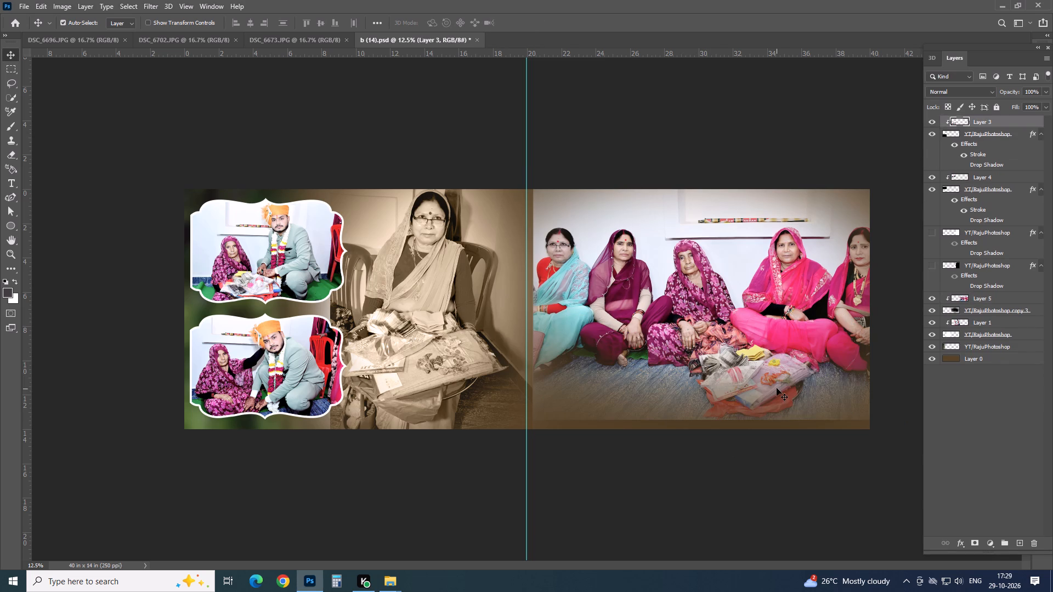
Scale the DSC_6677 group photo to about 90% and position it so all five women fit across the right page.
{"action": "left_click_drag", "start_coordinate": [778, 387], "coordinate": [777, 395]}
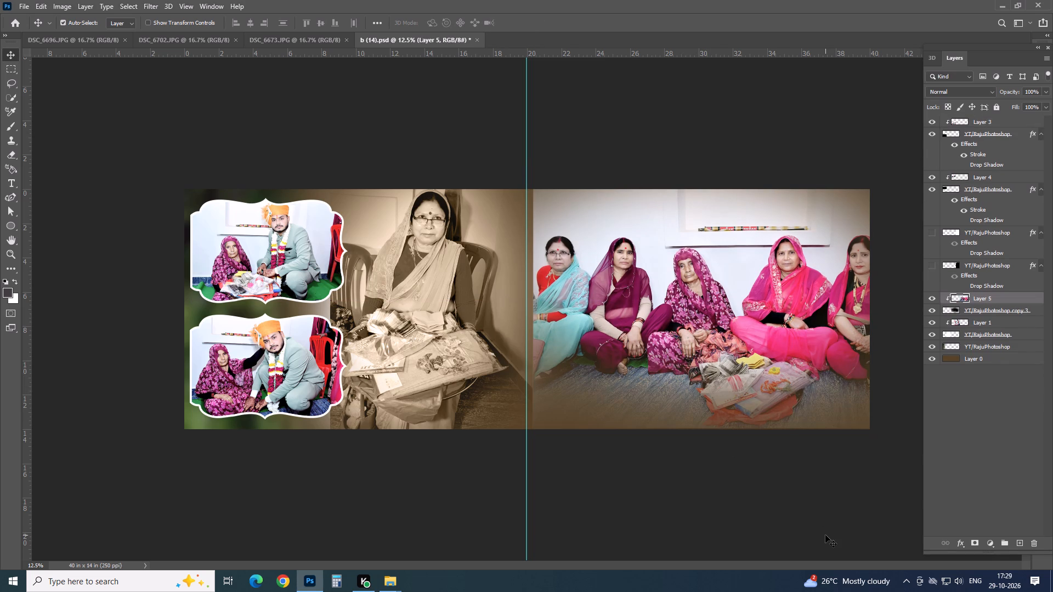
{"action": "left_click", "coordinate": [826, 392]}
{"action": "key", "text": "ctrl+t"}
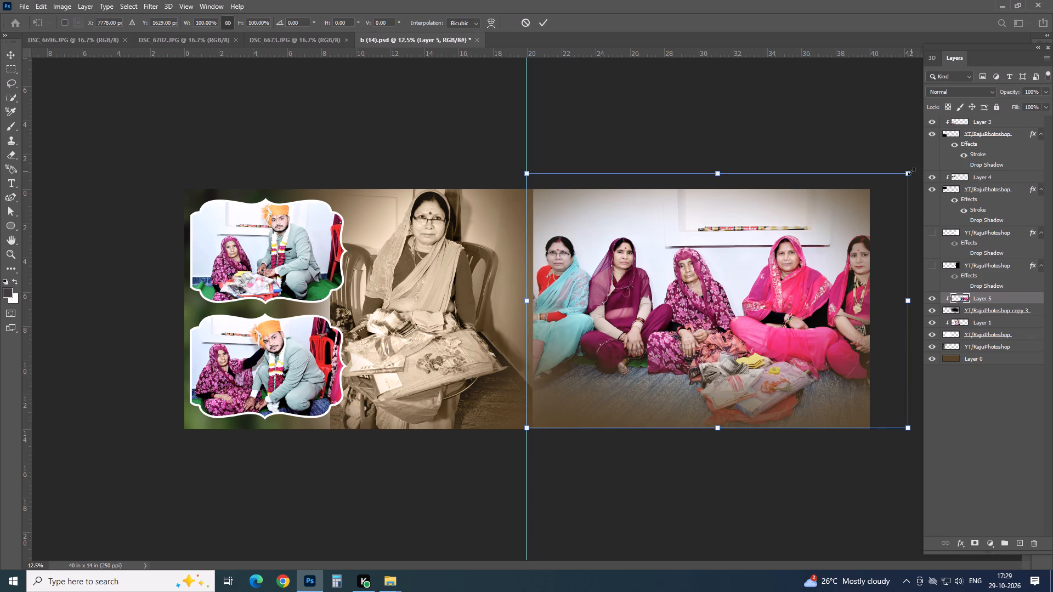
{"action": "left_click_drag", "start_coordinate": [912, 172], "coordinate": [867, 194]}
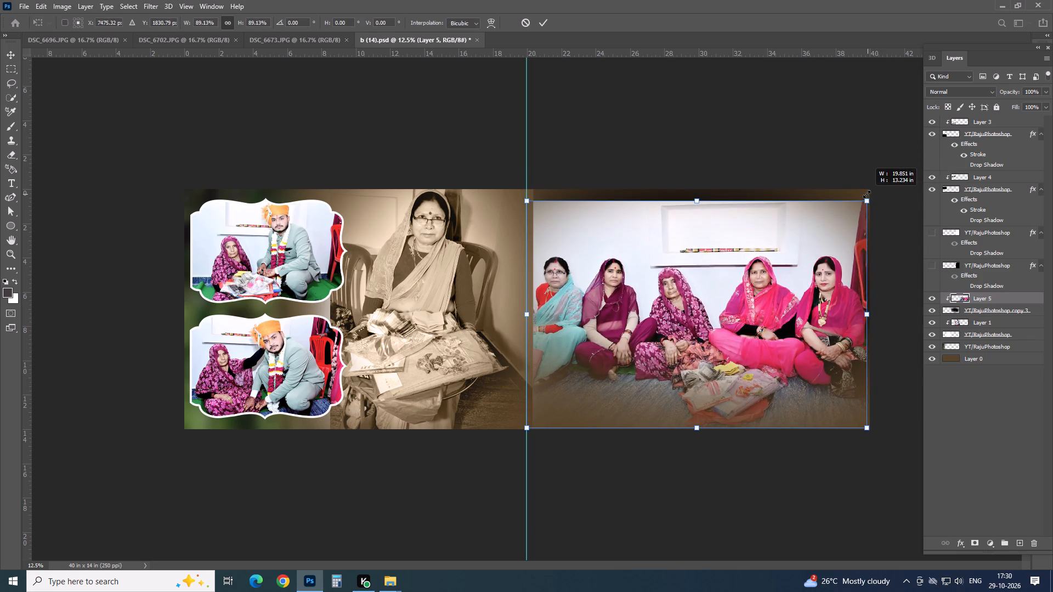
{"action": "left_click_drag", "start_coordinate": [867, 194], "coordinate": [870, 193]}
{"action": "left_click_drag", "start_coordinate": [847, 226], "coordinate": [850, 218]}
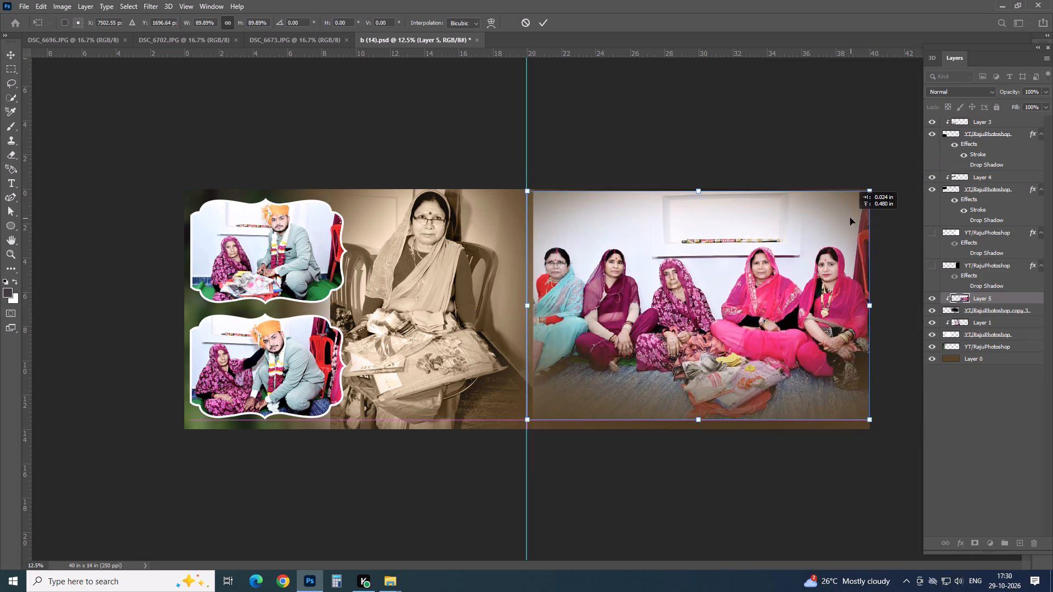
{"action": "left_click_drag", "start_coordinate": [850, 218], "coordinate": [842, 218]}
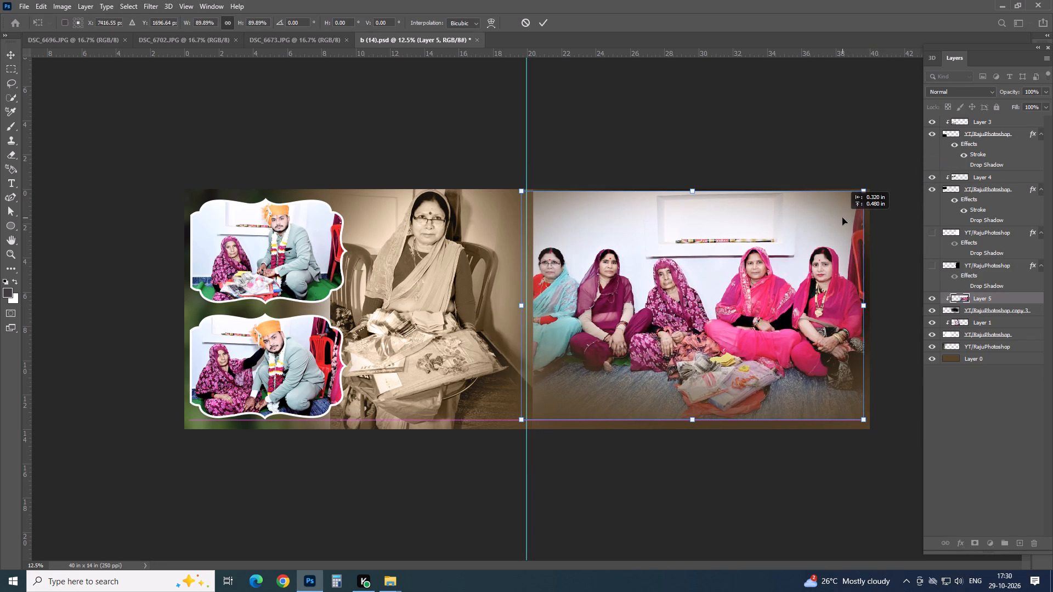
{"action": "left_click_drag", "start_coordinate": [842, 218], "coordinate": [846, 218]}
{"action": "key", "text": "Return"}
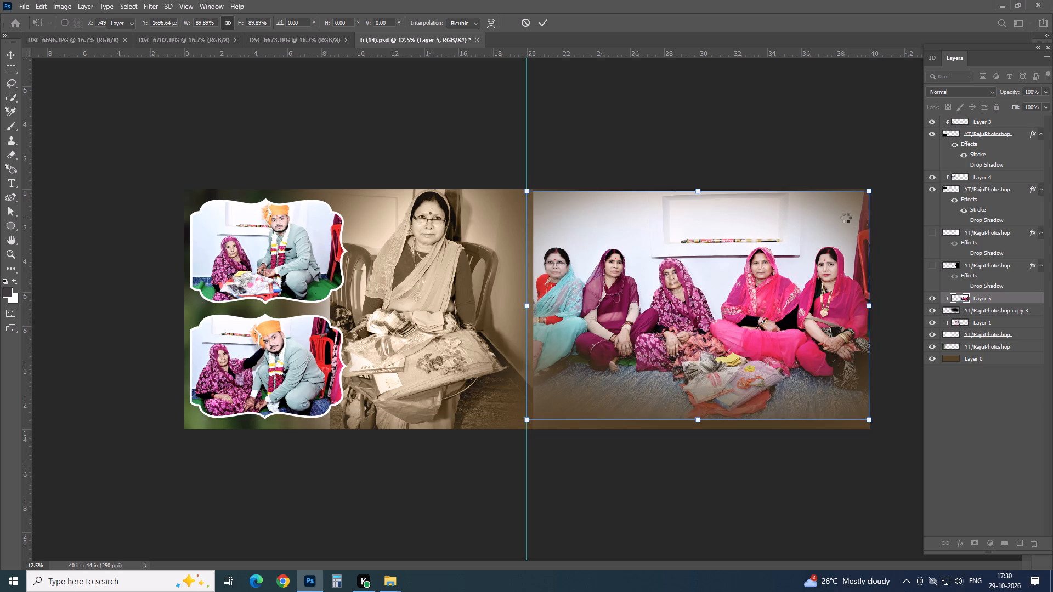
Transform the right page's faded background shape to about 100.13% scale.
{"action": "left_click", "coordinate": [744, 429]}
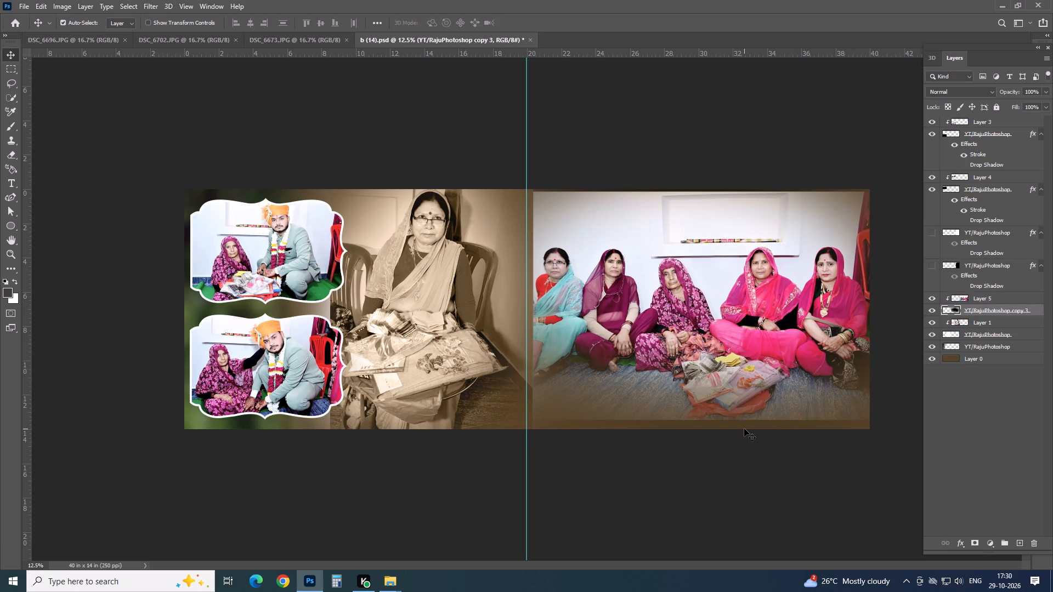
{"action": "key", "text": "ctrl+t"}
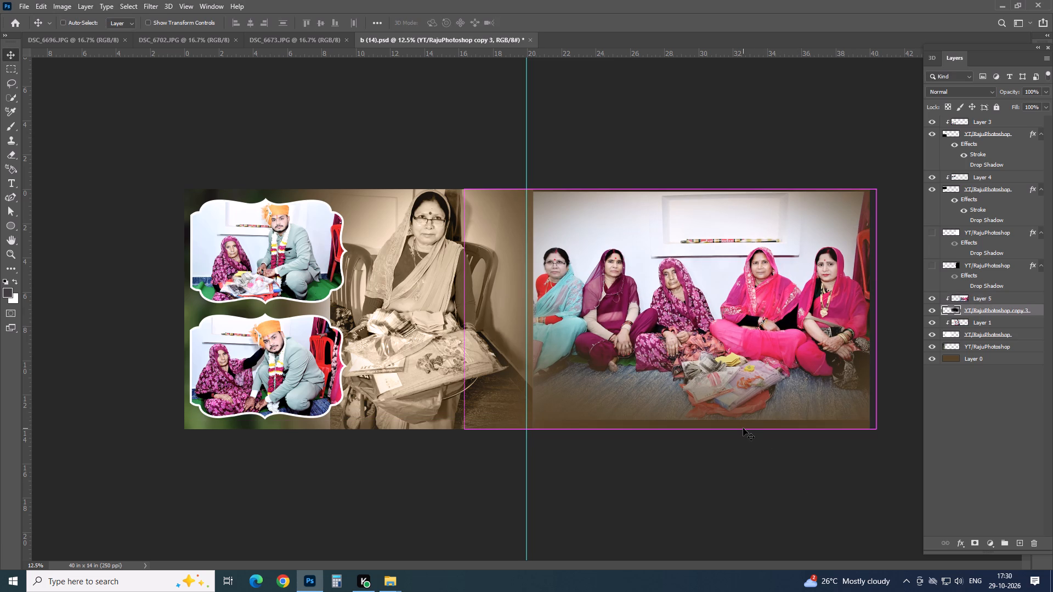
{"action": "left_click_drag", "start_coordinate": [465, 431], "coordinate": [479, 425]}
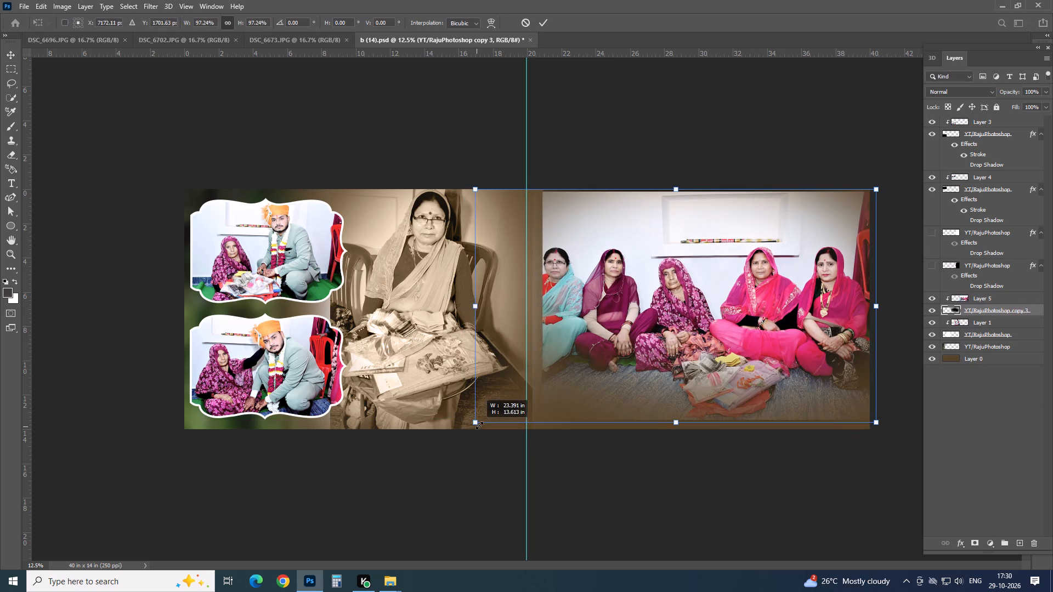
{"action": "left_click_drag", "start_coordinate": [479, 425], "coordinate": [473, 423]}
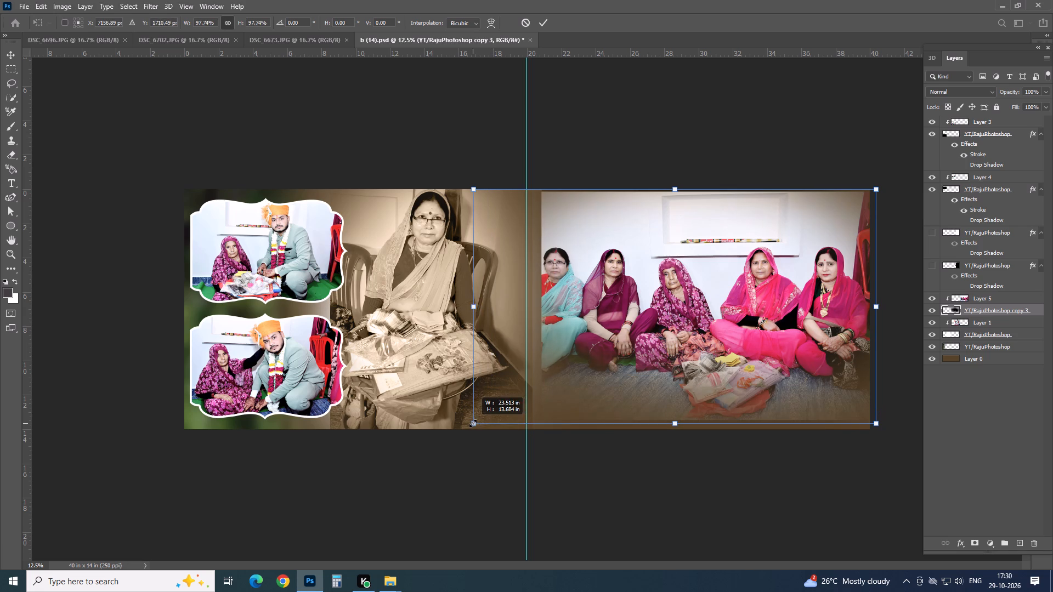
{"action": "left_click_drag", "start_coordinate": [473, 423], "coordinate": [471, 418]}
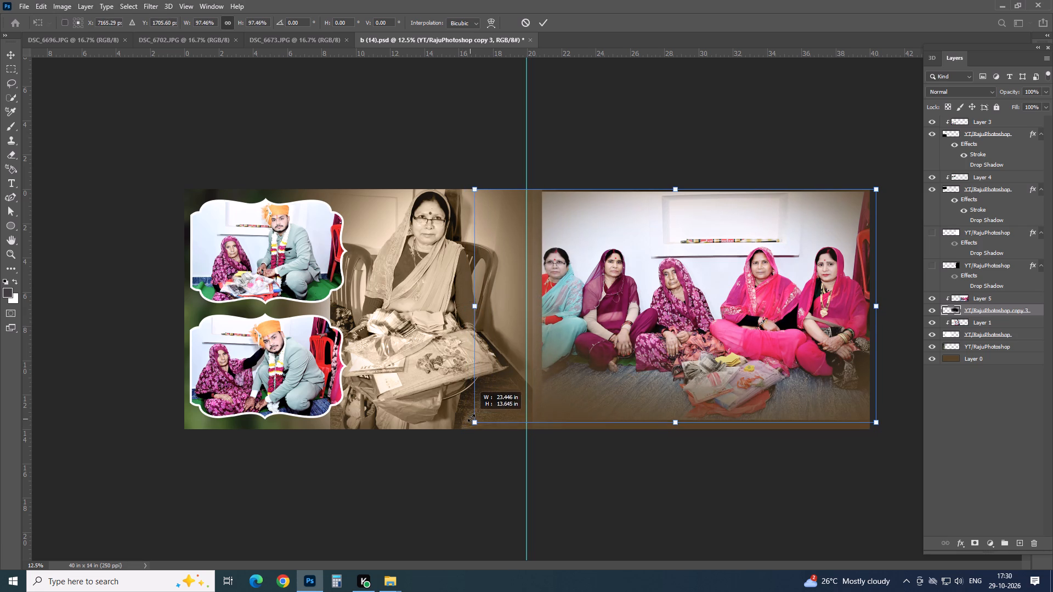
{"action": "left_click_drag", "start_coordinate": [471, 418], "coordinate": [460, 423]}
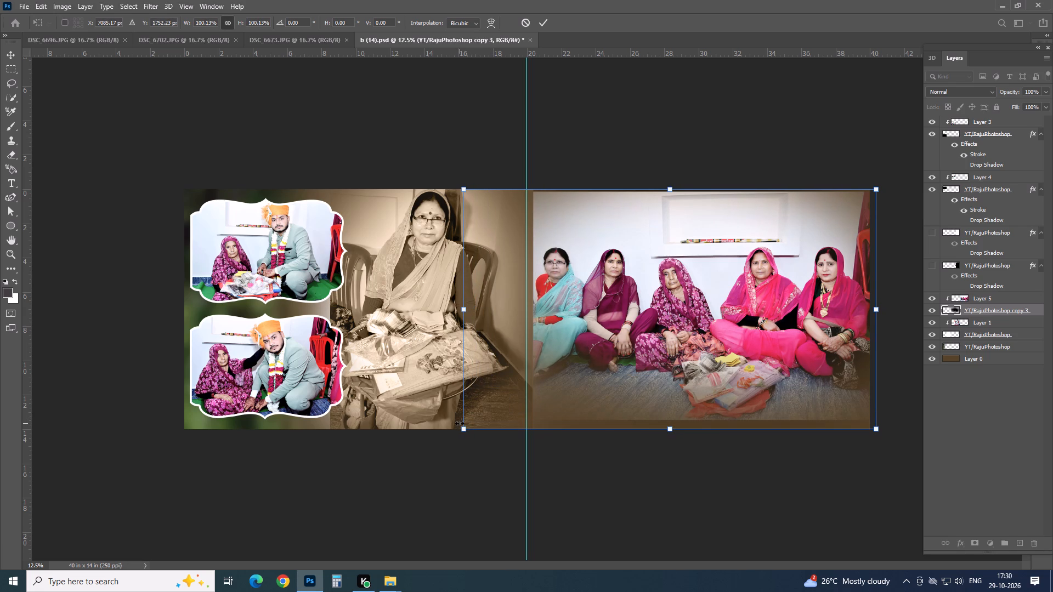
{"action": "key", "text": "Return"}
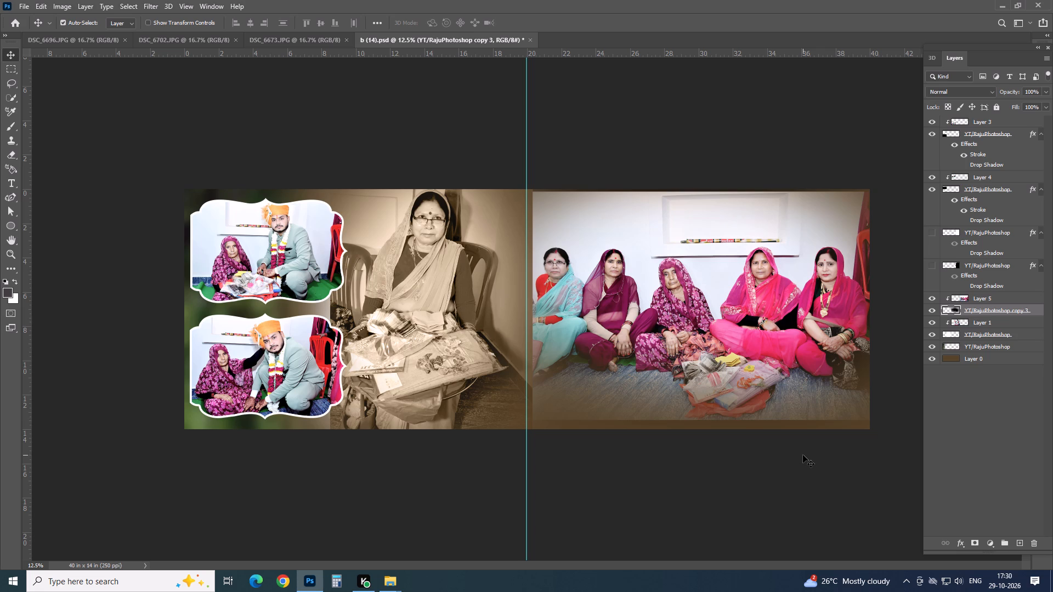
Nudge the DSC_6677 group photo upward until the women's heads sit near the right page's top edge.
{"action": "left_click", "coordinate": [758, 269]}
{"action": "key", "text": "Up"}
{"action": "key", "text": "Up"}
{"action": "key", "text": "Up"}
{"action": "key", "text": "Up"}
{"action": "key", "text": "Up"}
{"action": "key", "text": "Up"}
{"action": "key", "text": "Up"}
{"action": "key", "text": "Up"}
{"action": "key", "text": "Up"}
{"action": "key", "text": "Up"}
{"action": "key", "text": "Up"}
{"action": "key", "text": "Up"}
{"action": "key", "text": "Up"}
{"action": "key", "text": "Up"}
{"action": "key", "text": "Up"}
{"action": "key", "text": "Up"}
{"action": "key", "text": "Up"}
{"action": "key", "text": "Up"}
{"action": "key", "text": "Up"}
{"action": "key", "text": "Up"}
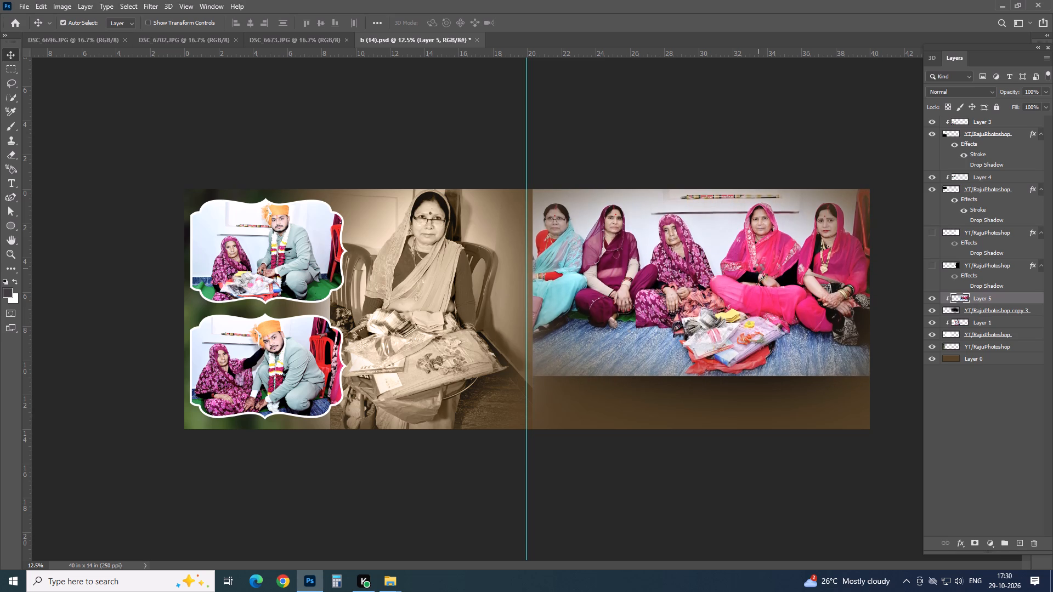
{"action": "key", "text": "Up"}
{"action": "key", "text": "Up"}
{"action": "key", "text": "Up"}
{"action": "key", "text": "Up"}
{"action": "key", "text": "Up"}
{"action": "key", "text": "Up"}
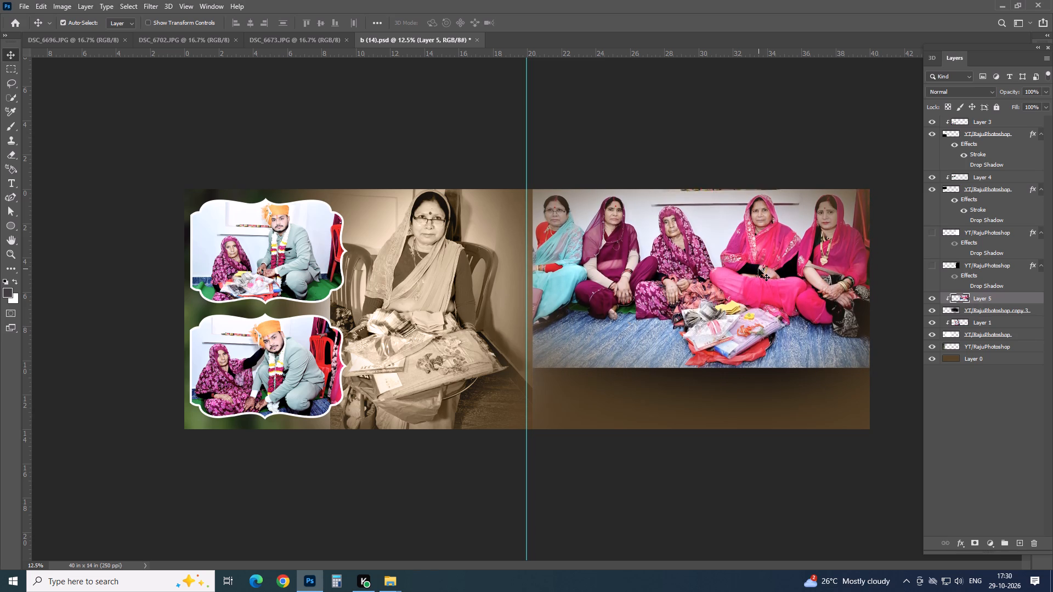
{"action": "key", "text": "Up"}
{"action": "key", "text": "Up"}
{"action": "key", "text": "Up"}
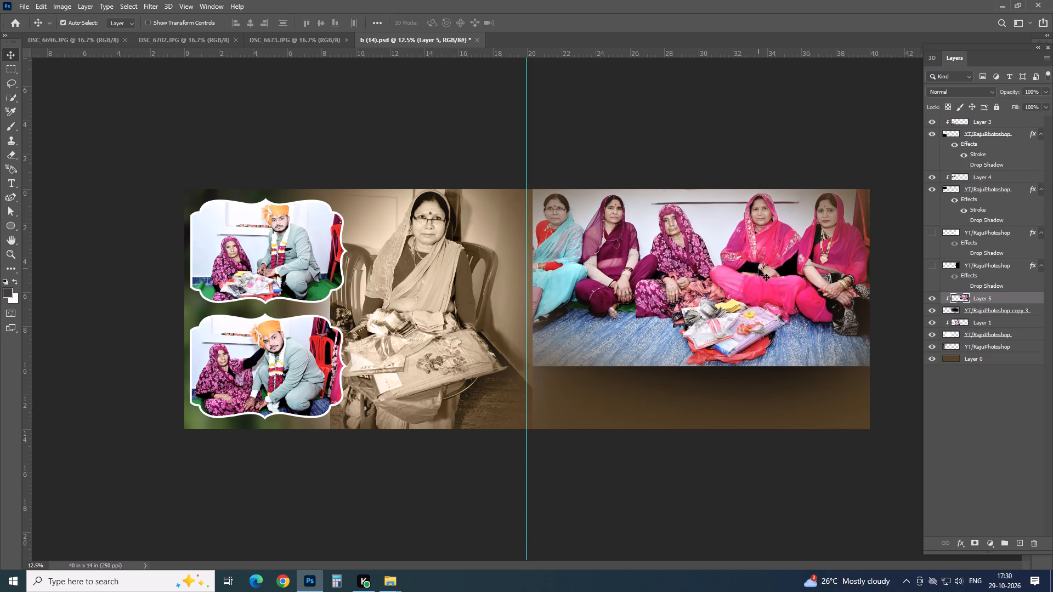
Copy the entire DSC_6696 photo and close its document.
{"action": "left_click", "coordinate": [83, 42]}
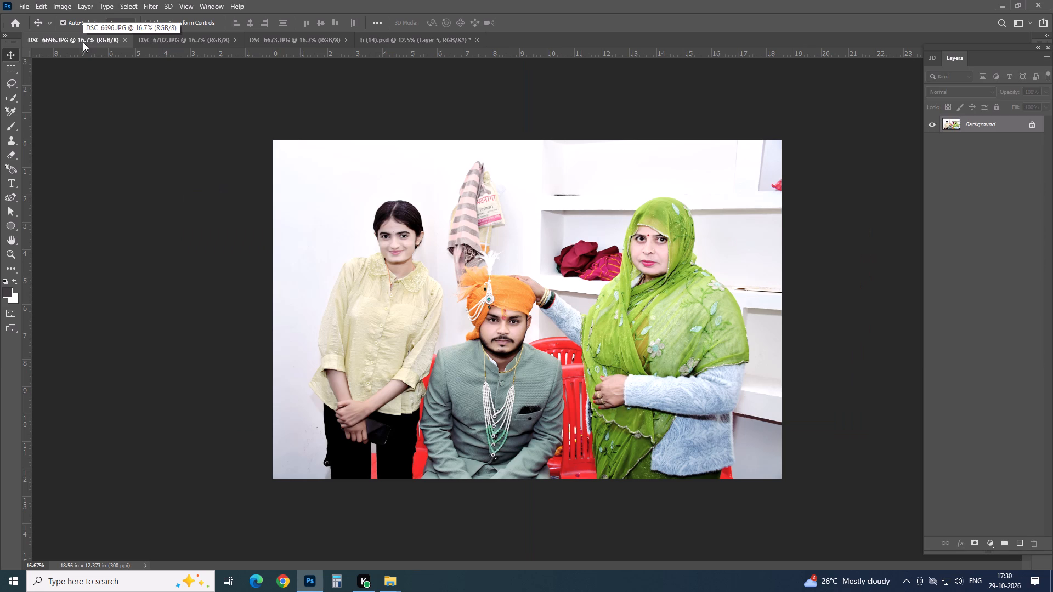
{"action": "key", "text": "ctrl+a"}
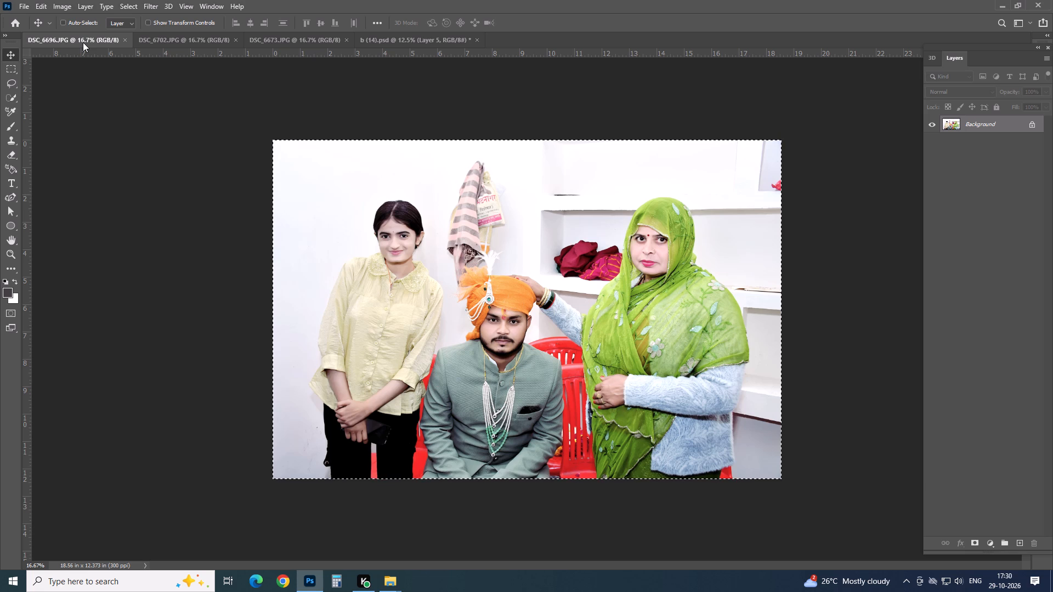
{"action": "key", "text": "ctrl+c"}
{"action": "key", "text": "ctrl+w"}
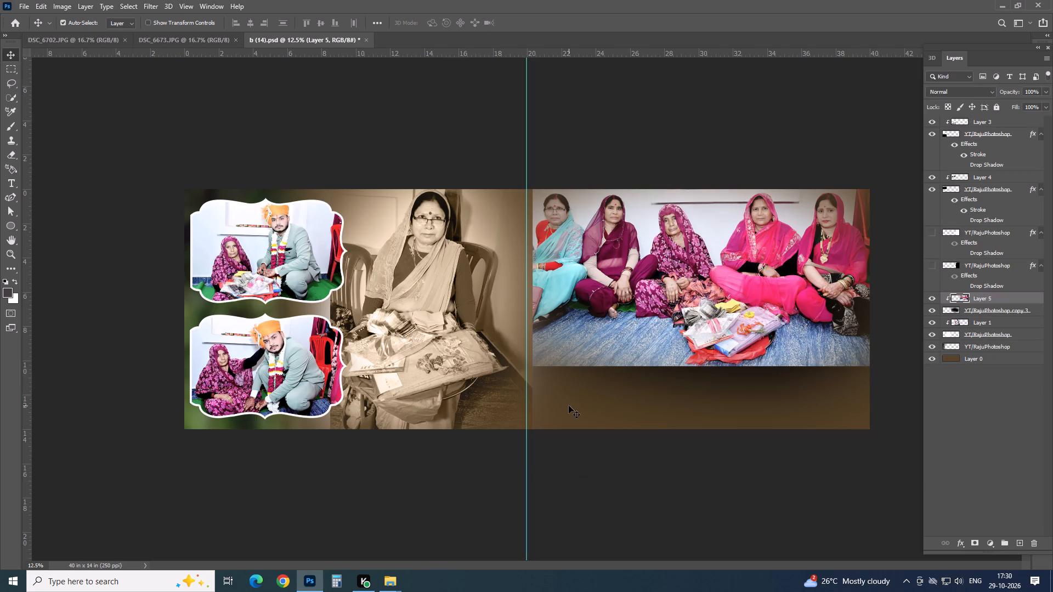
Paste the DSC_6696 photo into b (14) directly above the Layer 0 background.
{"action": "left_click", "coordinate": [569, 406]}
{"action": "key", "text": "ctrl+v"}
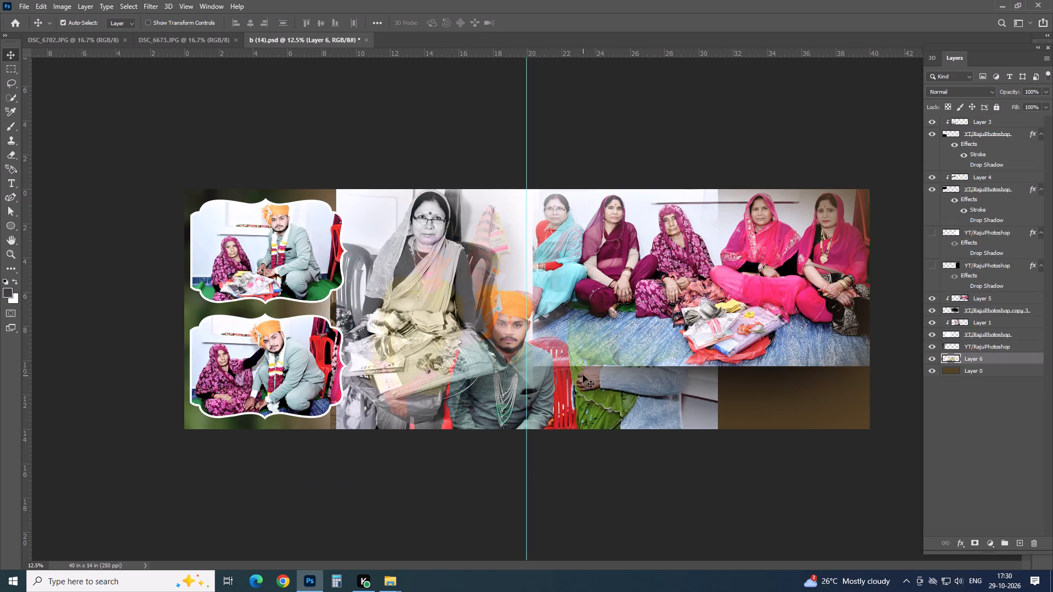
{"action": "left_click_drag", "start_coordinate": [345, 212], "coordinate": [403, 322]}
{"action": "key", "text": "ctrl+z"}
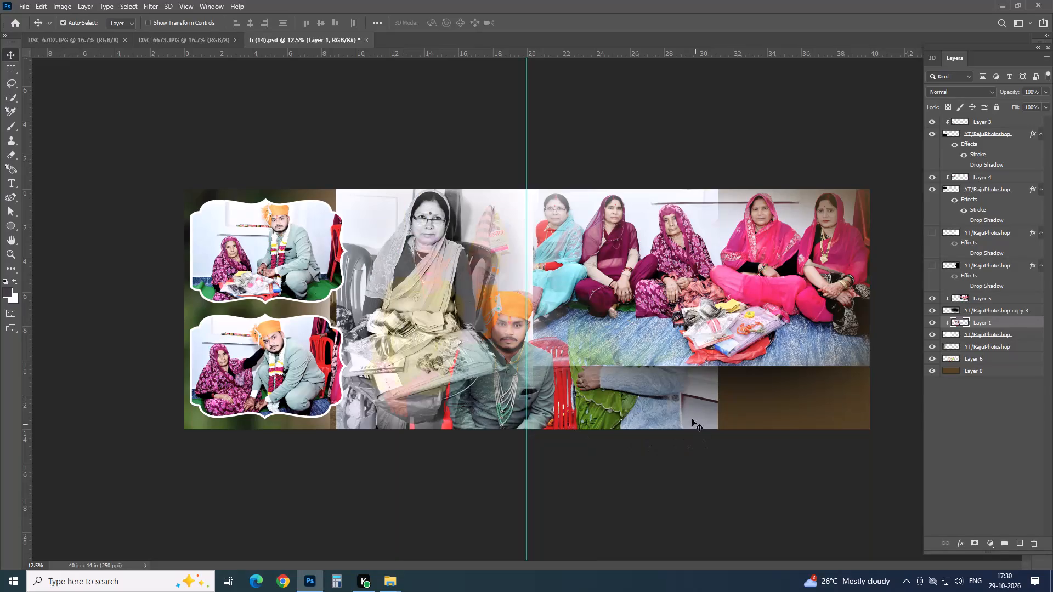
Shift the right page's faded background shape slightly so its left edge meets the centre guide.
{"action": "left_click_drag", "start_coordinate": [688, 414], "coordinate": [715, 400]}
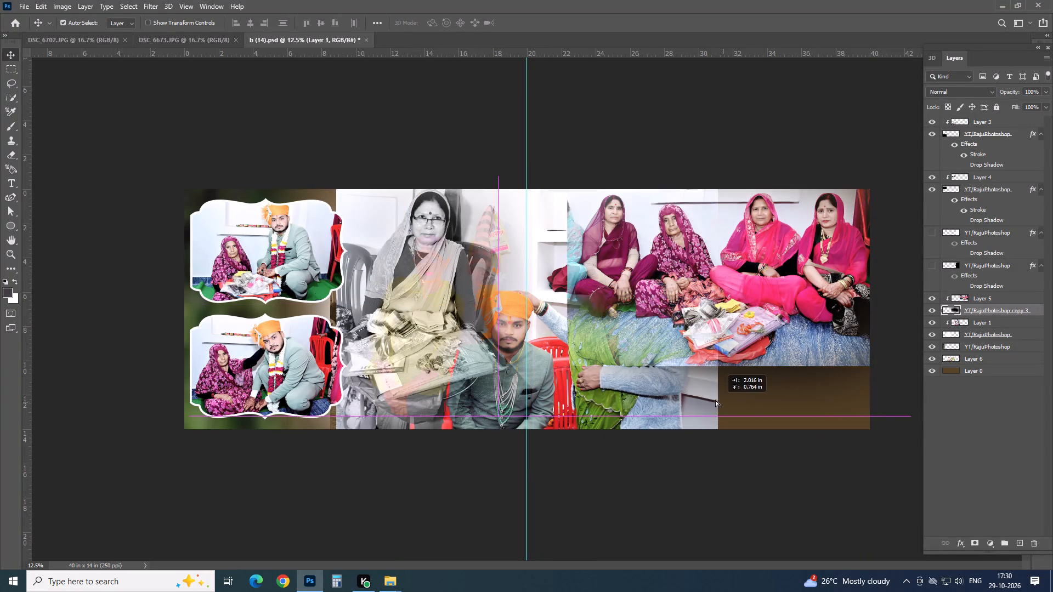
{"action": "left_click_drag", "start_coordinate": [715, 400], "coordinate": [677, 391]}
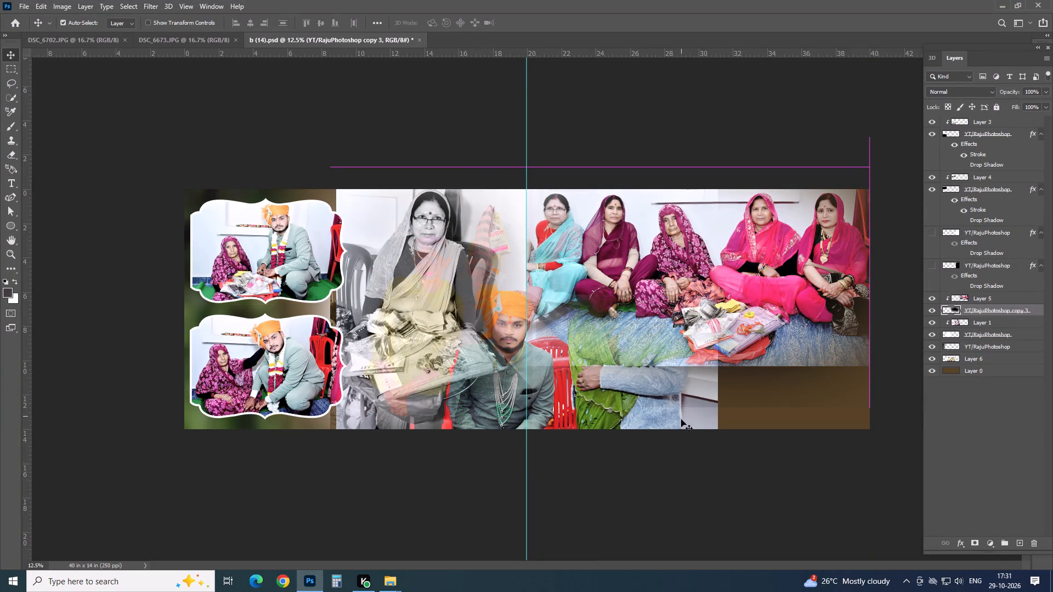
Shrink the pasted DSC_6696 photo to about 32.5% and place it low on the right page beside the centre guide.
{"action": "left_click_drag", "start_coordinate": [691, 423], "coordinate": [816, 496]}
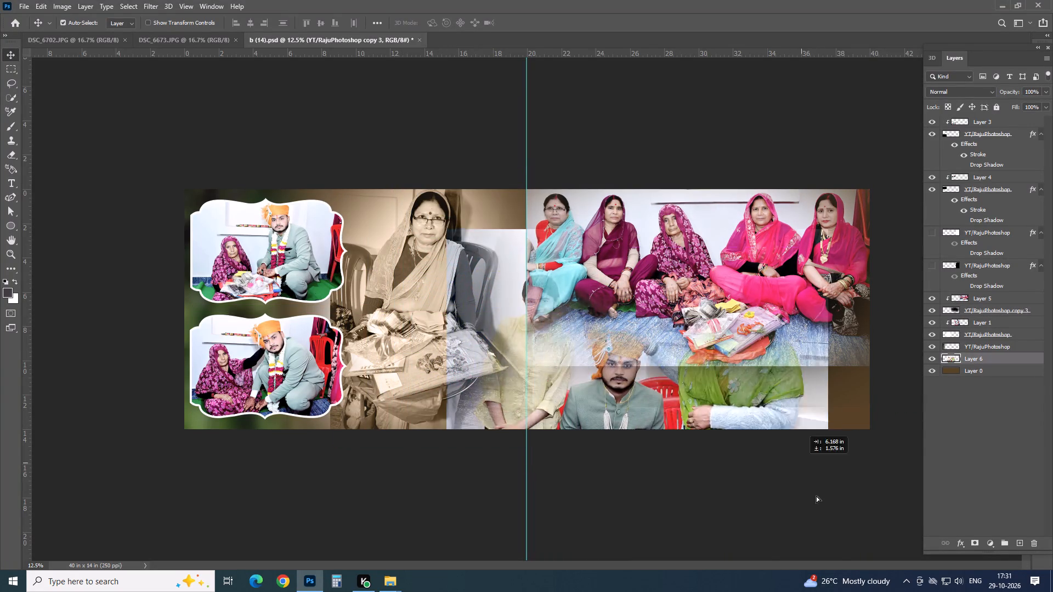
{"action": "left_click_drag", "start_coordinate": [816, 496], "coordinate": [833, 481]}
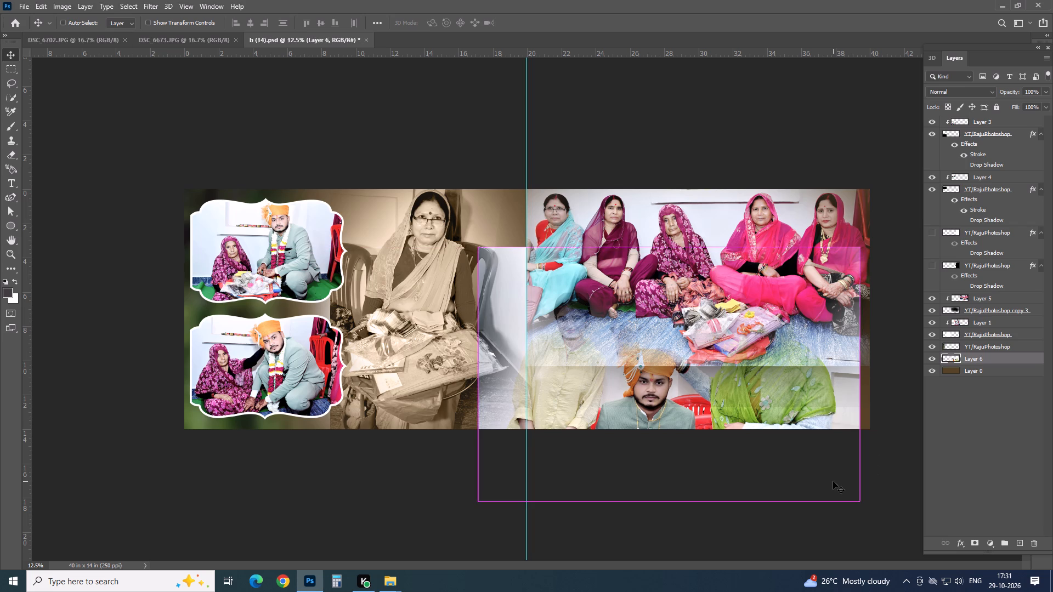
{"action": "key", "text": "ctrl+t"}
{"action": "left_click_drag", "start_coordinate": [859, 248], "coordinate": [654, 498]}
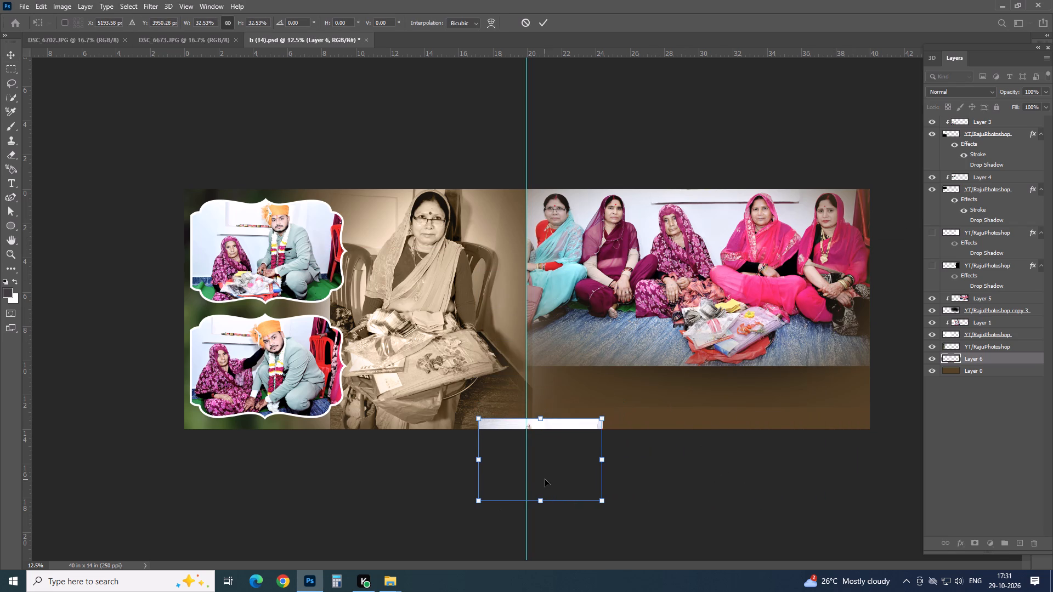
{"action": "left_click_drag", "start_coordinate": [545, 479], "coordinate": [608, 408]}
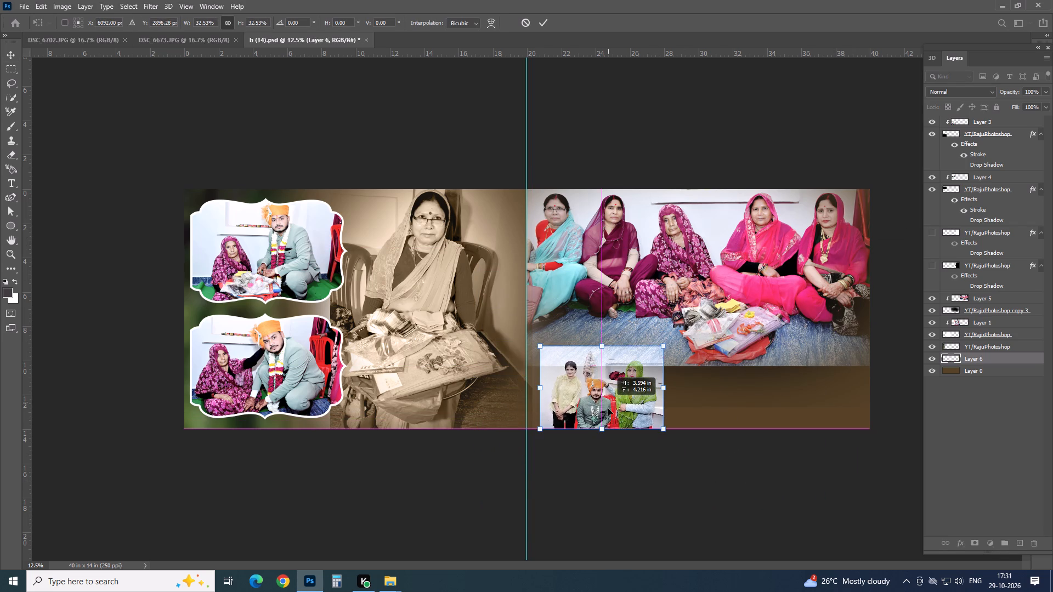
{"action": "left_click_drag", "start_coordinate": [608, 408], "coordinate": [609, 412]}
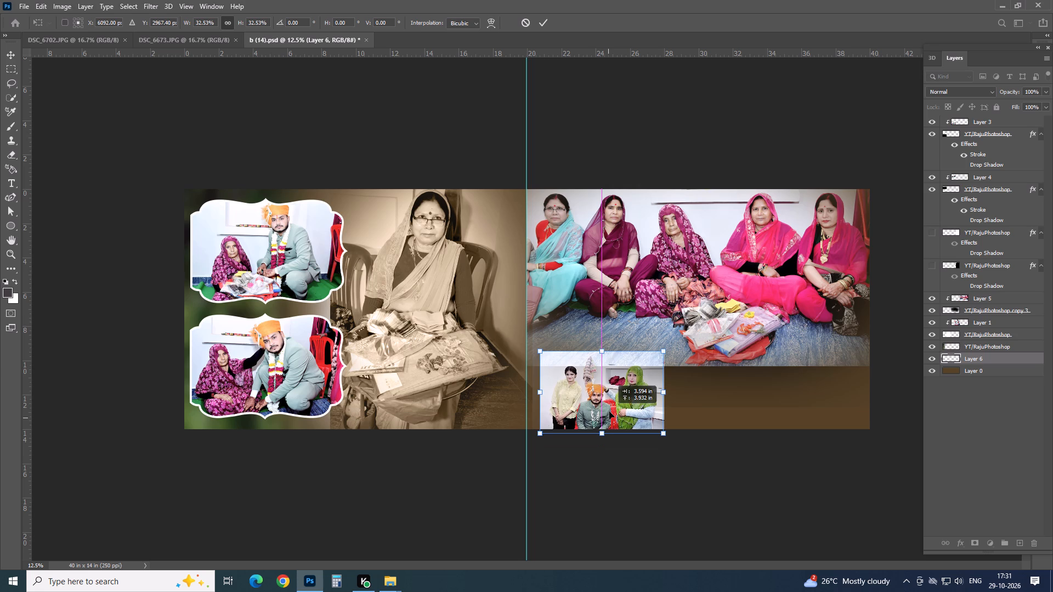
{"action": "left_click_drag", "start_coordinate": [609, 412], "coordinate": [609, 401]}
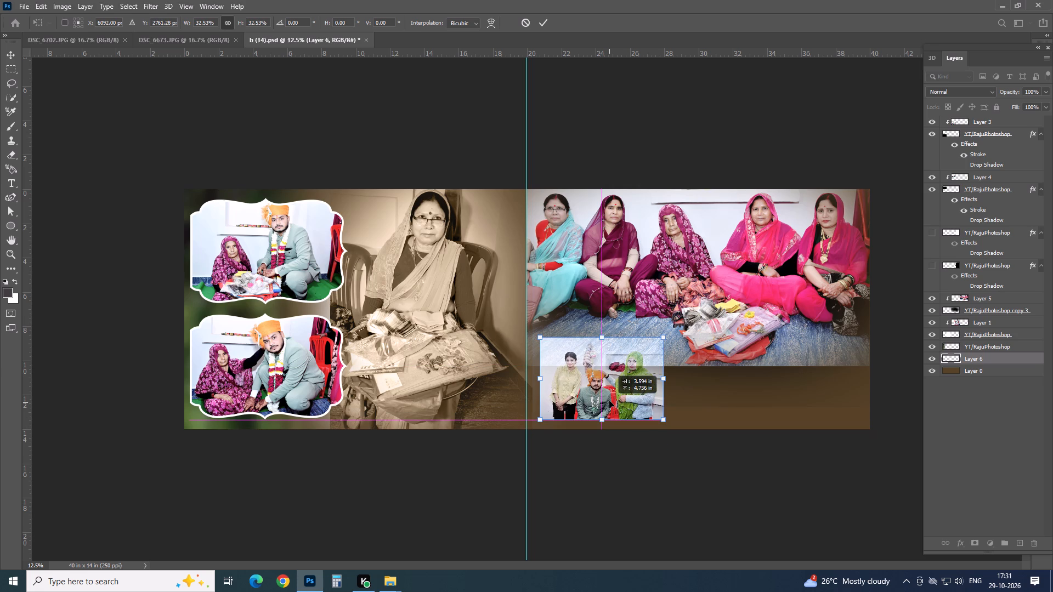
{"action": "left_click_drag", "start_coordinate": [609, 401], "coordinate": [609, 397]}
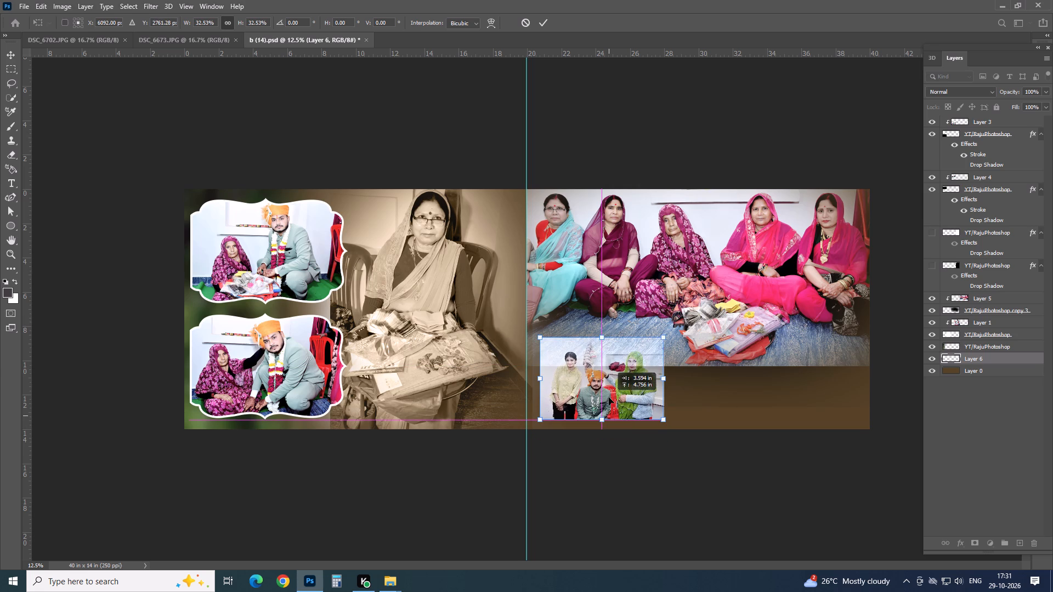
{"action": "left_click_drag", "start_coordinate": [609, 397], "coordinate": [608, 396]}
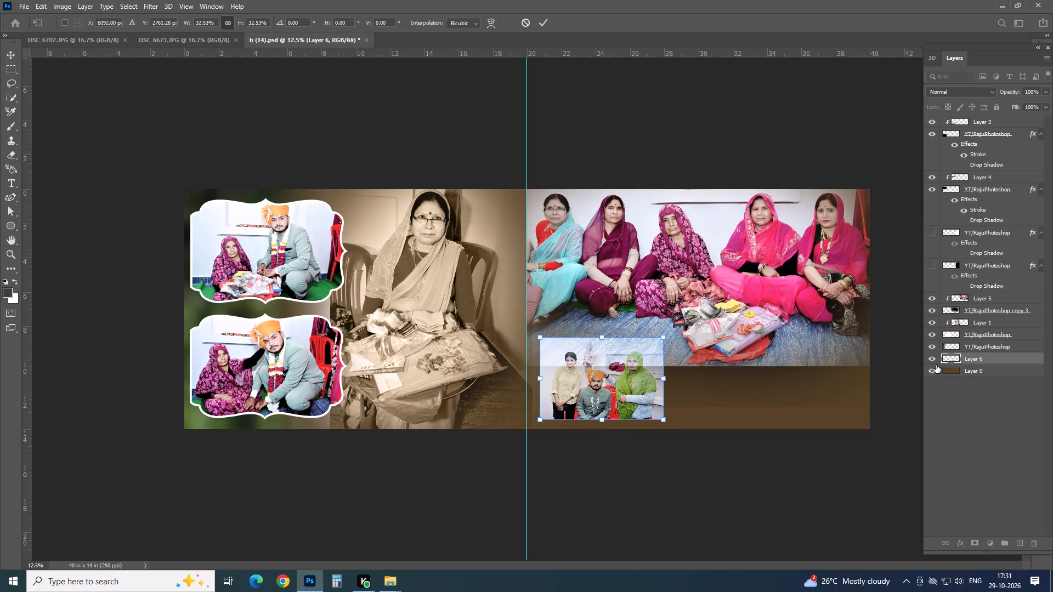
Delete the brown Layer 0 background.
{"action": "left_click", "coordinate": [960, 367]}
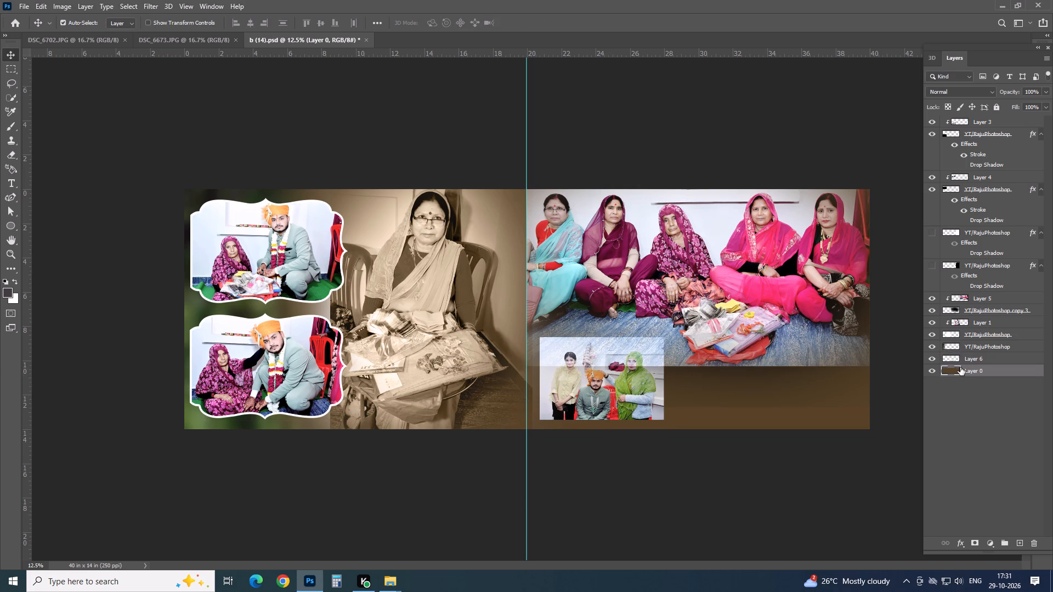
{"action": "key", "text": "Delete"}
Enlarge the DSC_6696 photo on Layer 6 until it covers the entire spread as its new background.
{"action": "left_click_drag", "start_coordinate": [593, 403], "coordinate": [599, 411]}
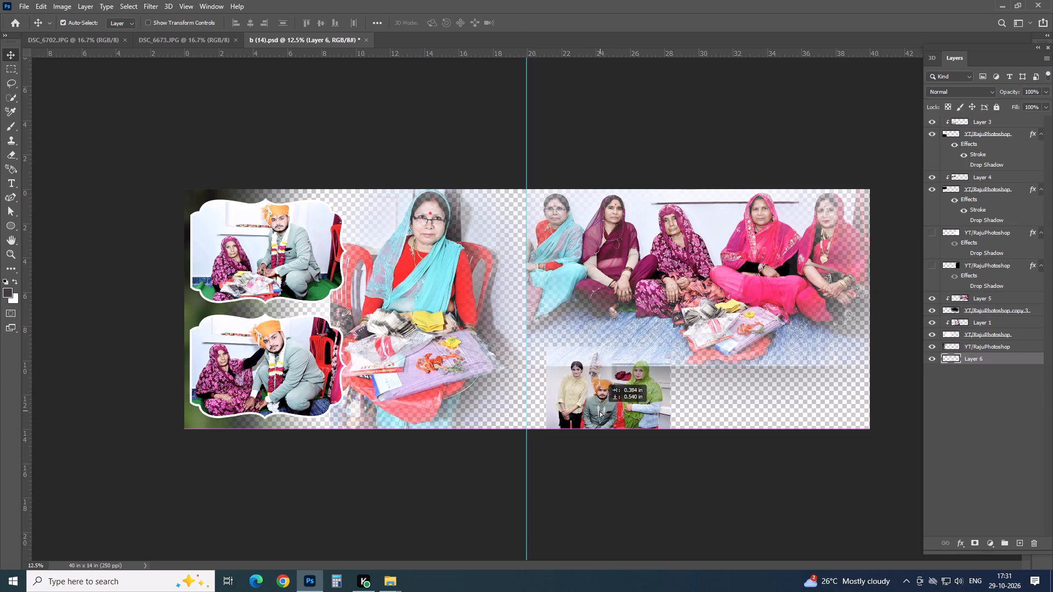
{"action": "left_click_drag", "start_coordinate": [599, 411], "coordinate": [599, 409]}
{"action": "key", "text": "ctrl+t"}
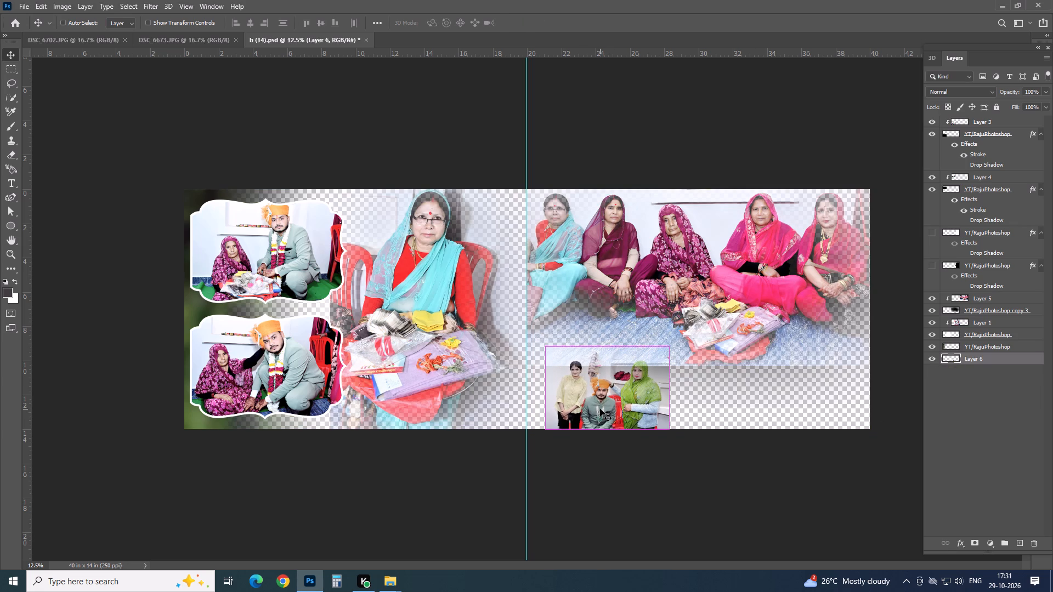
{"action": "left_click_drag", "start_coordinate": [545, 347], "coordinate": [270, 270]}
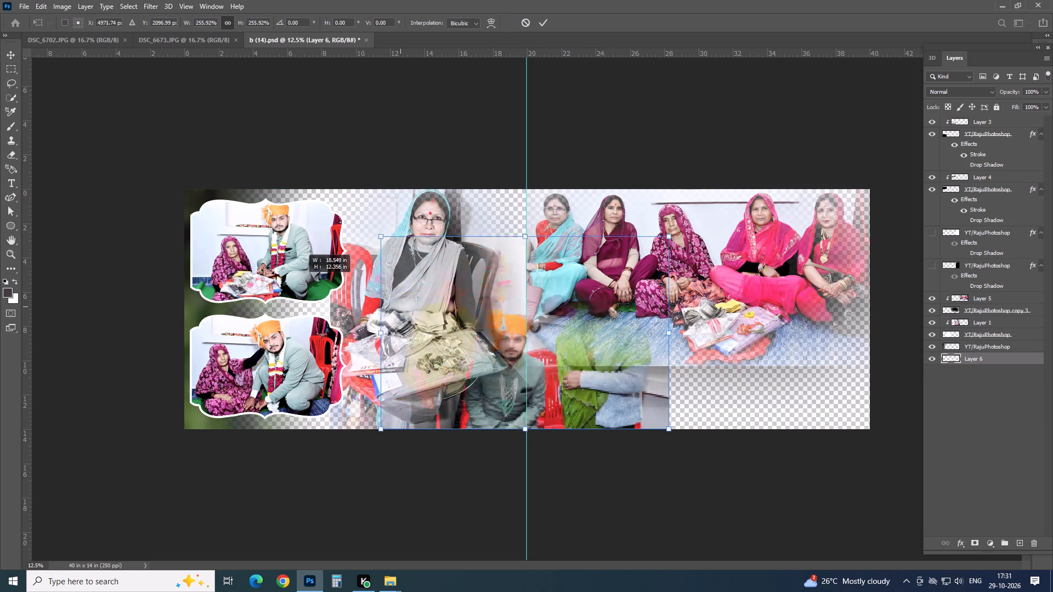
{"action": "left_click_drag", "start_coordinate": [270, 270], "coordinate": [91, 216]}
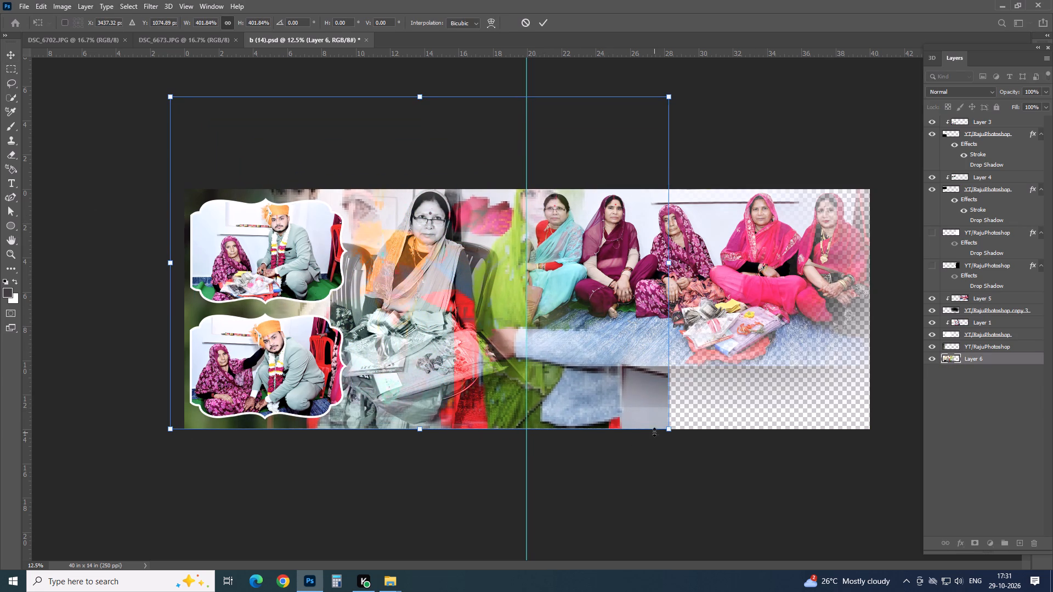
{"action": "left_click_drag", "start_coordinate": [667, 432], "coordinate": [956, 574]}
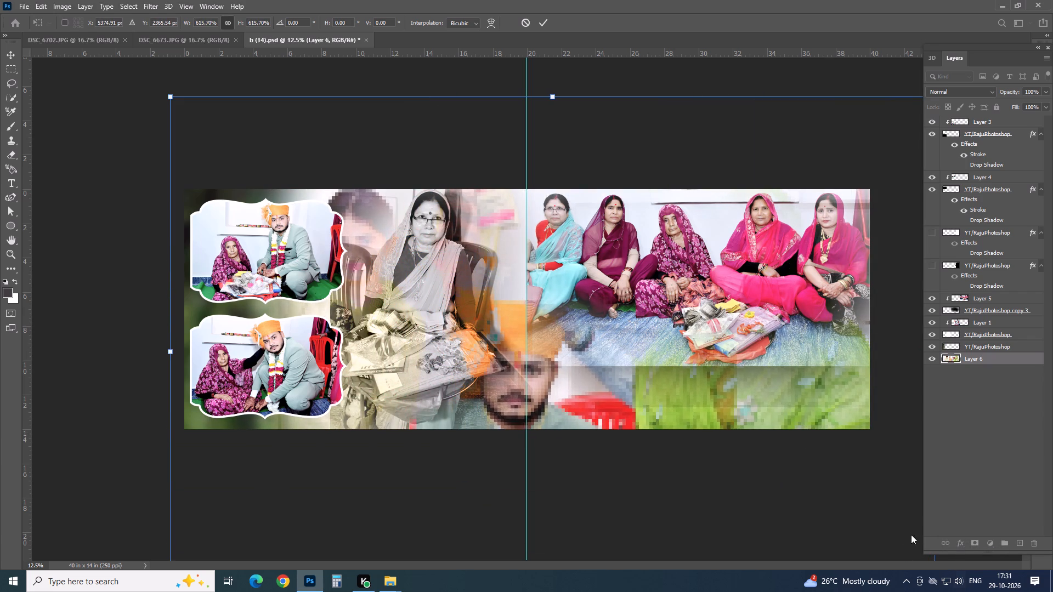
{"action": "left_click_drag", "start_coordinate": [770, 408], "coordinate": [786, 351]}
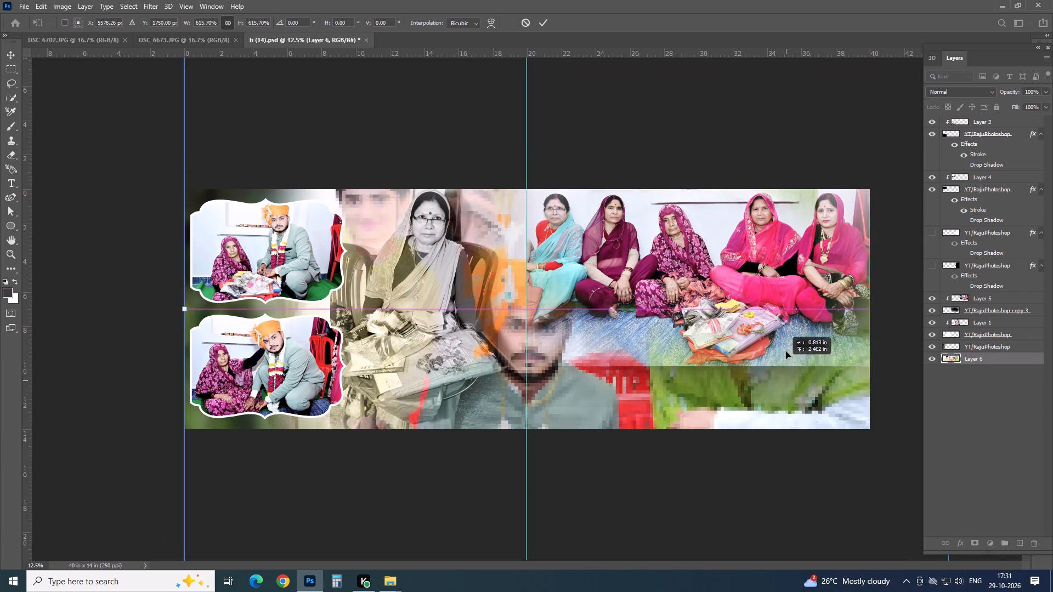
{"action": "left_click_drag", "start_coordinate": [786, 351], "coordinate": [744, 351]}
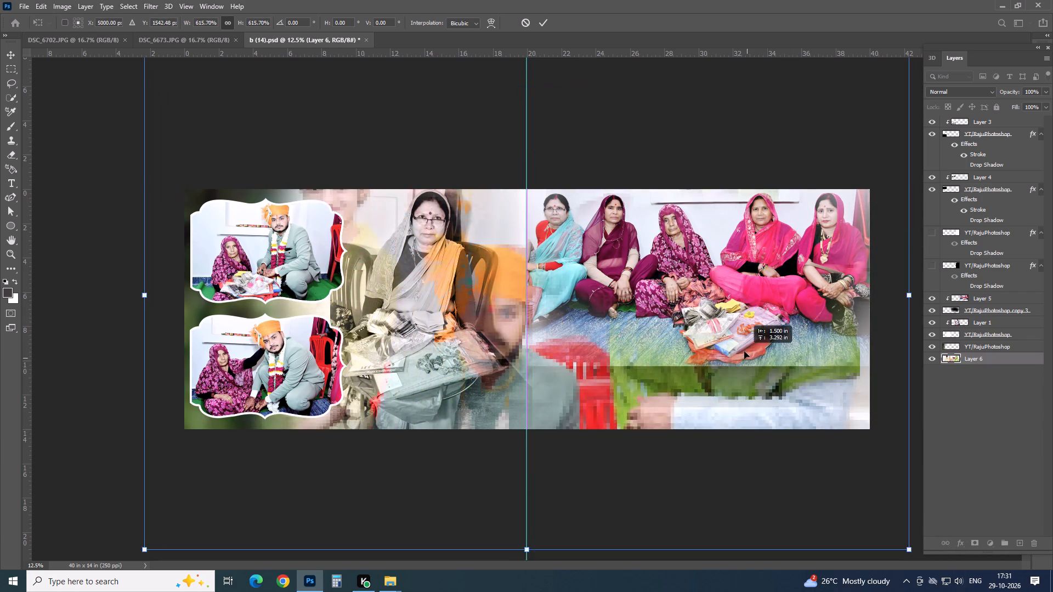
{"action": "left_click_drag", "start_coordinate": [744, 351], "coordinate": [775, 390]}
{"action": "key", "text": "Return"}
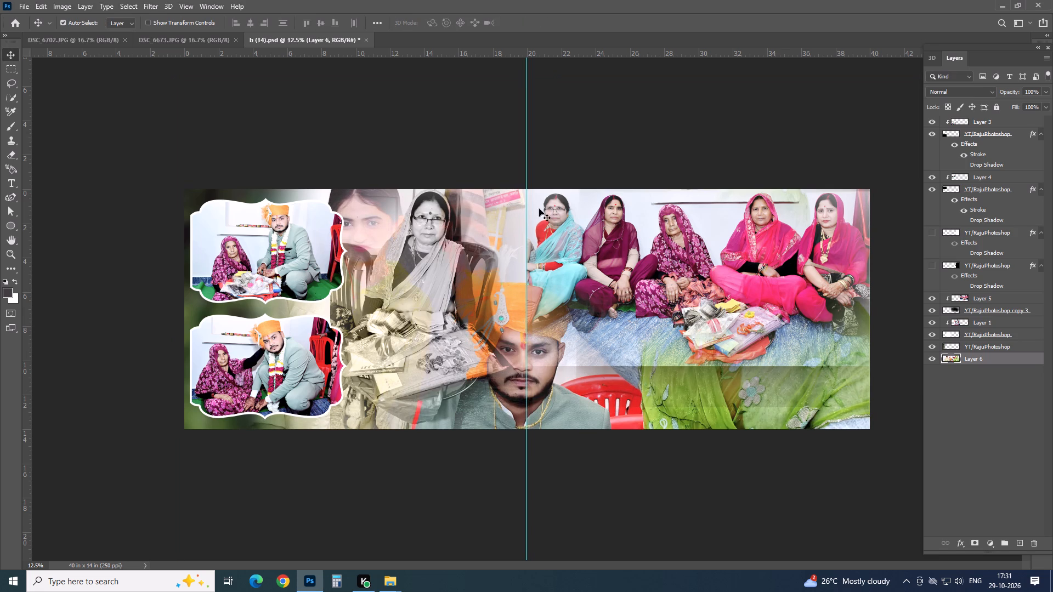
Apply a Gaussian Blur with a 72.6-pixel radius to the Layer 6 background photo.
{"action": "left_click", "coordinate": [153, 5]}
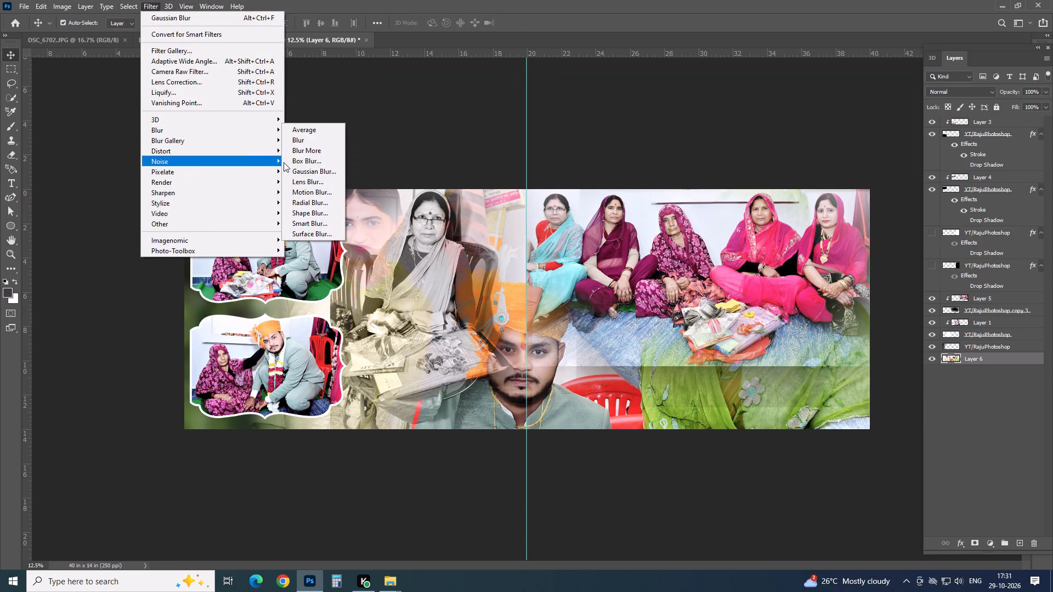
{"action": "left_click", "coordinate": [299, 171]}
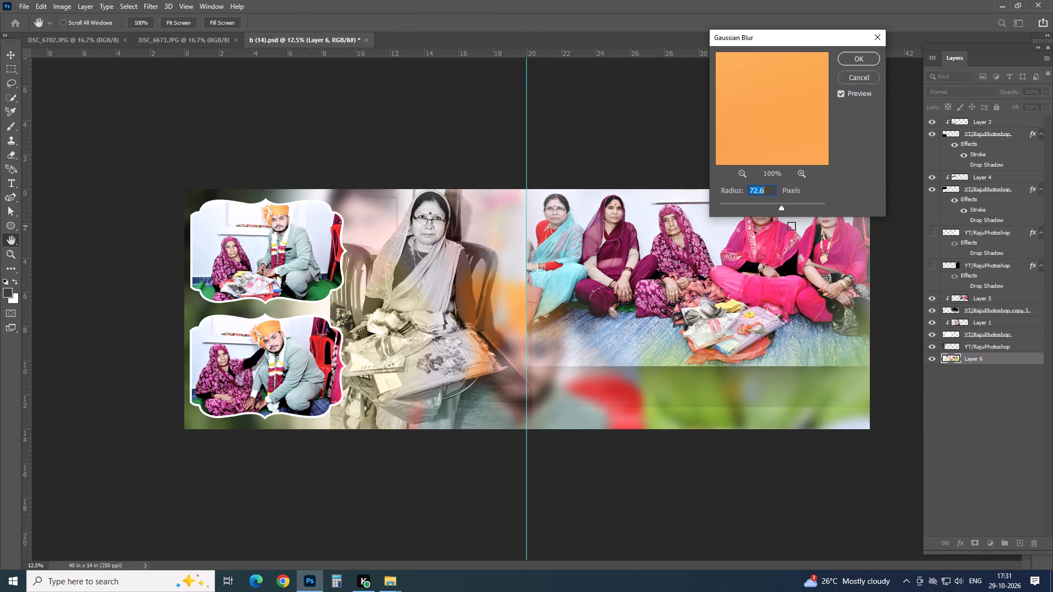
{"action": "left_click", "coordinate": [859, 54]}
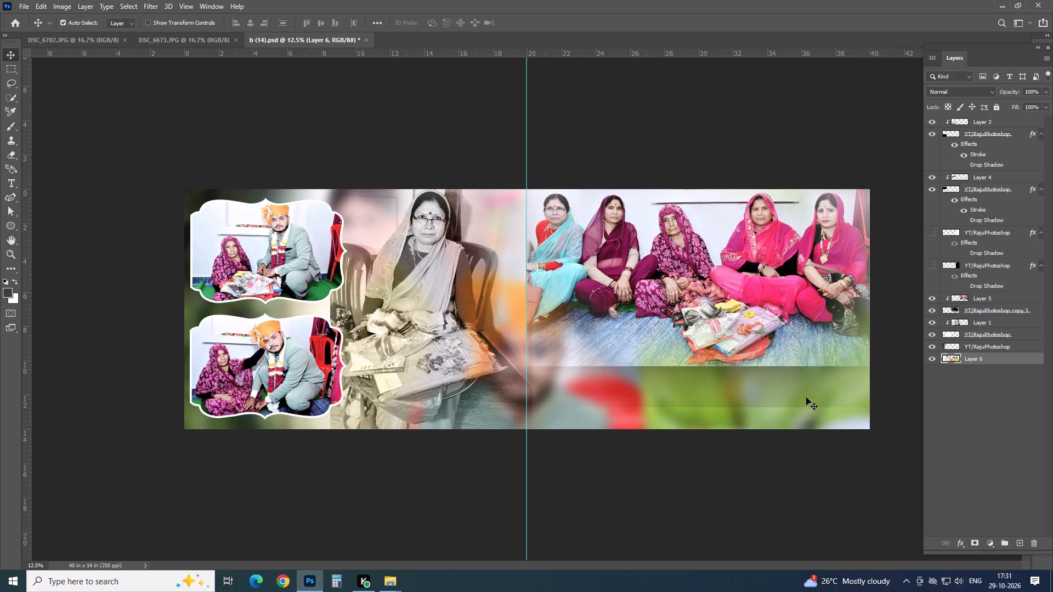
Paste another copy of the DSC_6696 photo directly above the blurred background.
{"action": "key", "text": "ctrl+v"}
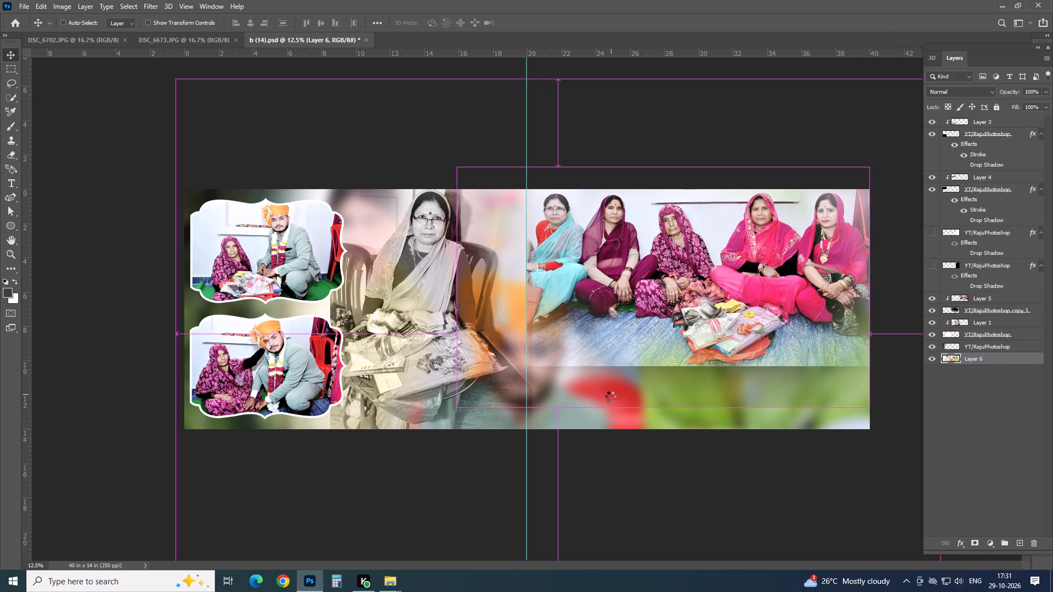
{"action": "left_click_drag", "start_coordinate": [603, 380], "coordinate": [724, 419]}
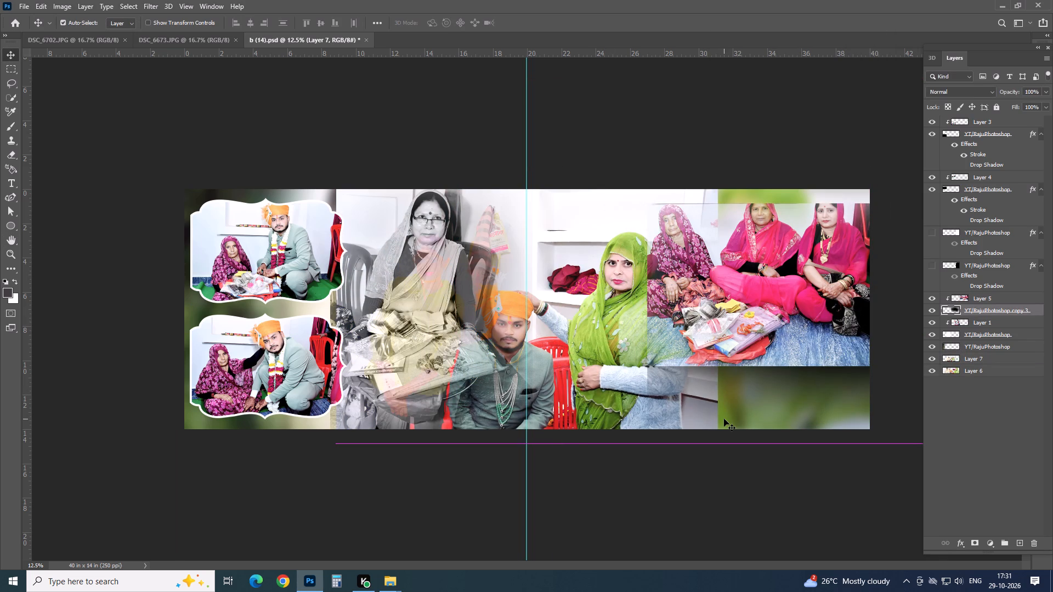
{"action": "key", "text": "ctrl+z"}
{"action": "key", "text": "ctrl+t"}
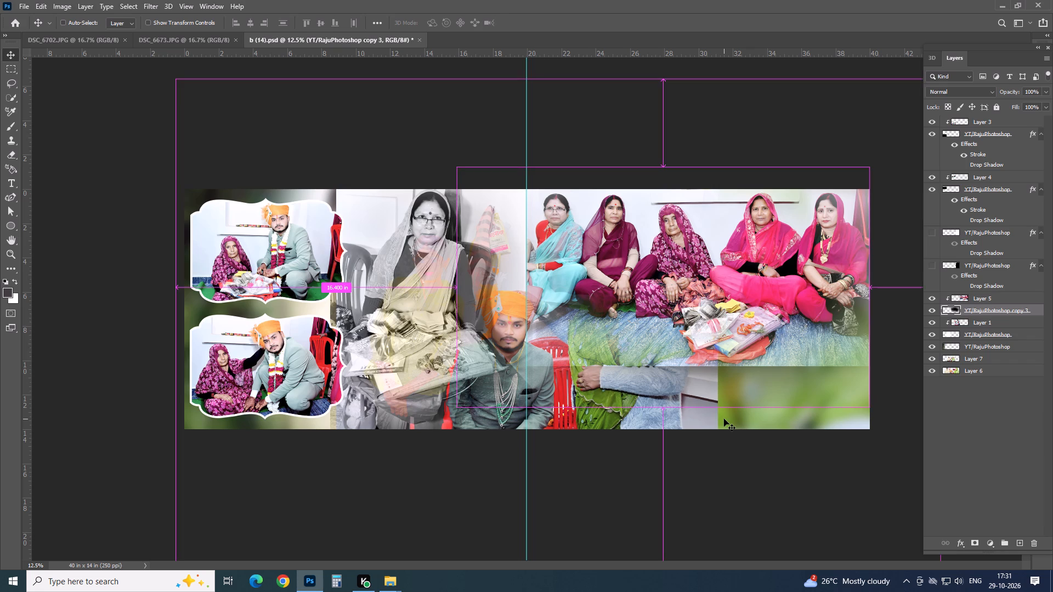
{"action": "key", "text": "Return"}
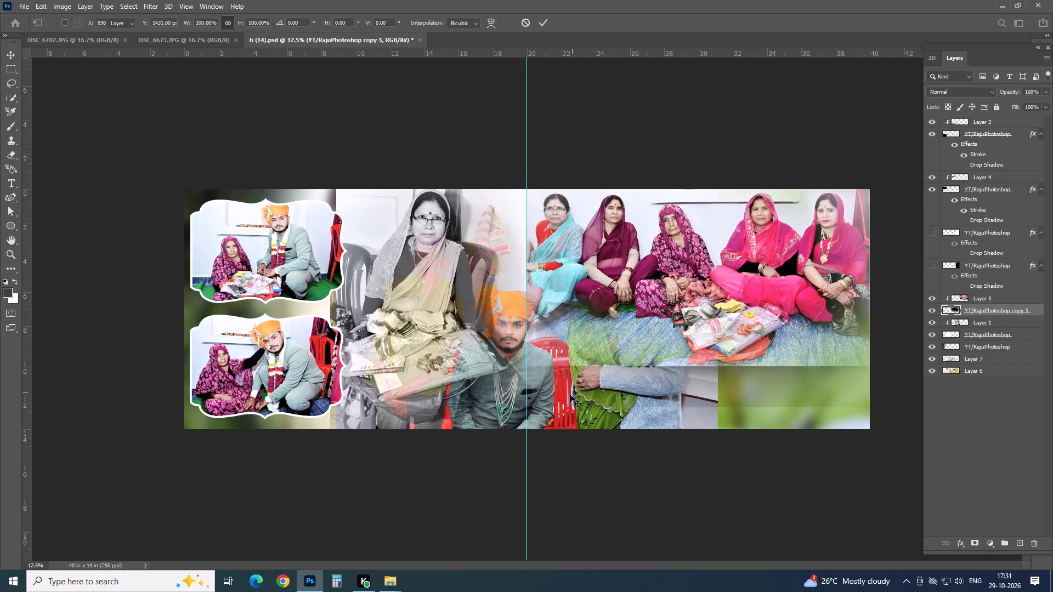
Shrink the new DSC_6696 copy to about 22% and place it across the right page's bottom edge, near the centre guide.
{"action": "left_click", "coordinate": [531, 423]}
{"action": "left_click_drag", "start_coordinate": [539, 420], "coordinate": [554, 425]}
{"action": "key", "text": "ctrl+t"}
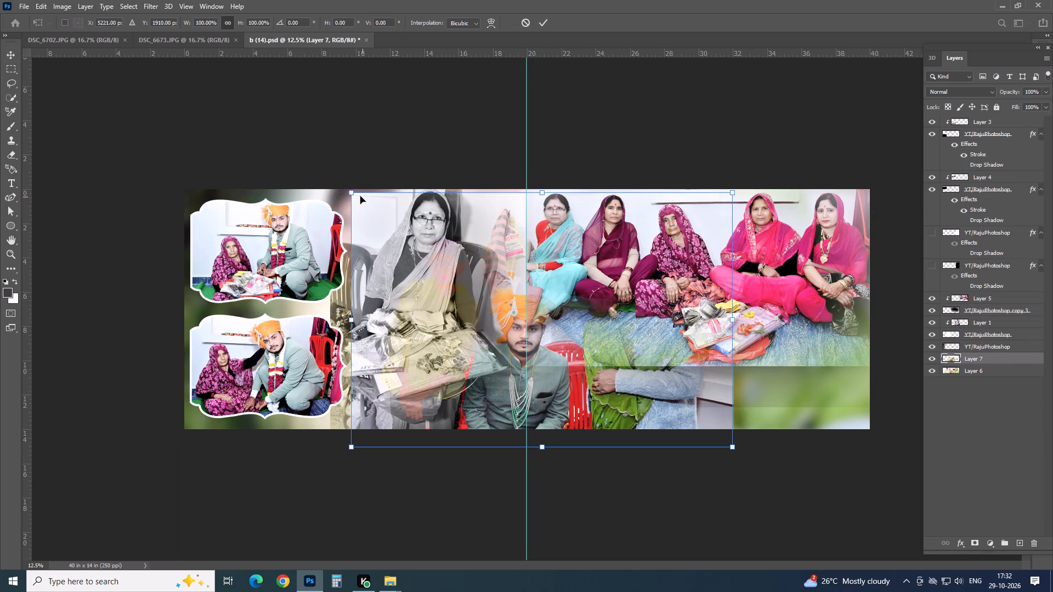
{"action": "left_click_drag", "start_coordinate": [345, 193], "coordinate": [576, 392]}
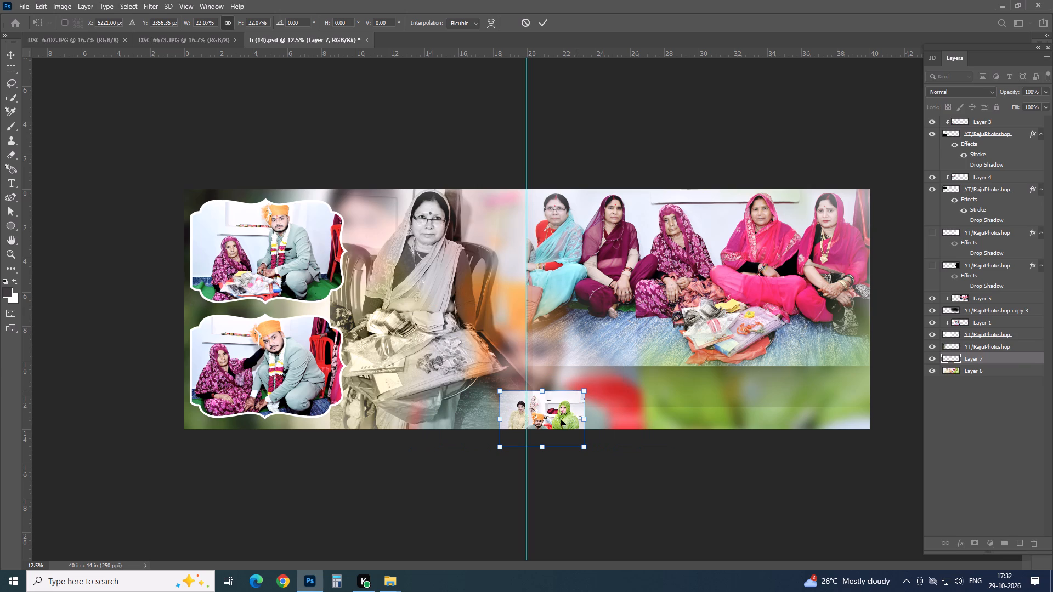
{"action": "left_click_drag", "start_coordinate": [558, 423], "coordinate": [602, 348]}
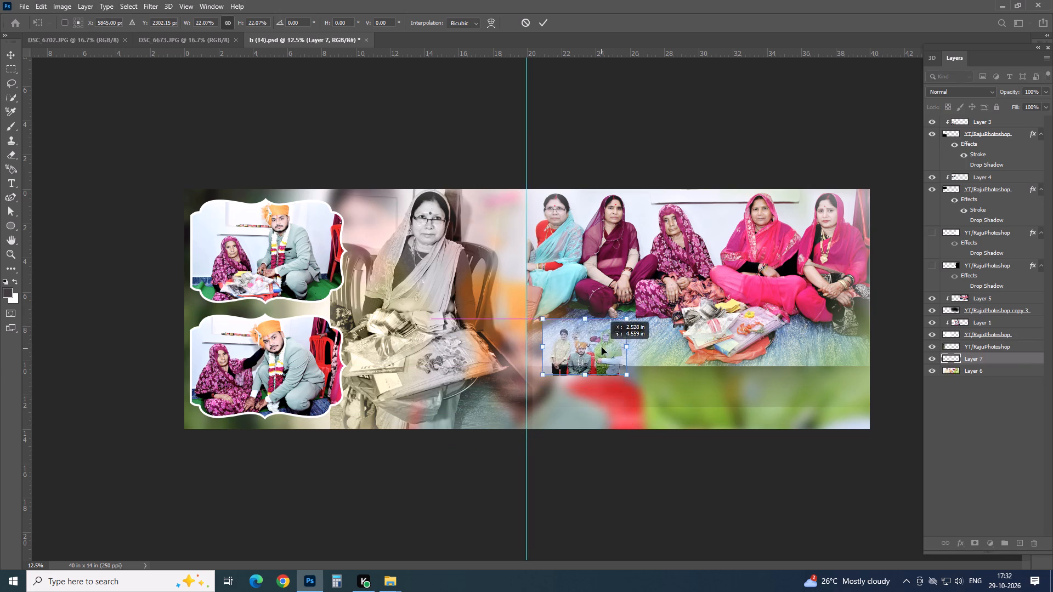
{"action": "left_click_drag", "start_coordinate": [602, 348], "coordinate": [603, 434]}
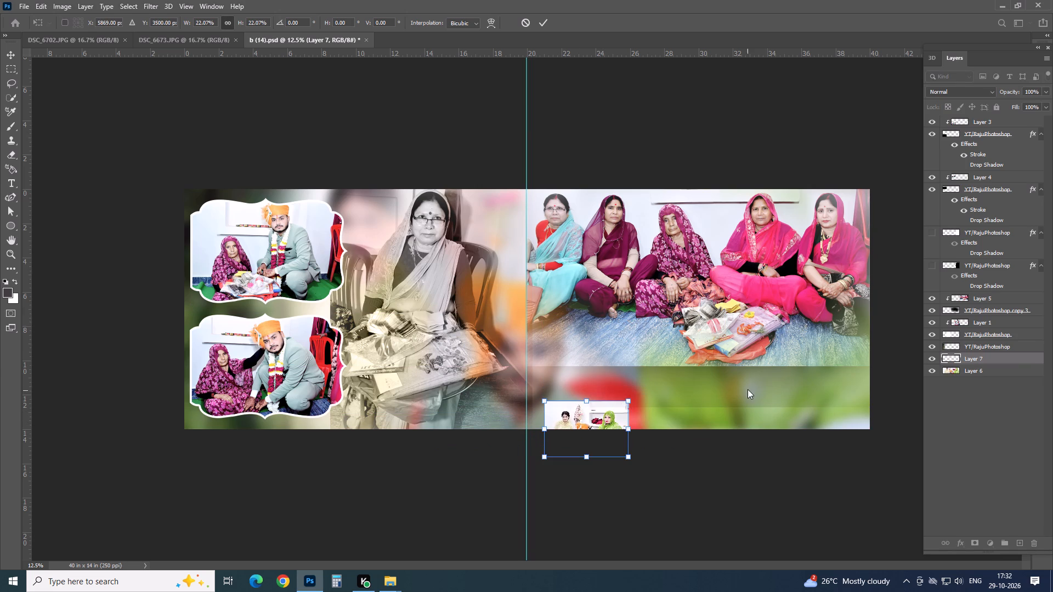
Resize and reposition the faded shape holding the women's group photo so it starts just right of the centre guide and reaches the outer edge.
{"action": "left_click_drag", "start_coordinate": [748, 389], "coordinate": [754, 386]}
{"action": "left_click", "coordinate": [747, 385]}
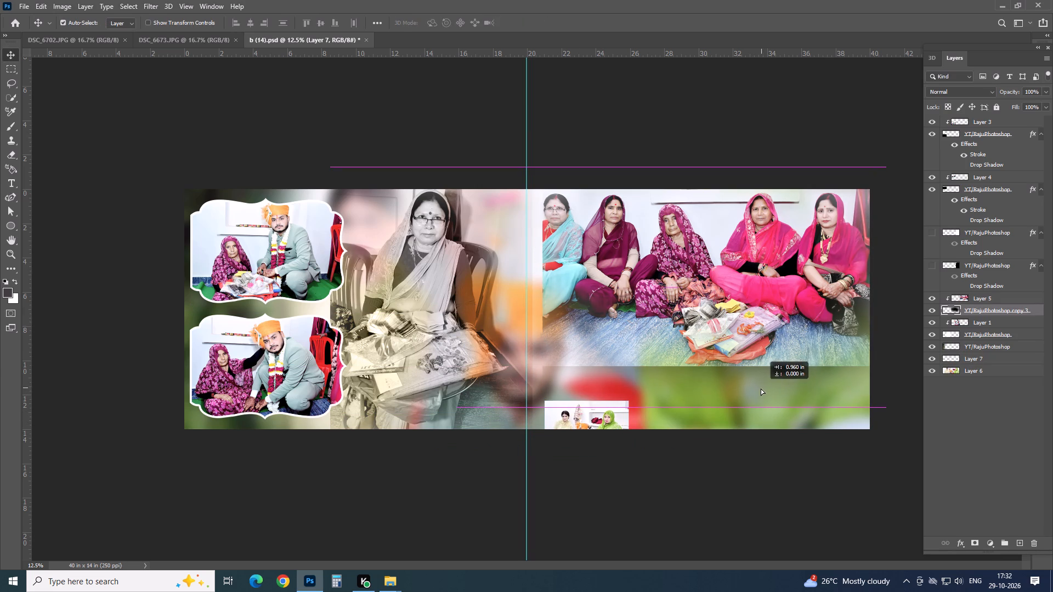
{"action": "key", "text": "ctrl+t"}
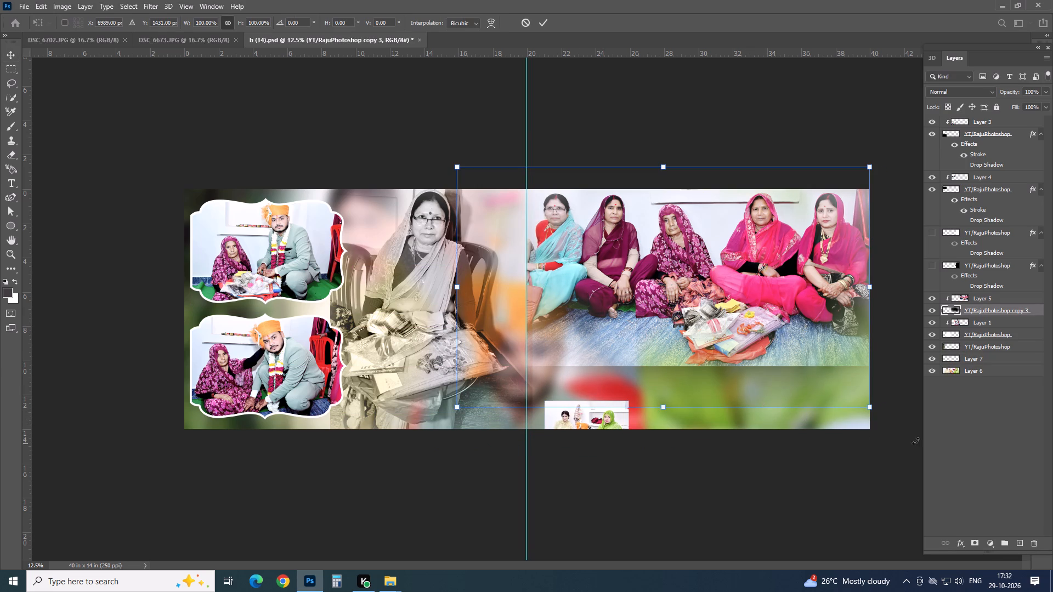
{"action": "left_click_drag", "start_coordinate": [458, 406], "coordinate": [519, 362]}
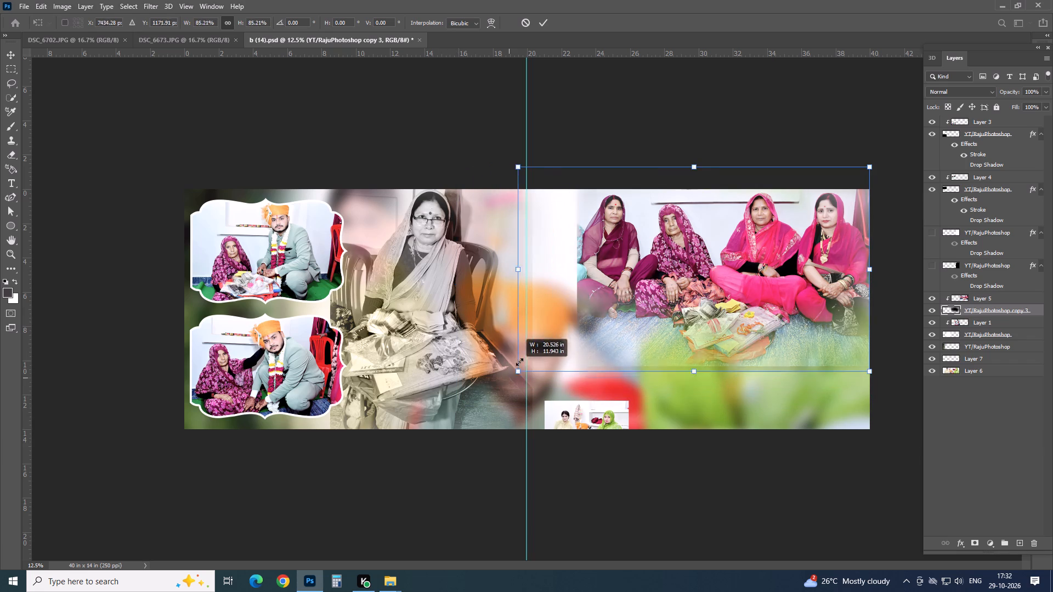
{"action": "left_click_drag", "start_coordinate": [519, 362], "coordinate": [555, 344]}
{"action": "left_click_drag", "start_coordinate": [732, 287], "coordinate": [670, 292]}
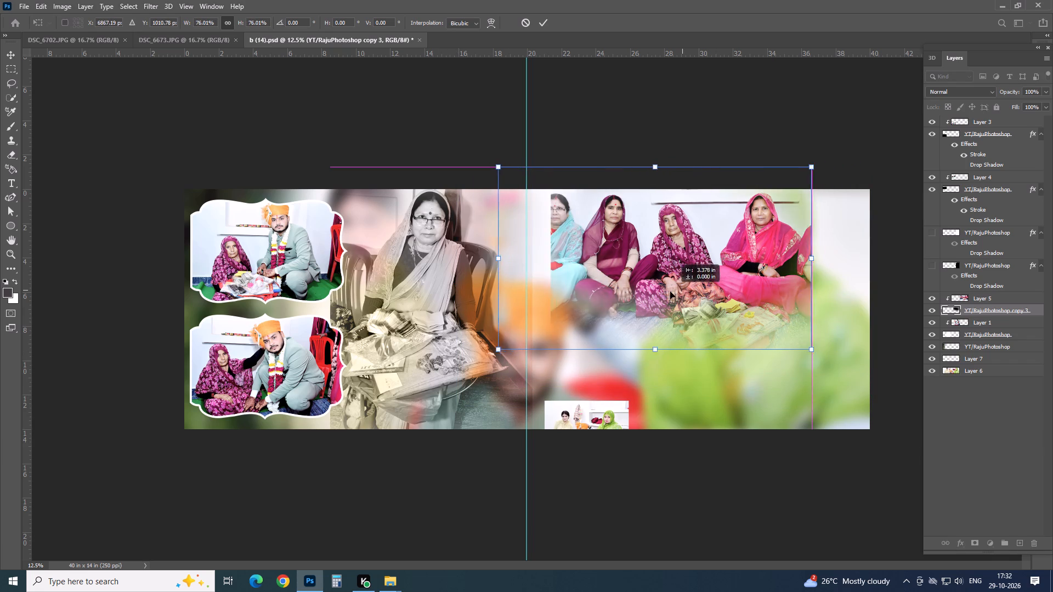
{"action": "left_click_drag", "start_coordinate": [670, 292], "coordinate": [665, 293]}
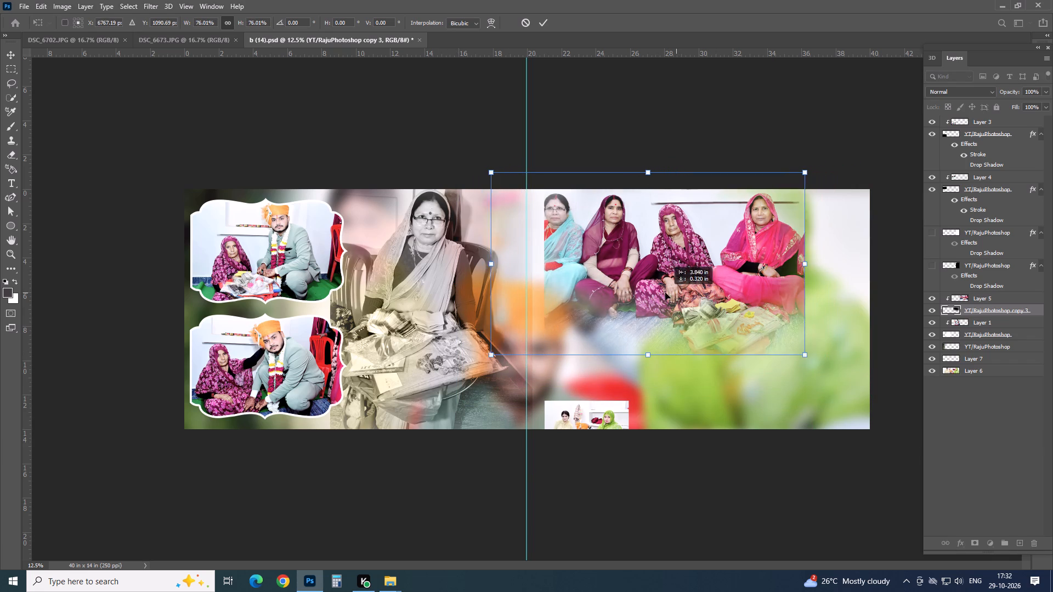
{"action": "left_click_drag", "start_coordinate": [665, 293], "coordinate": [645, 293]}
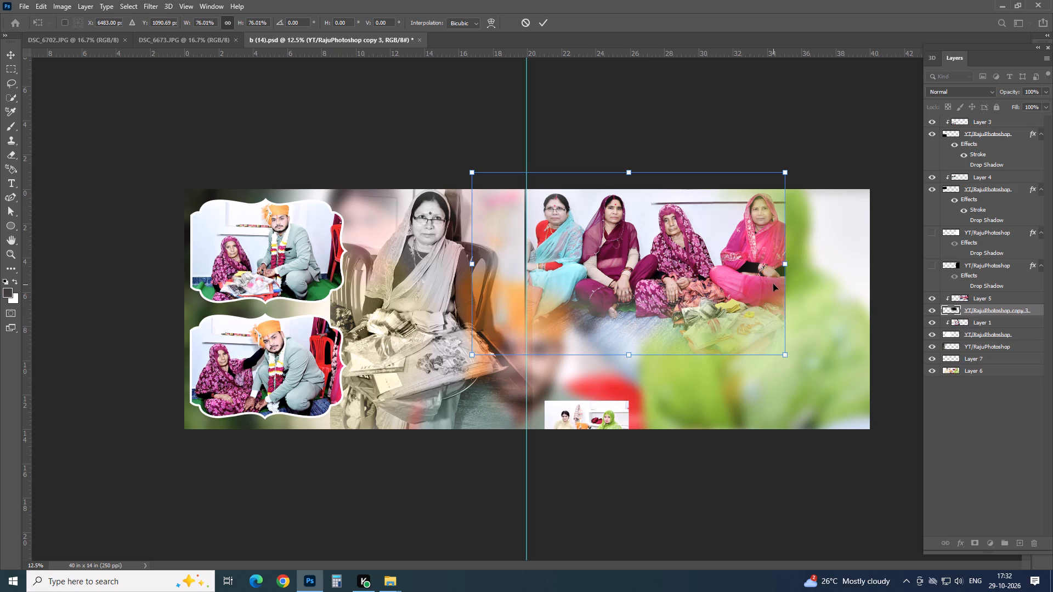
{"action": "left_click_drag", "start_coordinate": [785, 354], "coordinate": [885, 401]}
{"action": "key", "text": "Return"}
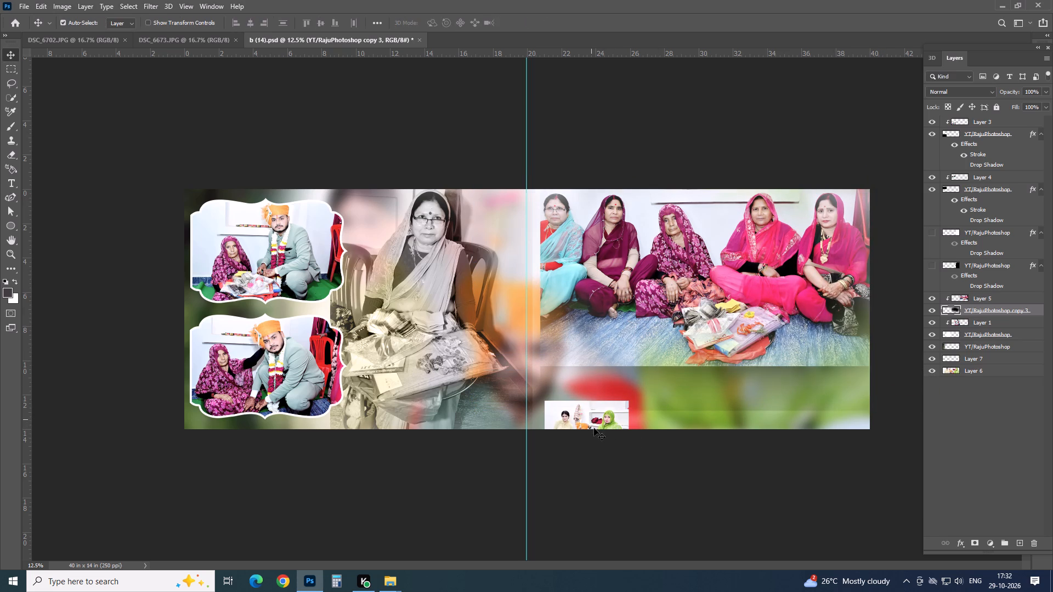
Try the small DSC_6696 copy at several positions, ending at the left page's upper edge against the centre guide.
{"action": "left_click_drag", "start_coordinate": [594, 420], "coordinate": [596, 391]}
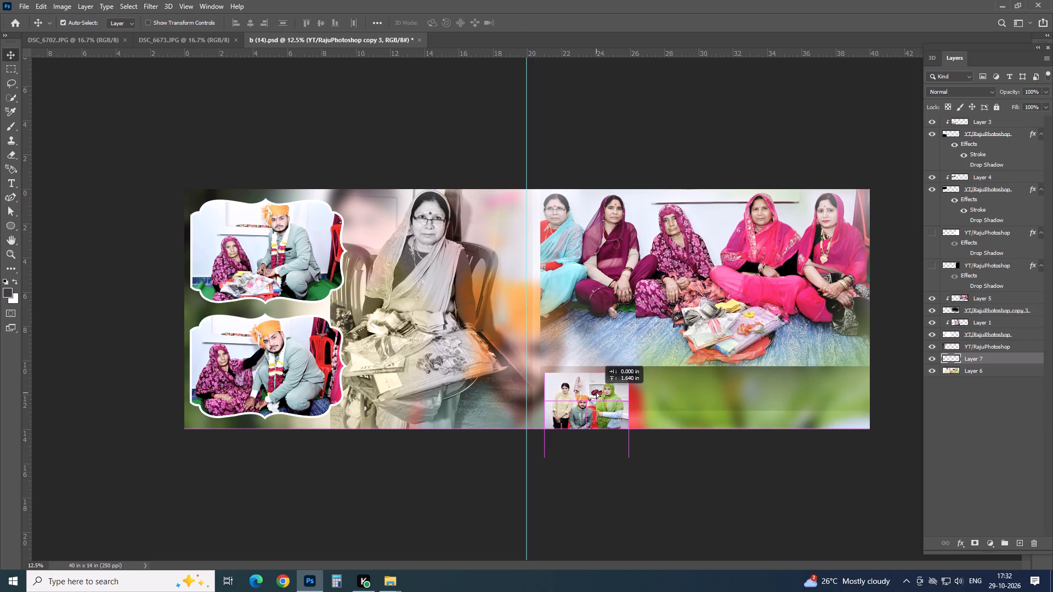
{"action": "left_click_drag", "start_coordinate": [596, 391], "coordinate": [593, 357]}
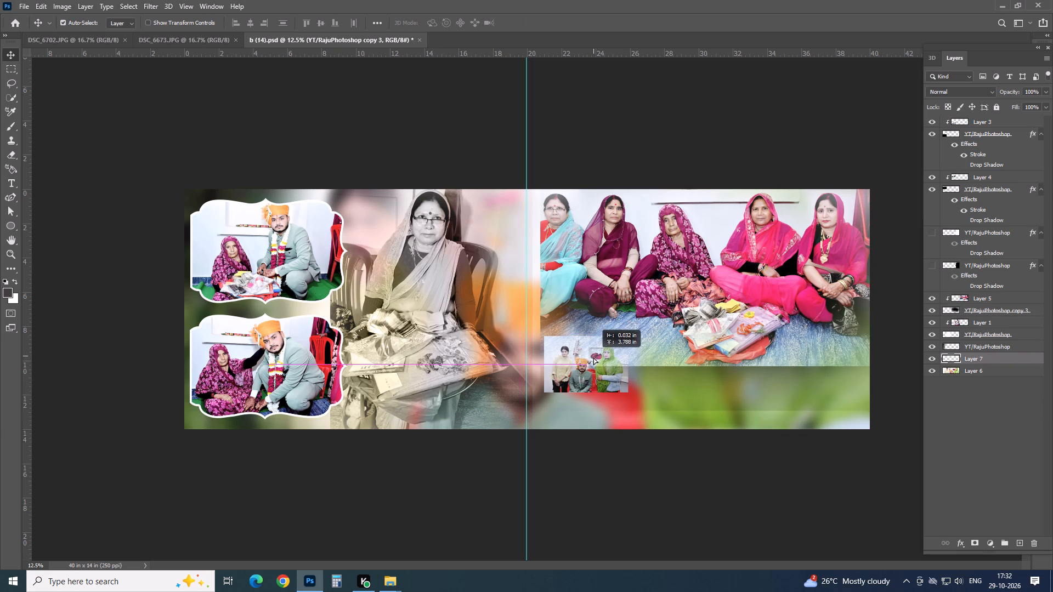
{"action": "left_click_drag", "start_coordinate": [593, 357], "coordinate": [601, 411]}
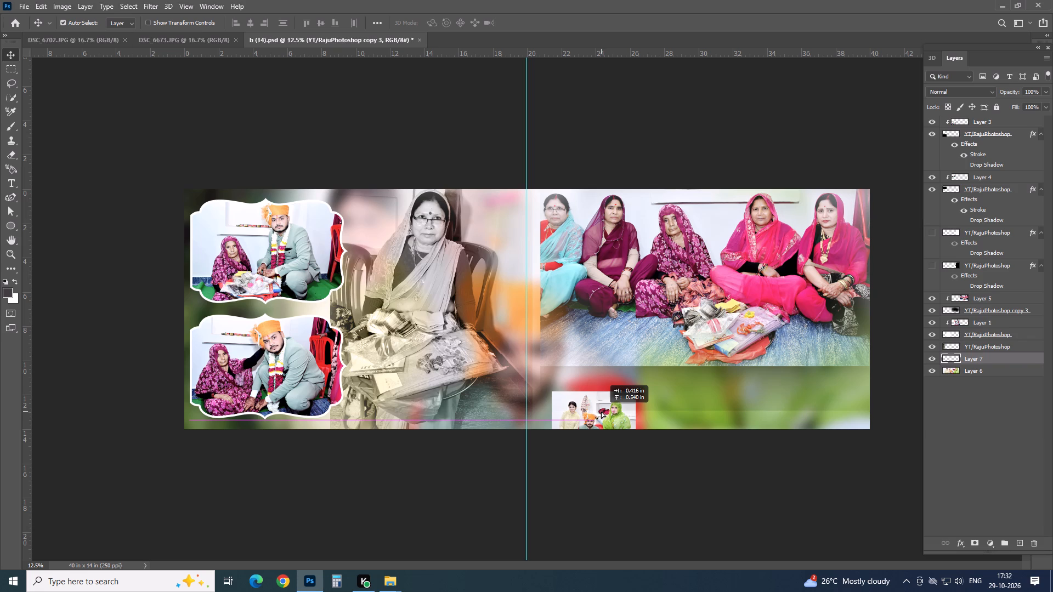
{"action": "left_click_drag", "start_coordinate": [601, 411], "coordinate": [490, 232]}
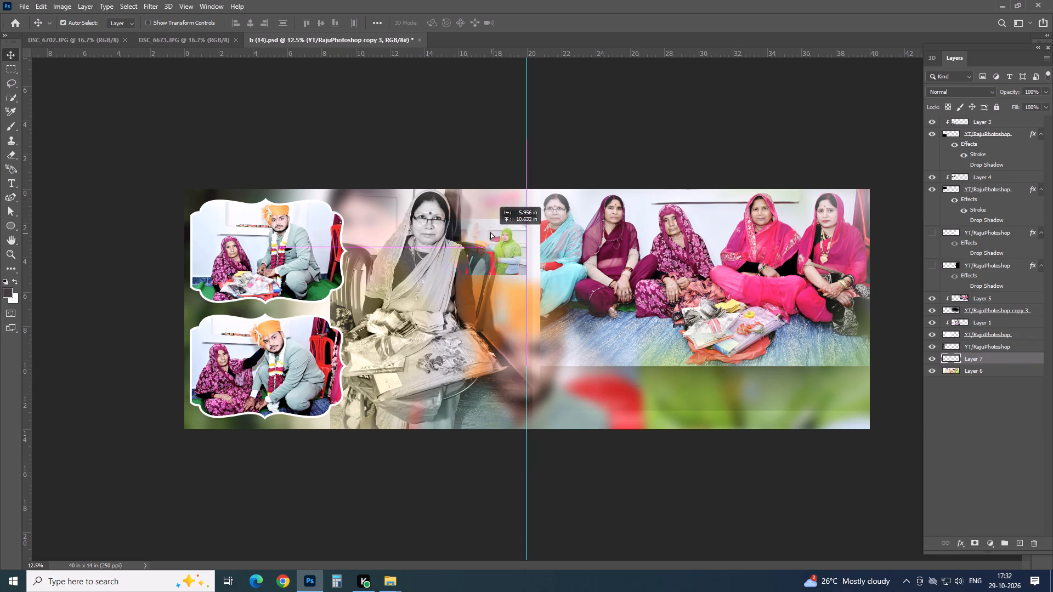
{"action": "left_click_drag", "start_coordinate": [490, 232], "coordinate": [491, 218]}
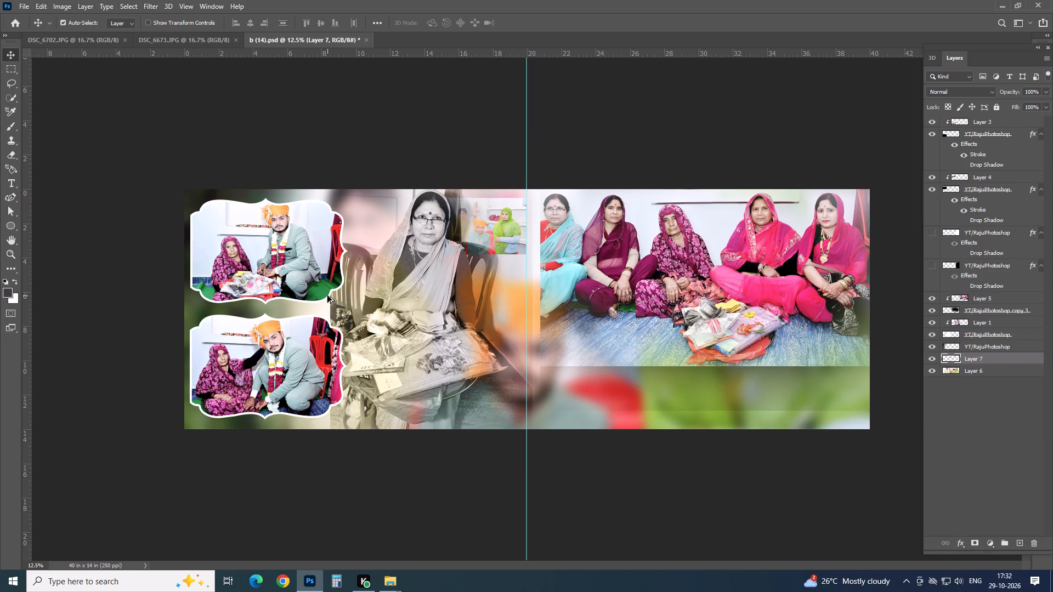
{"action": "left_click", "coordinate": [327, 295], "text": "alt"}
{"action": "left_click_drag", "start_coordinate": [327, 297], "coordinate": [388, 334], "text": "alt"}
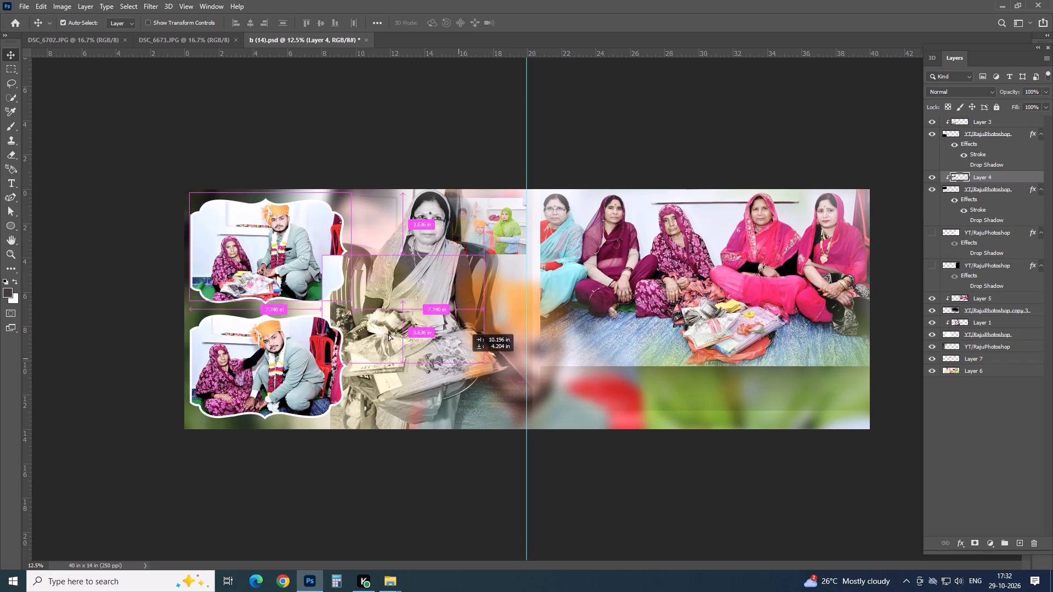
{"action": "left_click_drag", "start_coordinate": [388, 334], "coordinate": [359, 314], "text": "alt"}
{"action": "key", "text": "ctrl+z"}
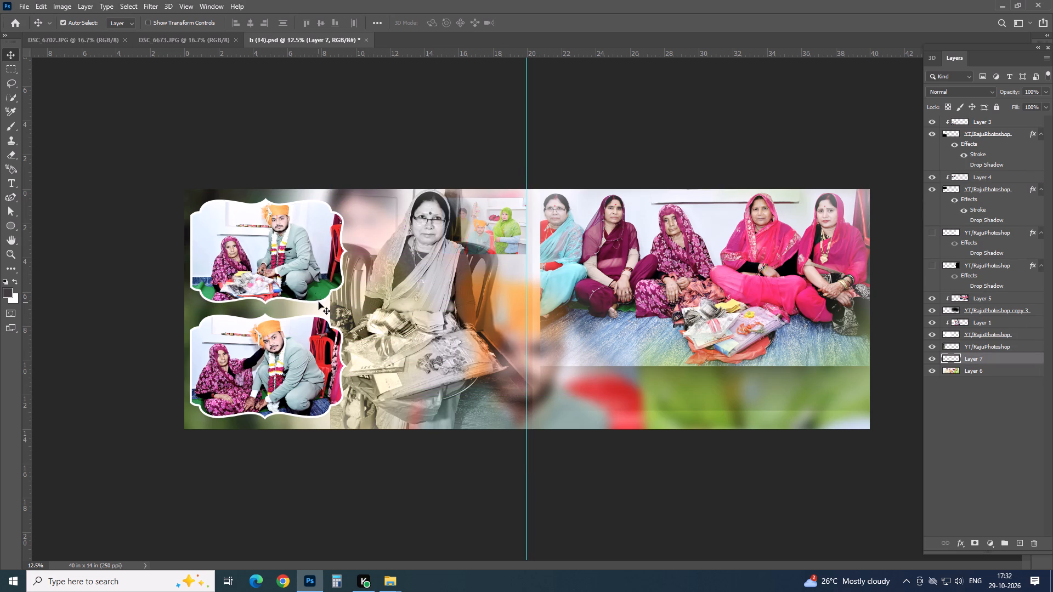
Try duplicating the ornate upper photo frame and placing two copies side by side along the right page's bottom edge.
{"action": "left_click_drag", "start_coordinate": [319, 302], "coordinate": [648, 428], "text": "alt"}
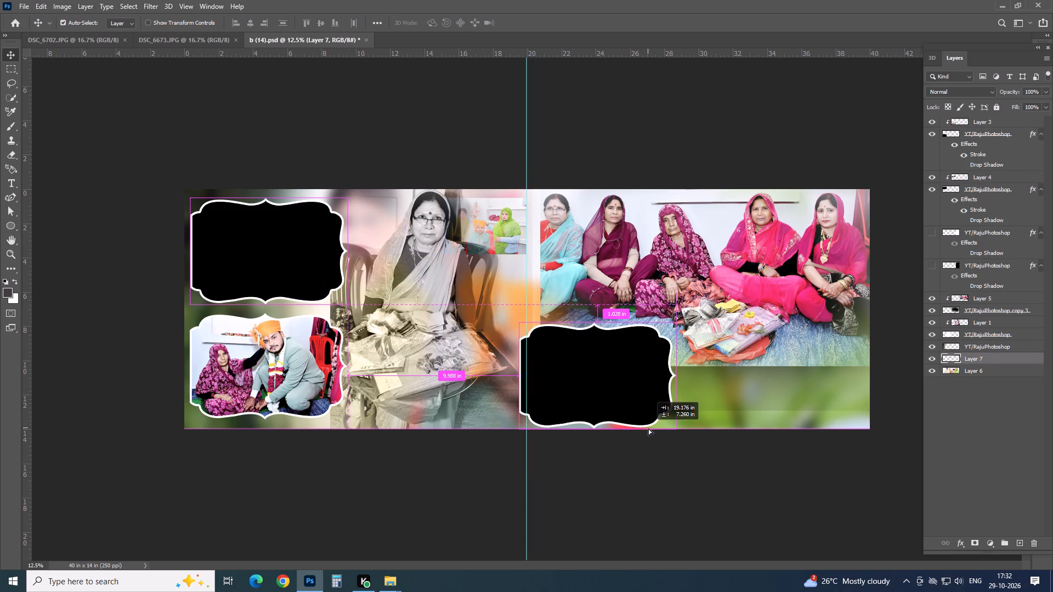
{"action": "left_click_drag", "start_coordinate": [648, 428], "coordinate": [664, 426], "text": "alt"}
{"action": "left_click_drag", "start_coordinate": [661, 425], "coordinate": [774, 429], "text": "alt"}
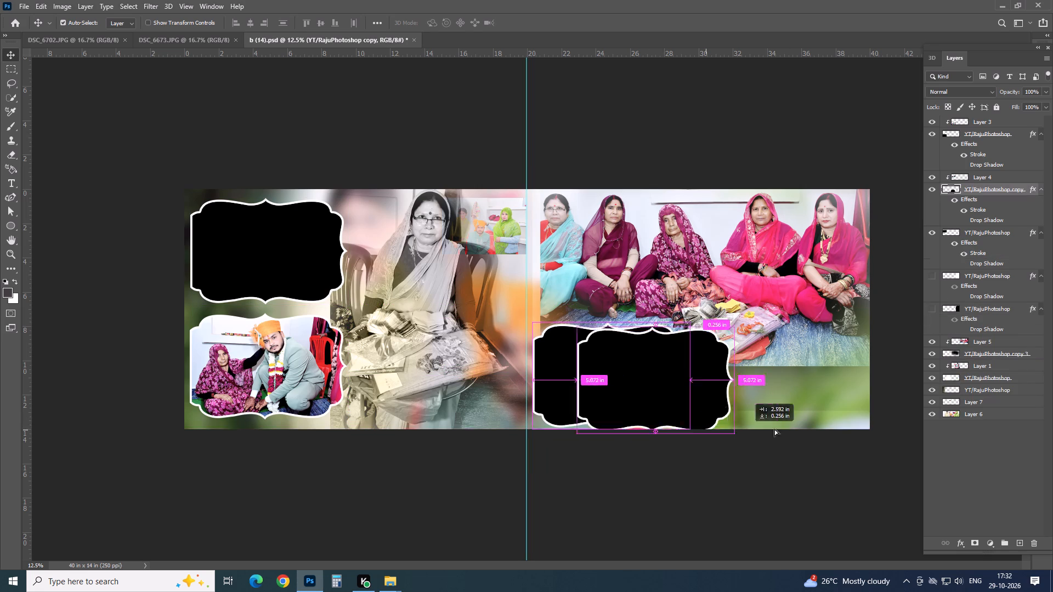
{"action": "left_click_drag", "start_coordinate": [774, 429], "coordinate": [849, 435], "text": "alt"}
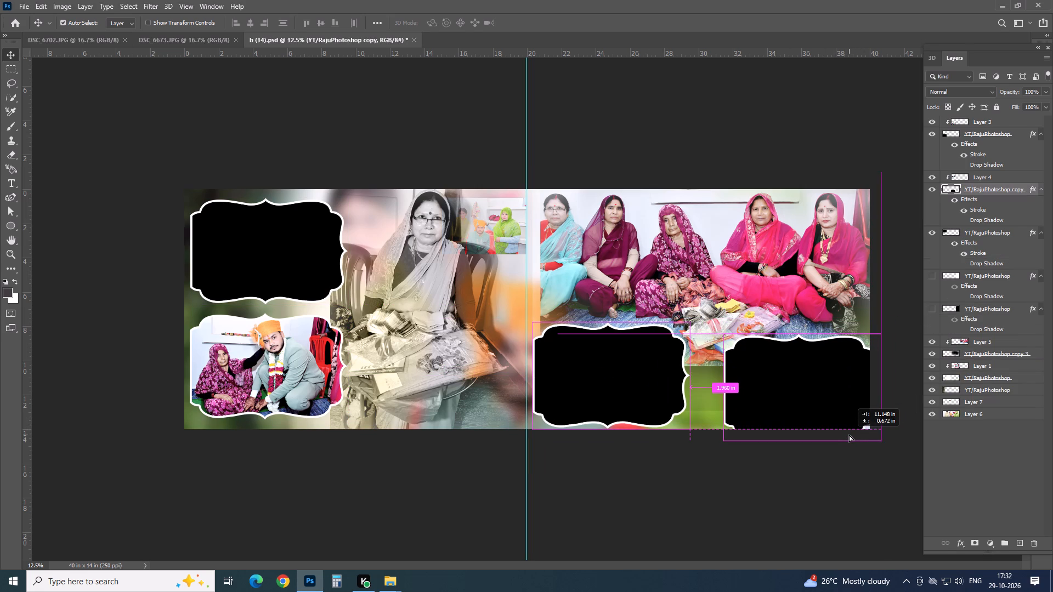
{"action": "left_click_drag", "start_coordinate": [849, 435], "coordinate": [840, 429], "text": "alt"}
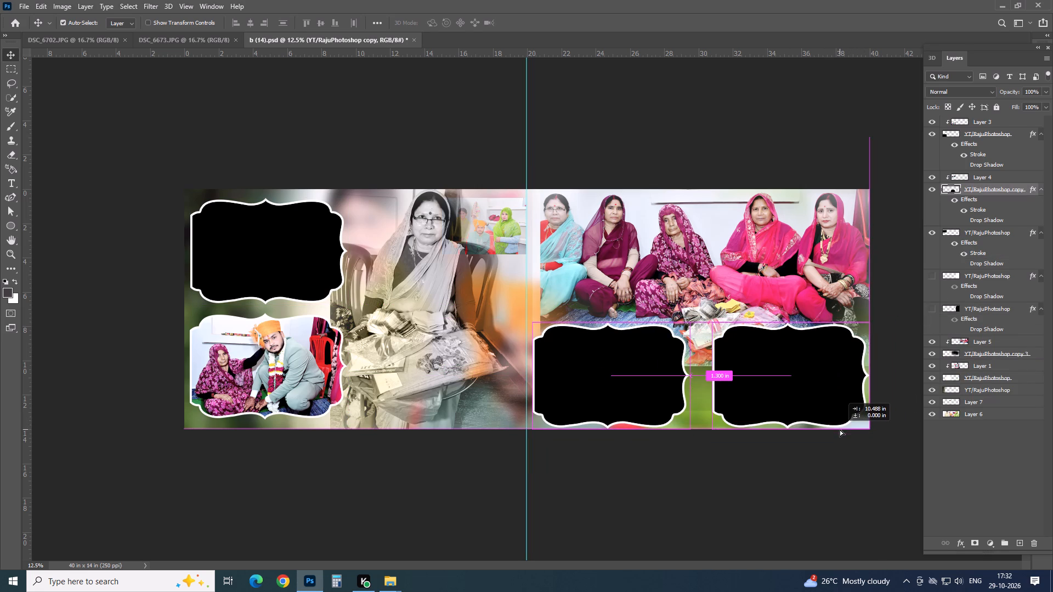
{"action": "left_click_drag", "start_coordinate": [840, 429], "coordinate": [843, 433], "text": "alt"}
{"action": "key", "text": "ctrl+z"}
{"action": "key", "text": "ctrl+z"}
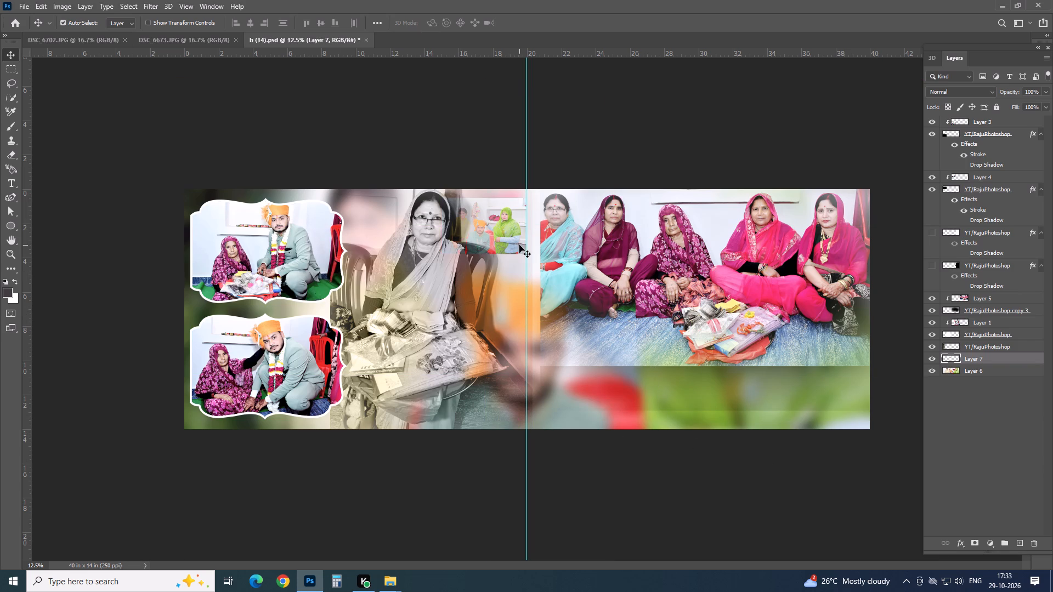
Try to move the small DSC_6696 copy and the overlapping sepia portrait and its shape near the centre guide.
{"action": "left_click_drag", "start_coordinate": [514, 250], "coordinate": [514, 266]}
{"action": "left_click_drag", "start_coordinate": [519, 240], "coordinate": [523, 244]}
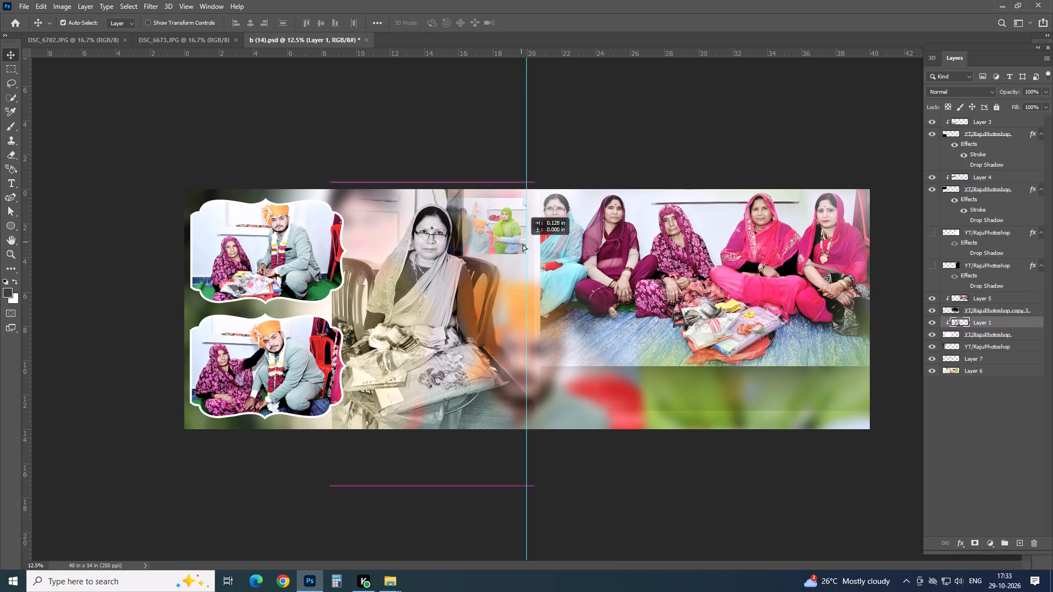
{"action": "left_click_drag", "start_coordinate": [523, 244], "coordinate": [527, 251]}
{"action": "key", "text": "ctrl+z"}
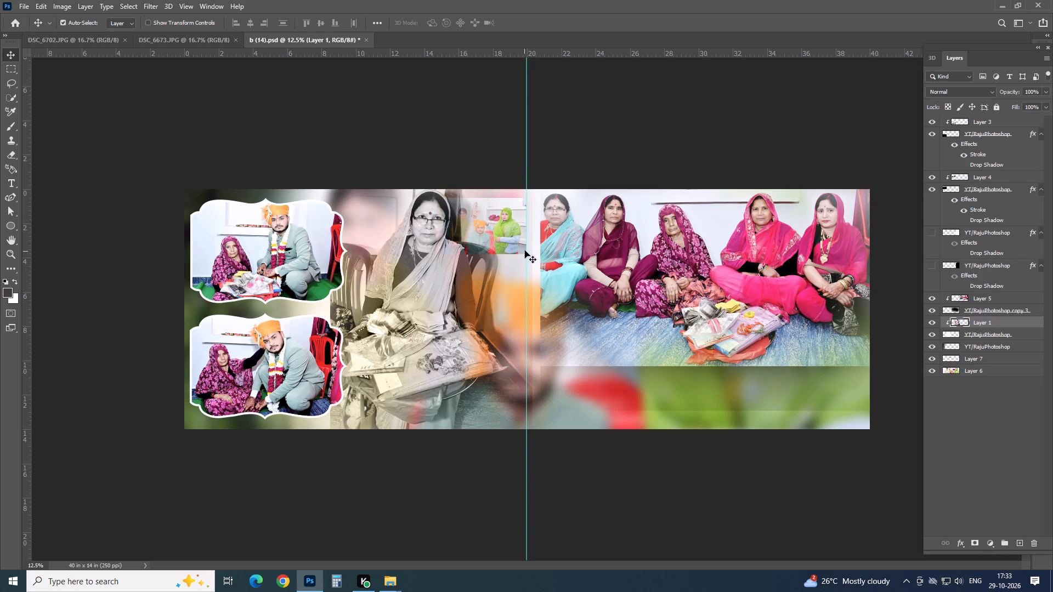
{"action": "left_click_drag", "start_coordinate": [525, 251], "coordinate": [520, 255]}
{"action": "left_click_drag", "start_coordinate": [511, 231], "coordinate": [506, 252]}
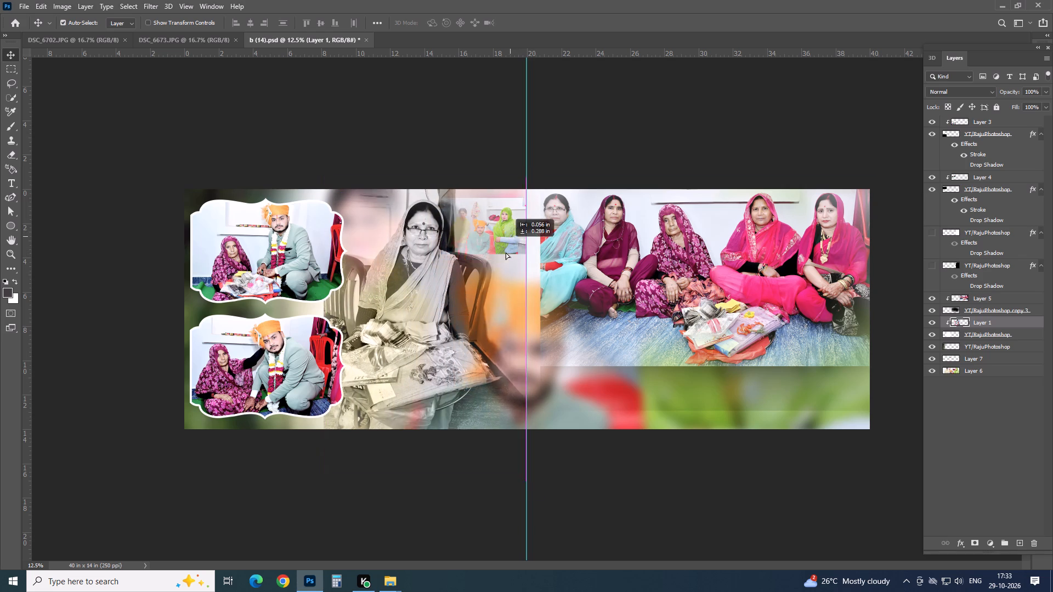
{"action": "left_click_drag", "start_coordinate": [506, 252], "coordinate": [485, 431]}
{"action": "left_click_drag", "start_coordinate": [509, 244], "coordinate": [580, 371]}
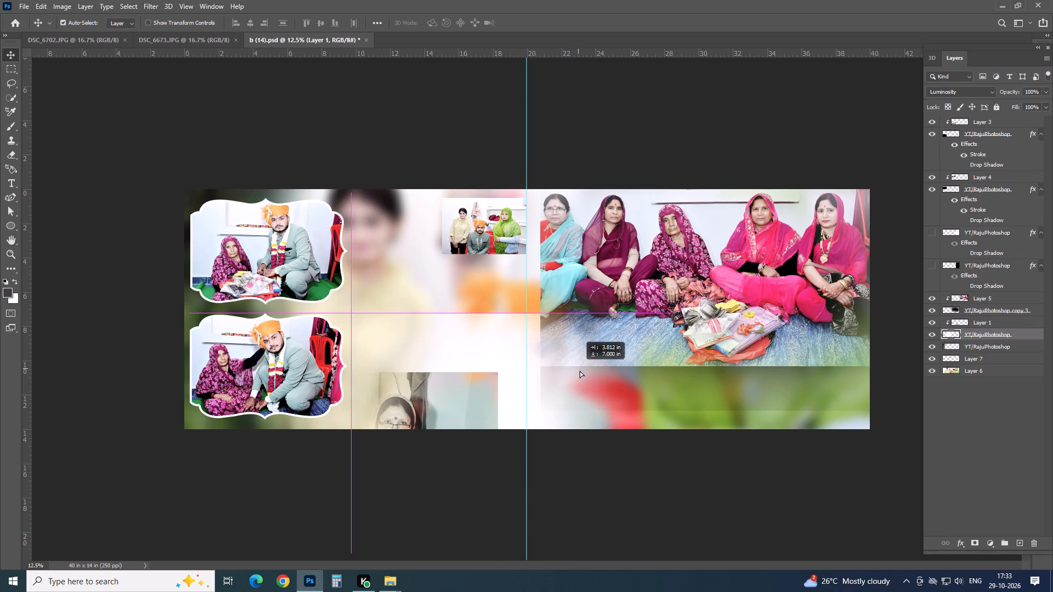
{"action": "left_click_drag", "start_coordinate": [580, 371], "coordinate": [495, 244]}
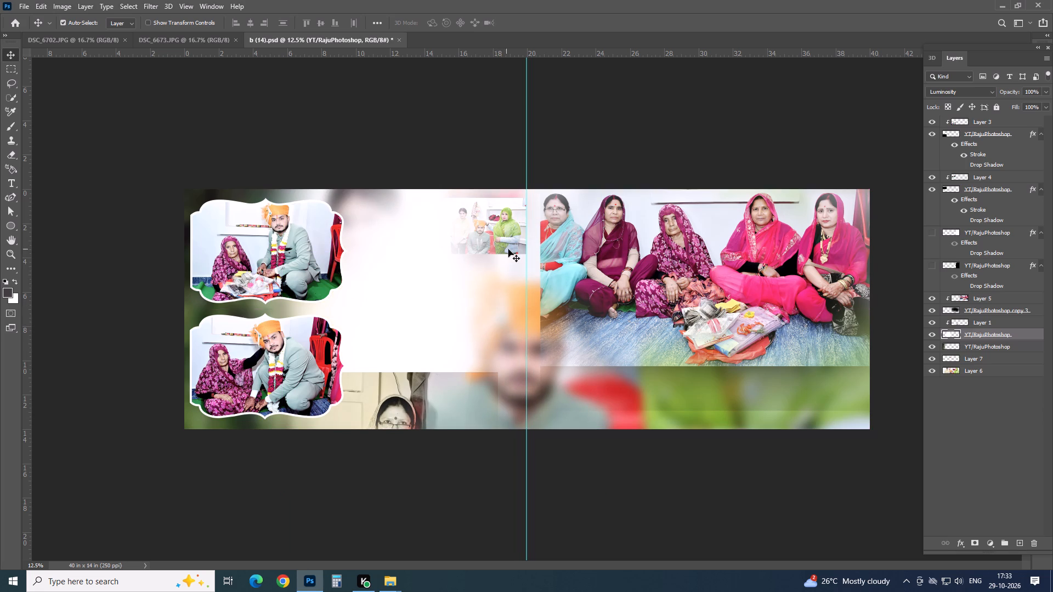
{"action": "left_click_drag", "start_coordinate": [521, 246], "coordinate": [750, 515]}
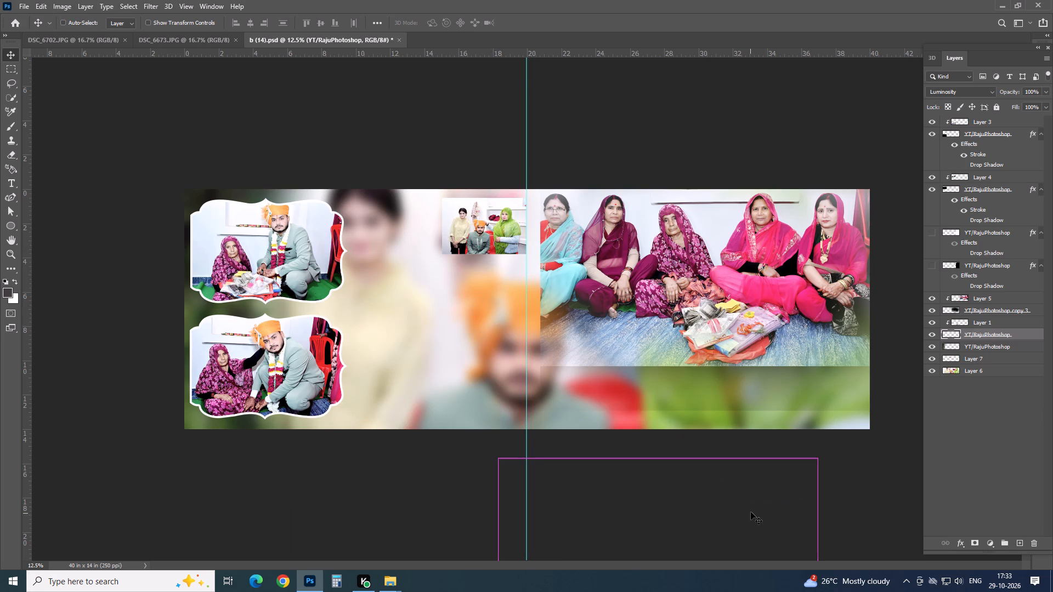
Undo the recent edits back to before the DSC_6696 photo was pasted, bringing back the plain brown background.
{"action": "key", "text": "ctrl+z"}
{"action": "key", "text": "ctrl+z"}
{"action": "key", "text": "ctrl+z"}
{"action": "key", "text": "ctrl+z"}
{"action": "key", "text": "ctrl+z"}
{"action": "key", "text": "ctrl+z"}
{"action": "key", "text": "ctrl+z"}
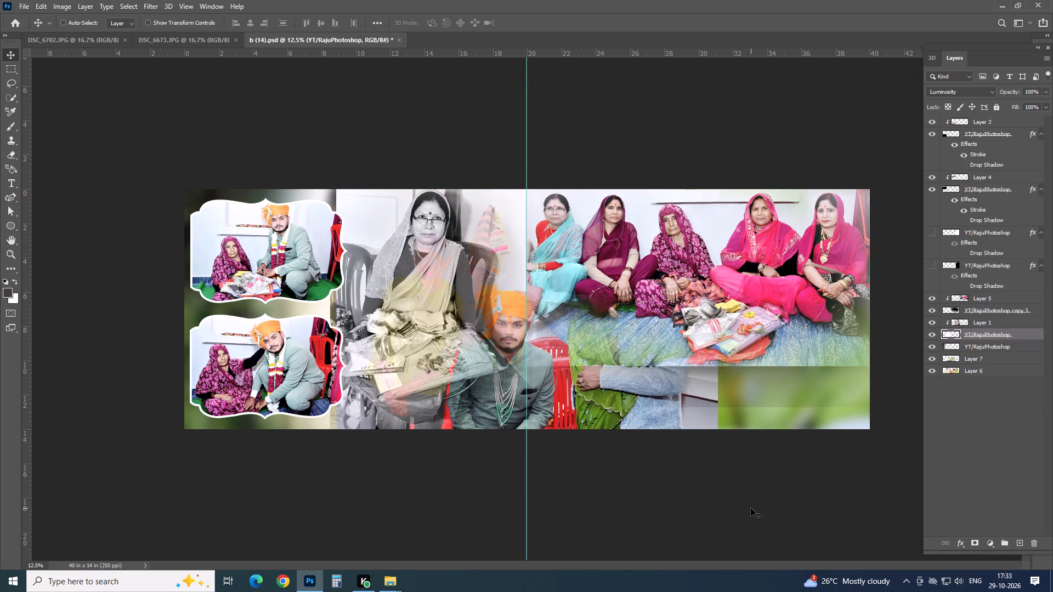
{"action": "key", "text": "ctrl+z"}
{"action": "key", "text": "ctrl+z"}
{"action": "key", "text": "ctrl+z"}
{"action": "key", "text": "ctrl+z"}
{"action": "key", "text": "ctrl+z"}
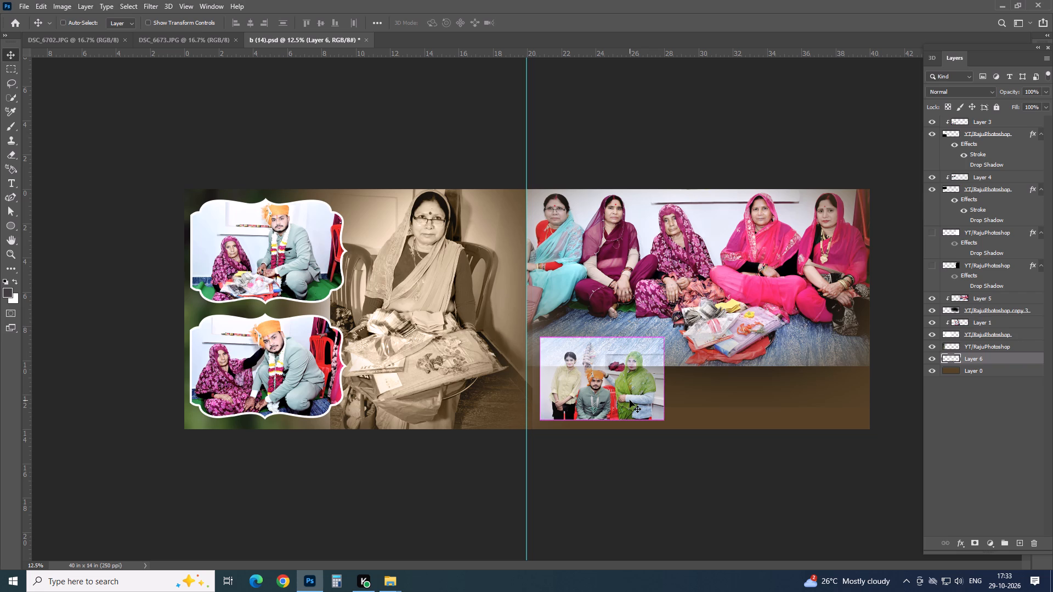
{"action": "key", "text": "ctrl+z"}
{"action": "key", "text": "ctrl+z"}
{"action": "key", "text": "ctrl+z"}
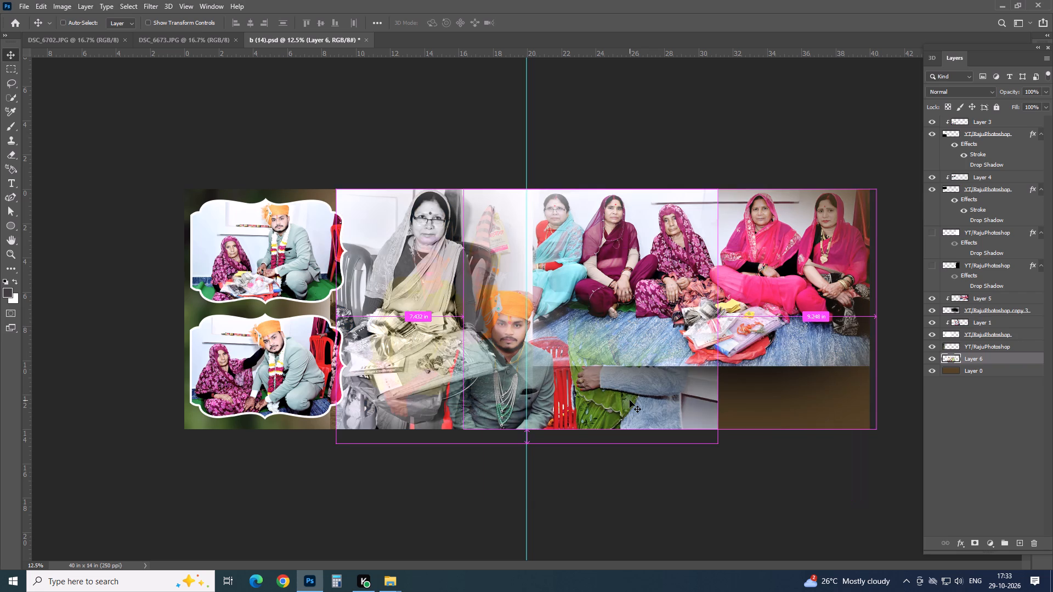
{"action": "key", "text": "ctrl+z"}
Move the women's group photo down, enlarge it to about 104.6%, and align it with the centre guide and the page's top edge.
{"action": "left_click", "coordinate": [707, 301]}
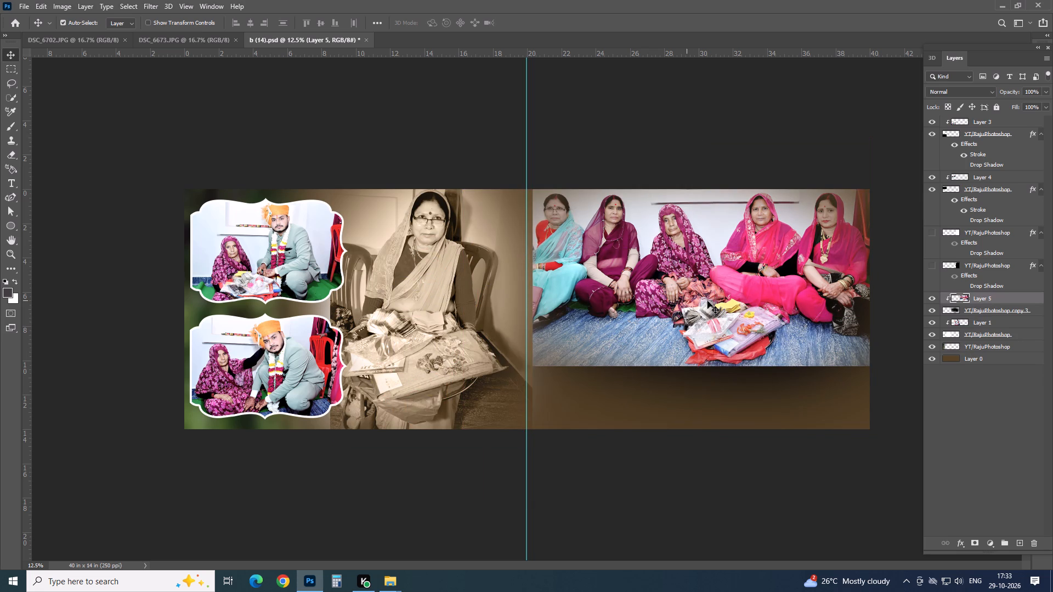
{"action": "left_click_drag", "start_coordinate": [734, 302], "coordinate": [728, 355]}
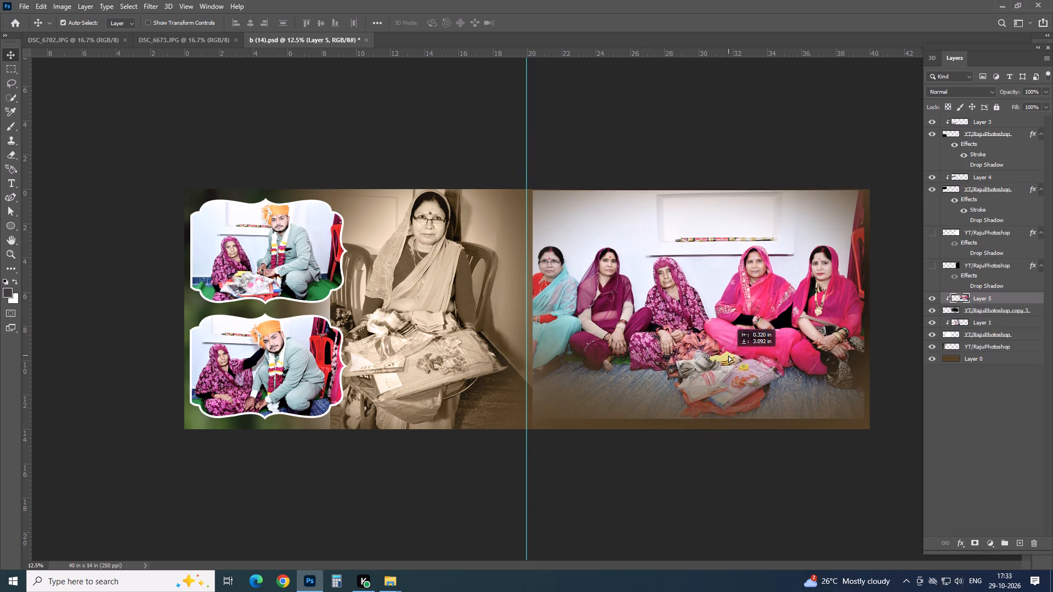
{"action": "left_click_drag", "start_coordinate": [728, 355], "coordinate": [728, 362]}
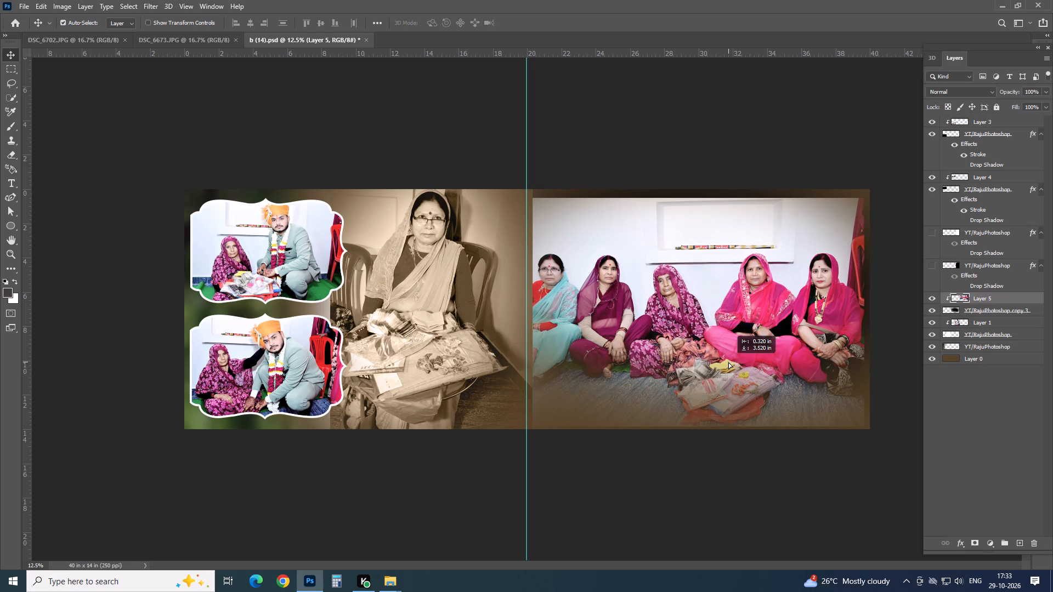
{"action": "left_click_drag", "start_coordinate": [728, 362], "coordinate": [728, 366]}
{"action": "key", "text": "ctrl+t"}
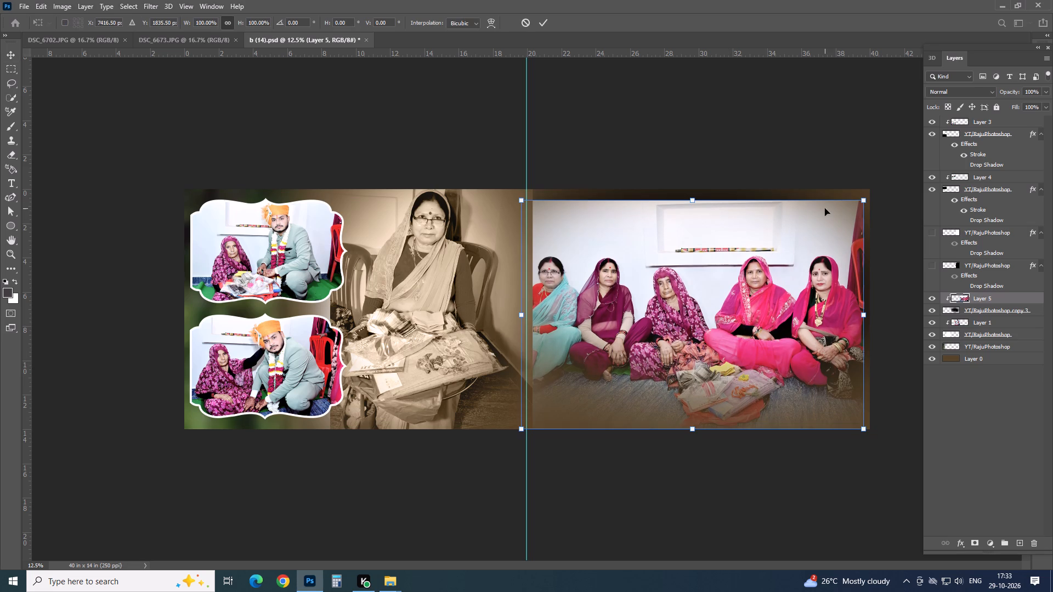
{"action": "left_click_drag", "start_coordinate": [864, 205], "coordinate": [875, 191]}
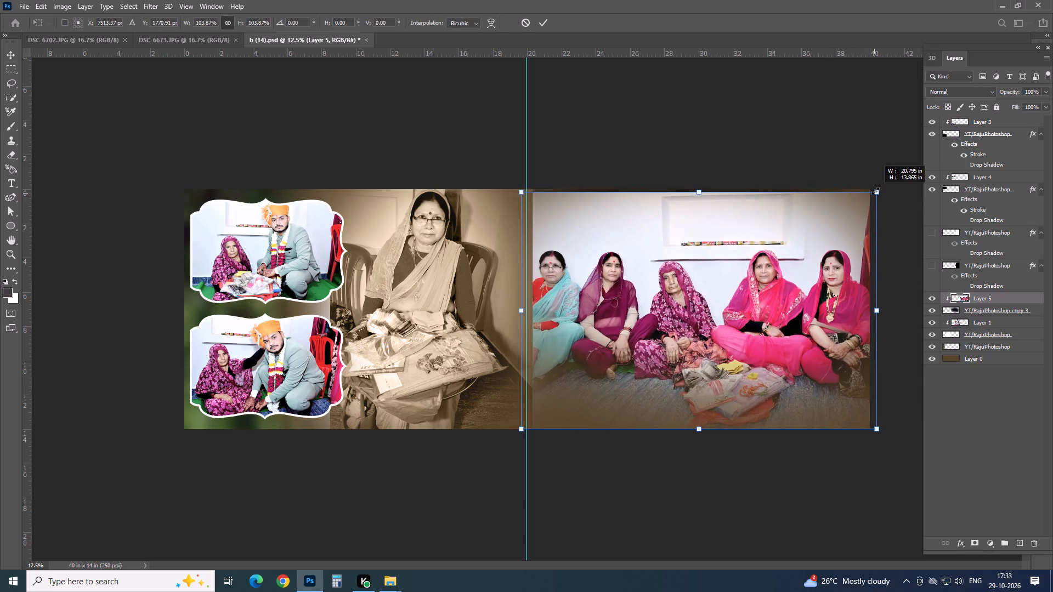
{"action": "left_click_drag", "start_coordinate": [875, 191], "coordinate": [877, 190]}
{"action": "left_click", "coordinate": [805, 259]}
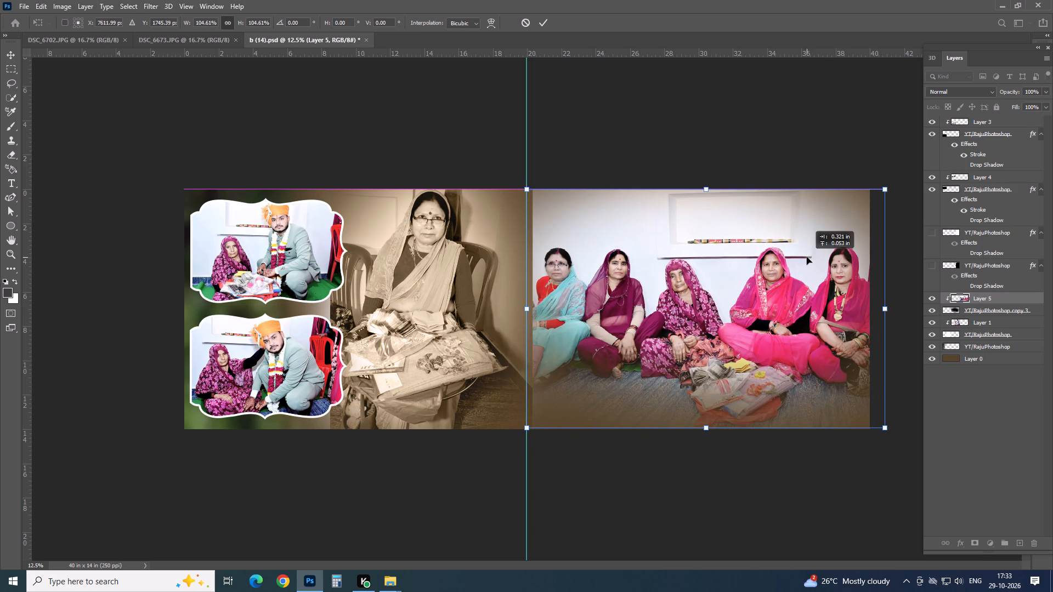
{"action": "key", "text": "Return"}
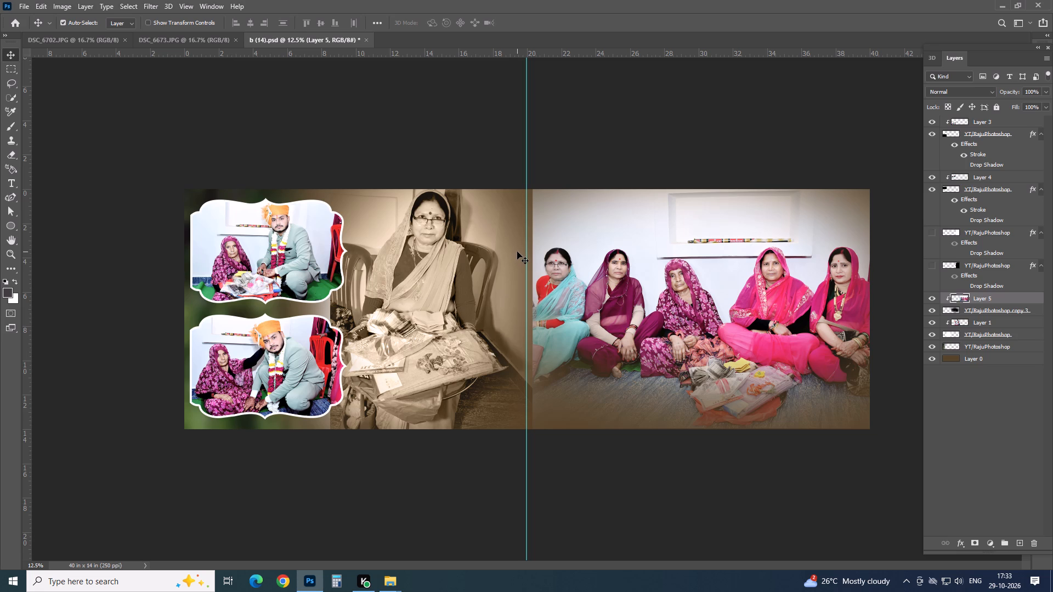
Add a 20 px inside stroke in pale pink to the women's group photo on Layer 5.
{"action": "left_click", "coordinate": [660, 236]}
{"action": "left_click", "coordinate": [656, 236]}
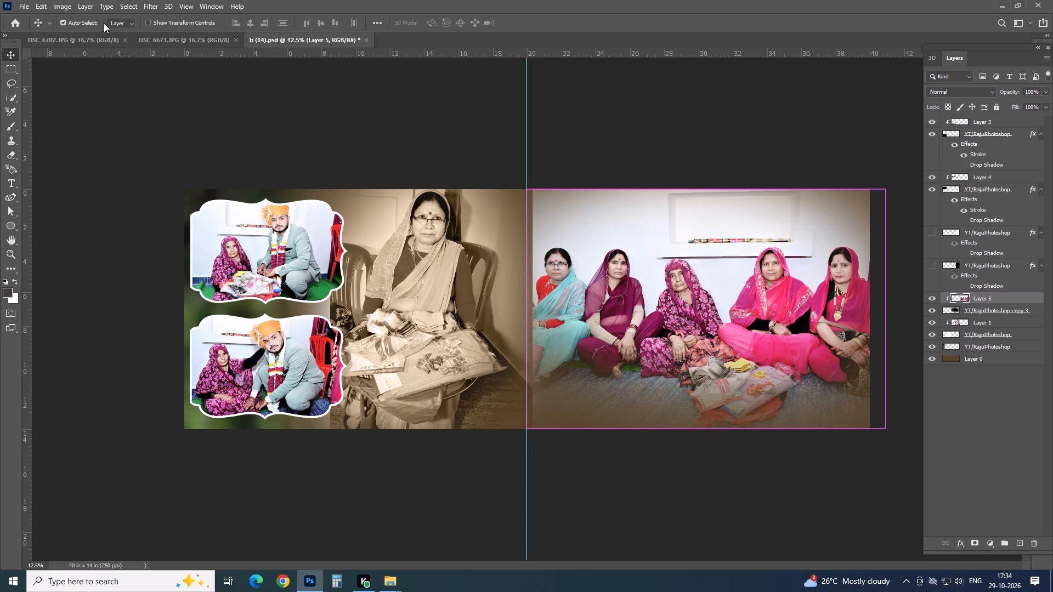
{"action": "left_click", "coordinate": [965, 549]}
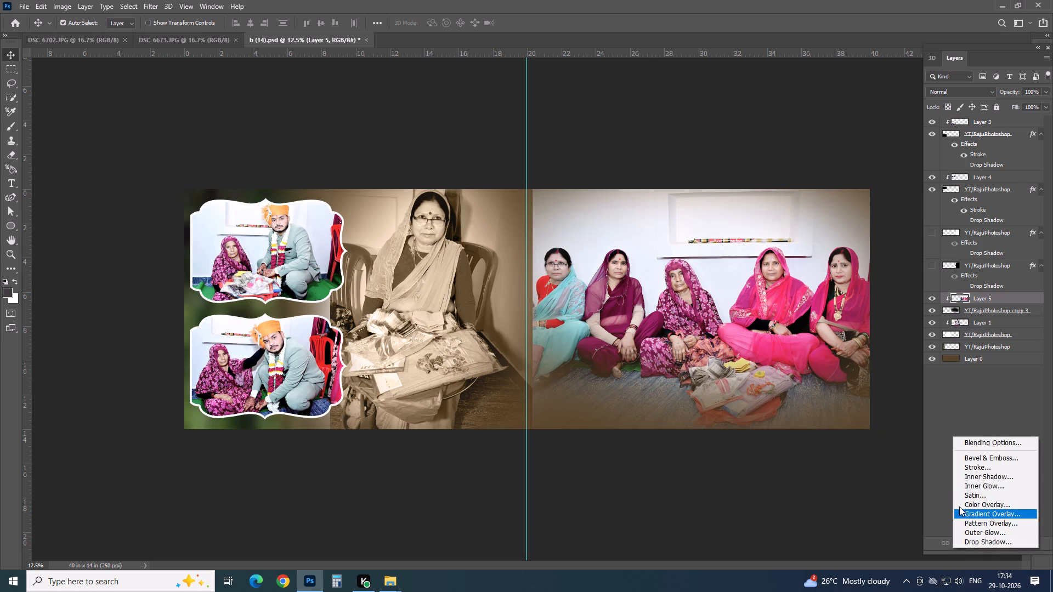
{"action": "left_click", "coordinate": [976, 466]}
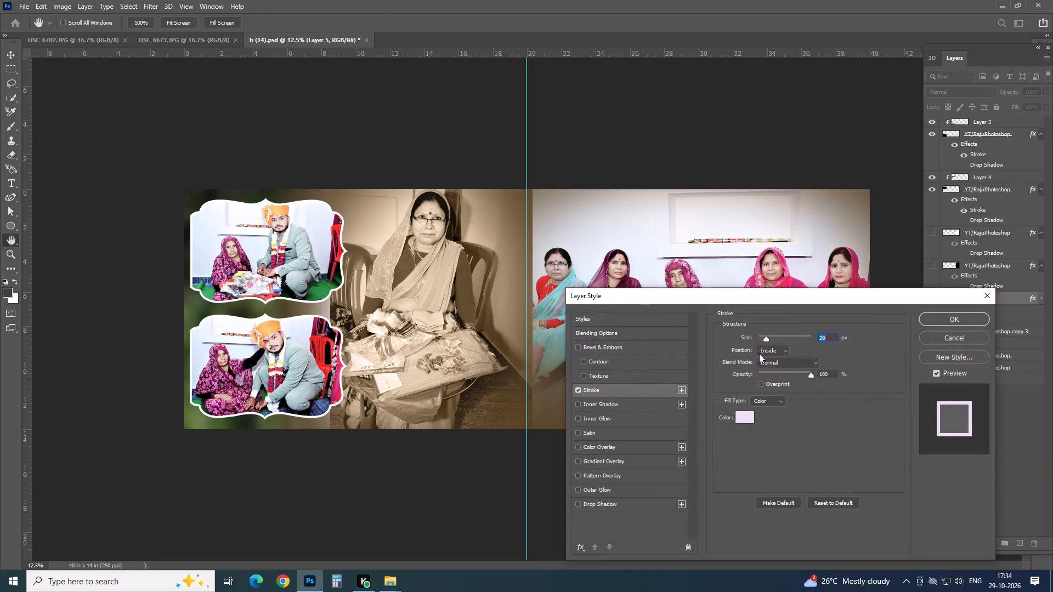
{"action": "left_click", "coordinate": [956, 317]}
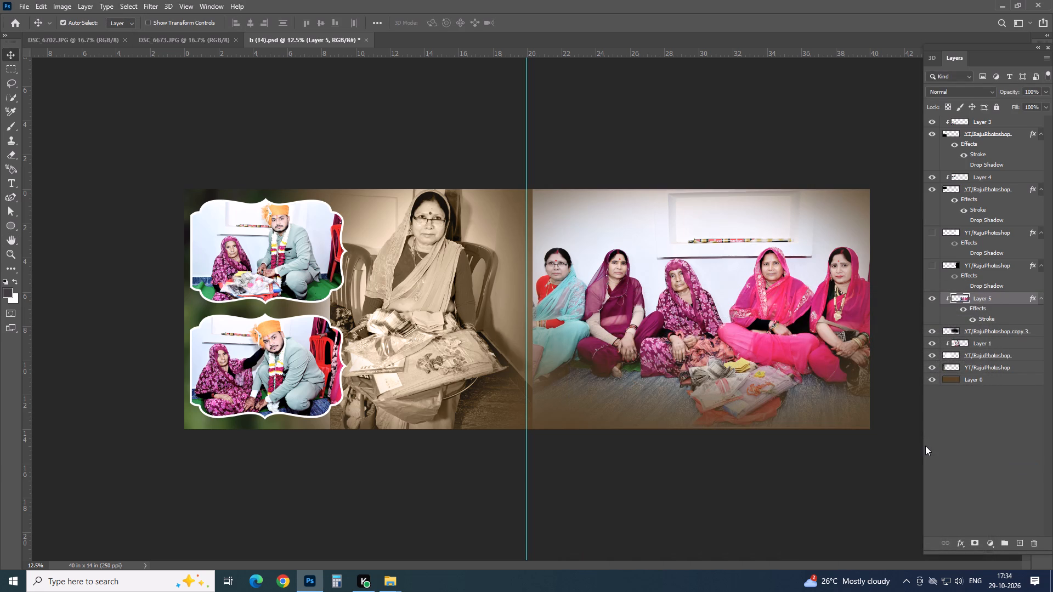
{"action": "left_click", "coordinate": [557, 206]}
Save a layered PSD copy of the spread as 4 in the Shadi photo project's PSD folder.
{"action": "key", "text": "ctrl+alt+s"}
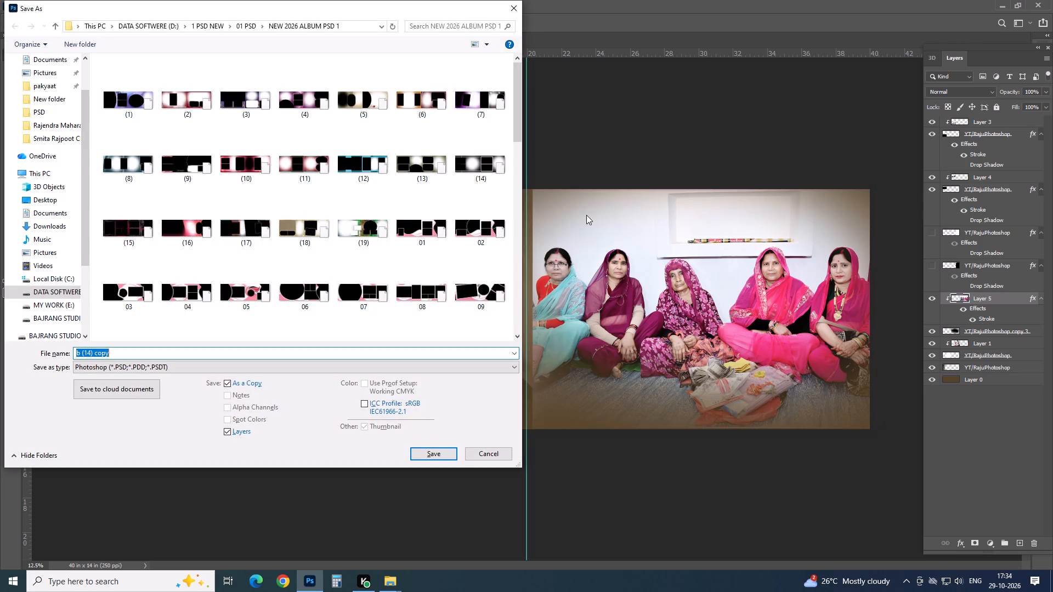
{"action": "left_click", "coordinate": [67, 113]}
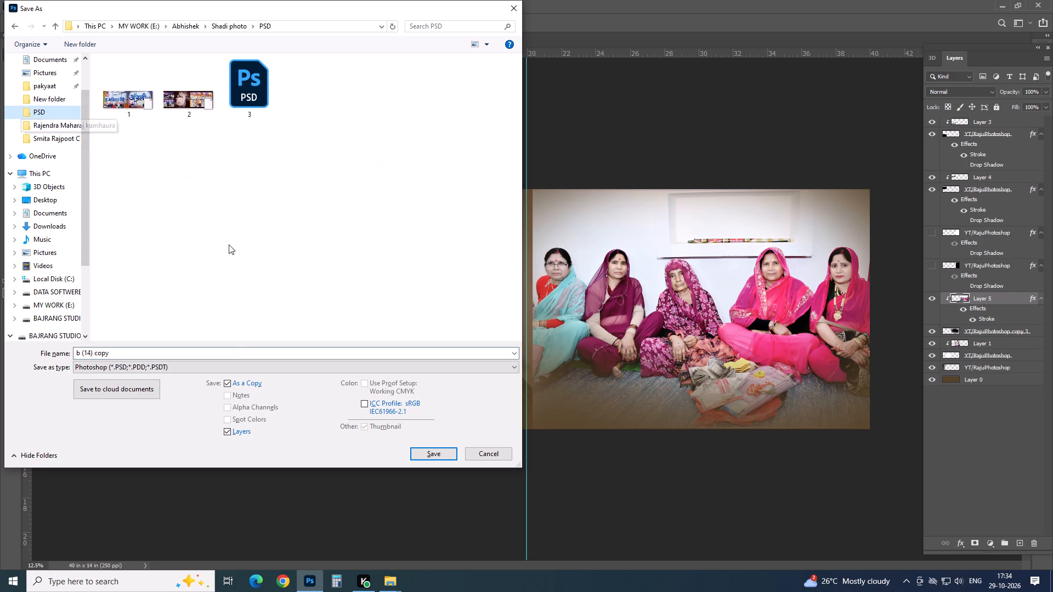
{"action": "left_click", "coordinate": [223, 357]}
{"action": "key", "text": "4"}
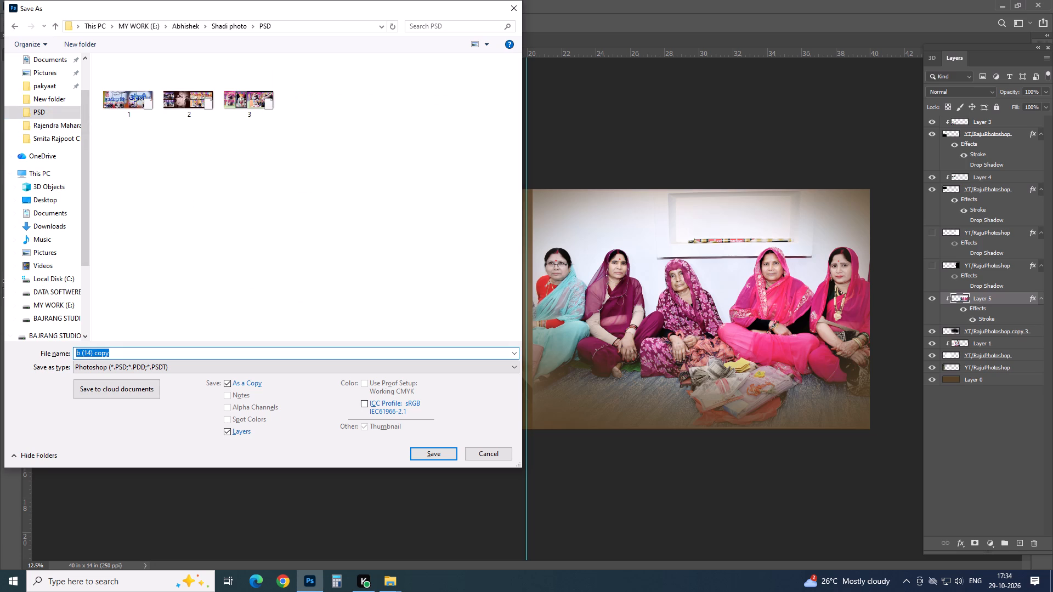
{"action": "key", "text": "Return"}
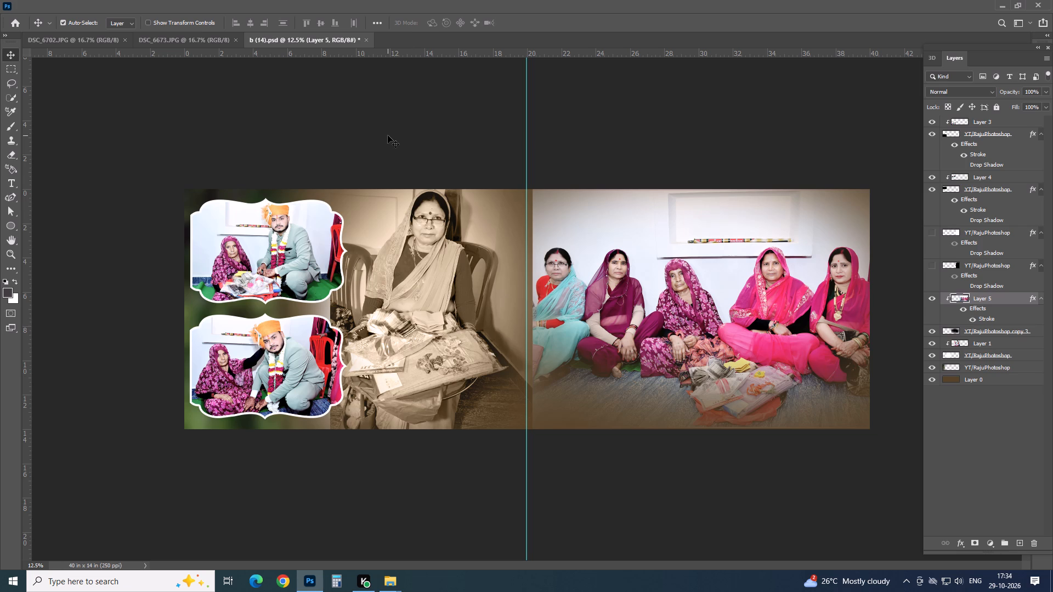
Browse the NEW 2026 ALBUM PSD 1 and NEW 2026 ALBUM PSD 3 folders for a suitable next spread template.
{"action": "left_click", "coordinate": [394, 582]}
{"action": "left_click", "coordinate": [403, 548]}
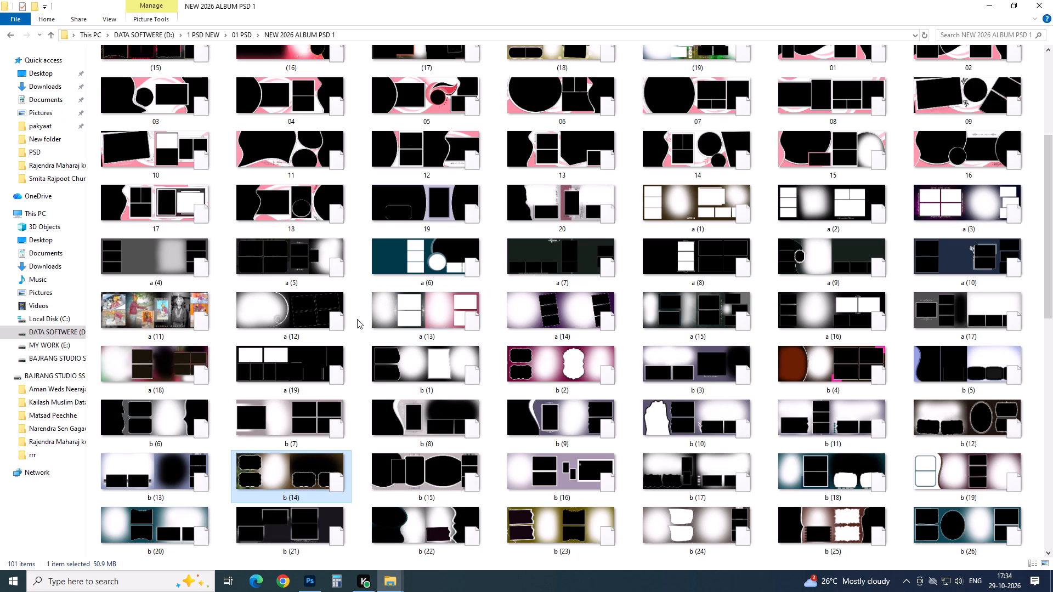
{"action": "scroll", "coordinate": [796, 392], "scroll_direction": "up", "scroll_amount": 1}
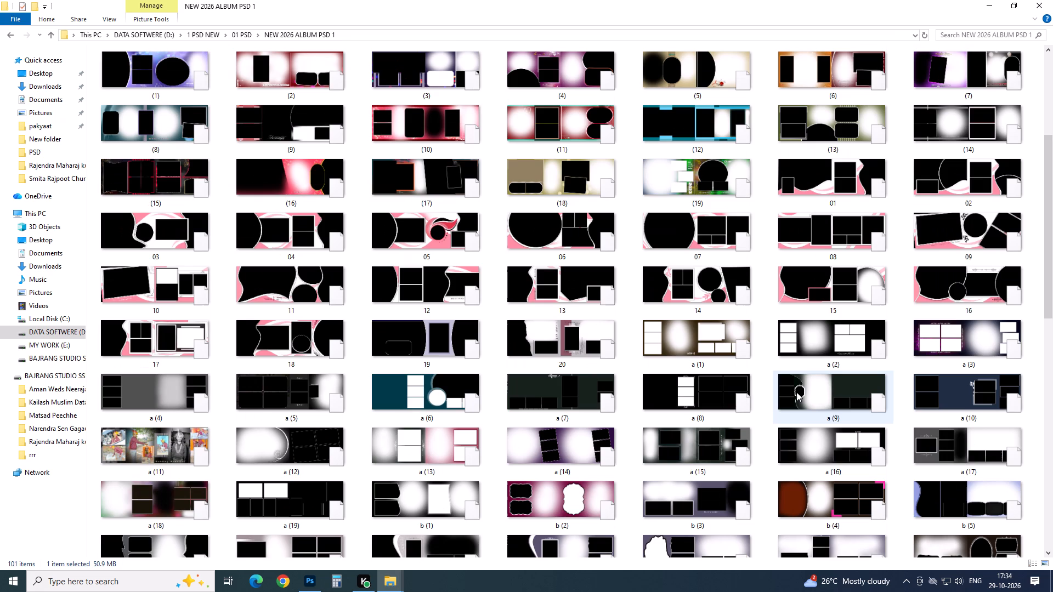
{"action": "scroll", "coordinate": [796, 392], "scroll_direction": "down", "scroll_amount": 3}
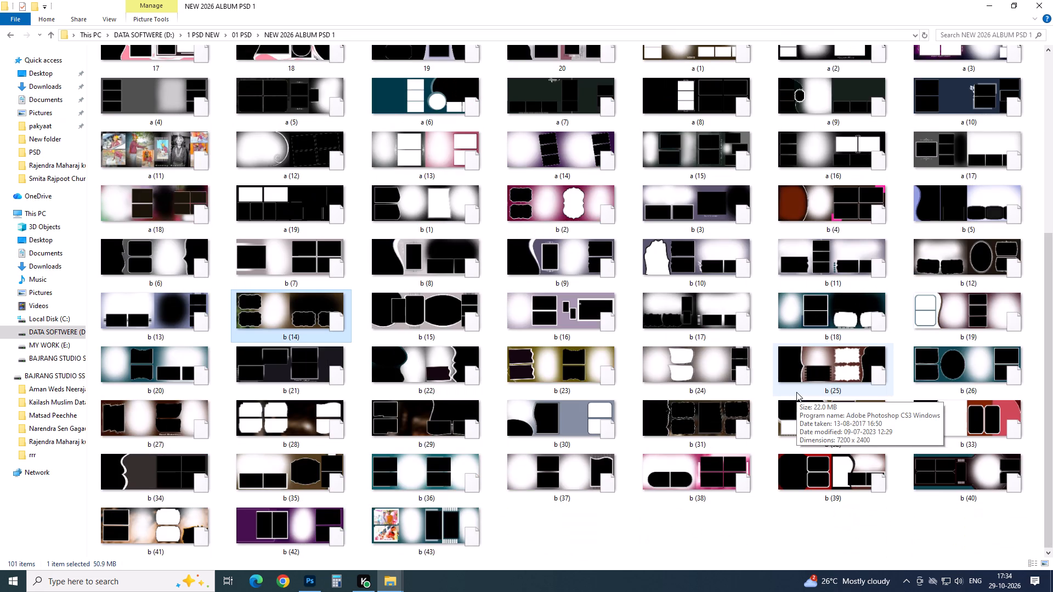
{"action": "left_click", "coordinate": [50, 29]}
{"action": "double_click", "coordinate": [197, 297]}
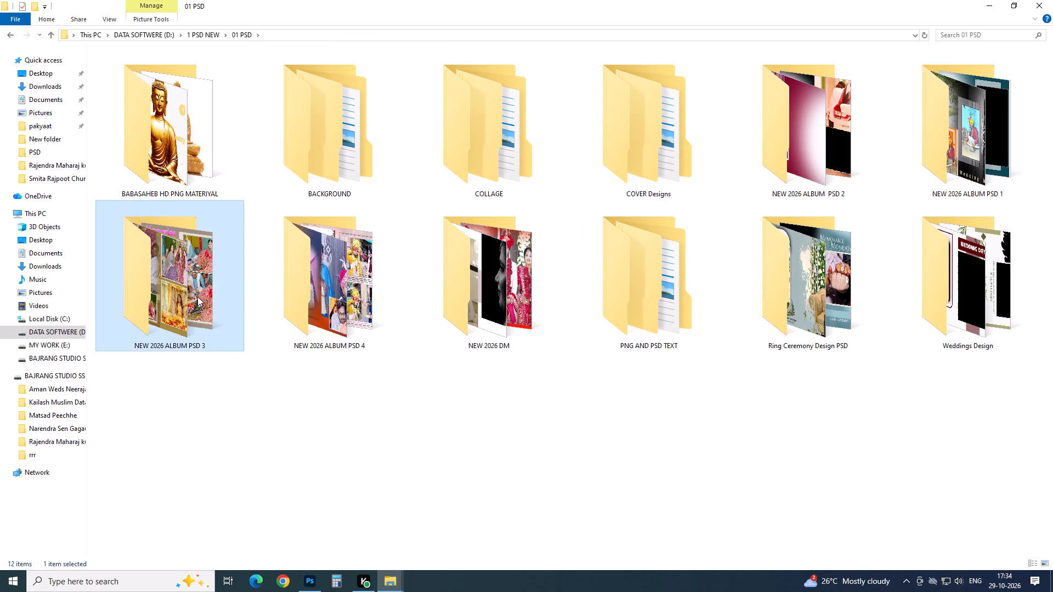
{"action": "scroll", "coordinate": [594, 453], "scroll_direction": "down", "scroll_amount": 1}
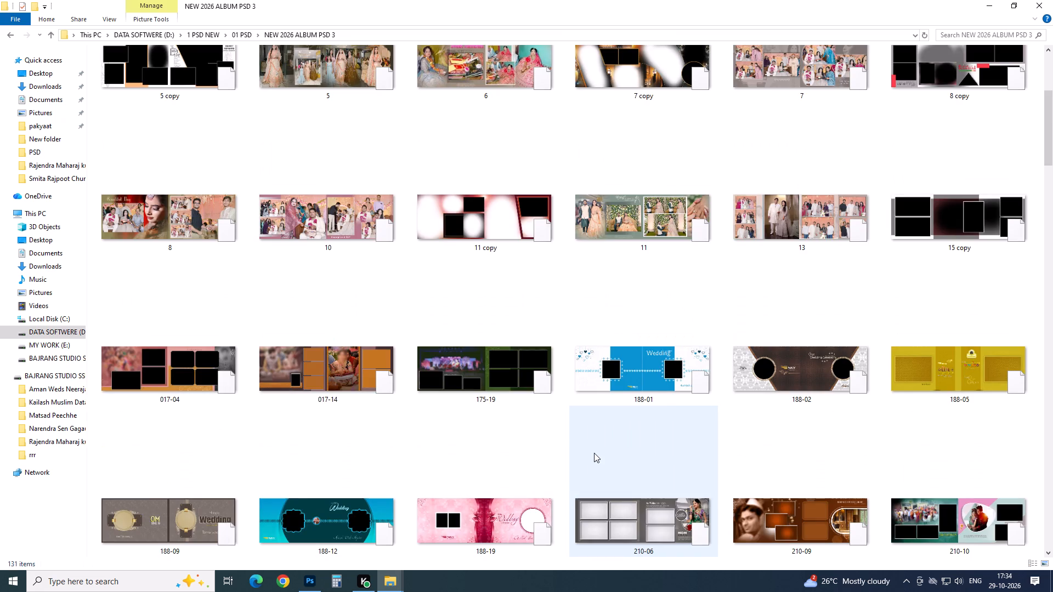
{"action": "scroll", "coordinate": [594, 453], "scroll_direction": "down", "scroll_amount": 6}
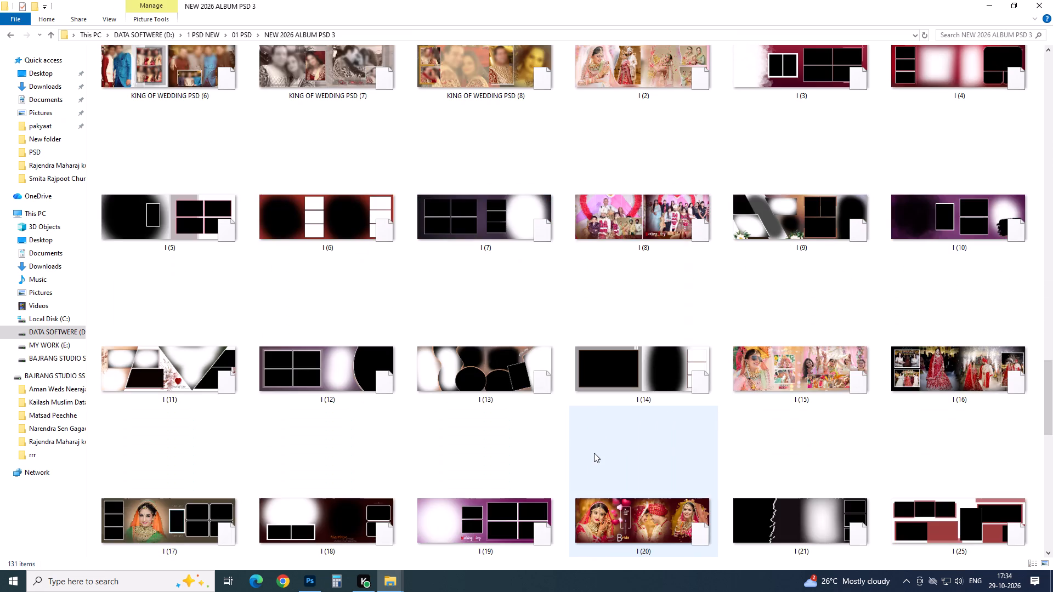
{"action": "scroll", "coordinate": [594, 453], "scroll_direction": "down", "scroll_amount": 3}
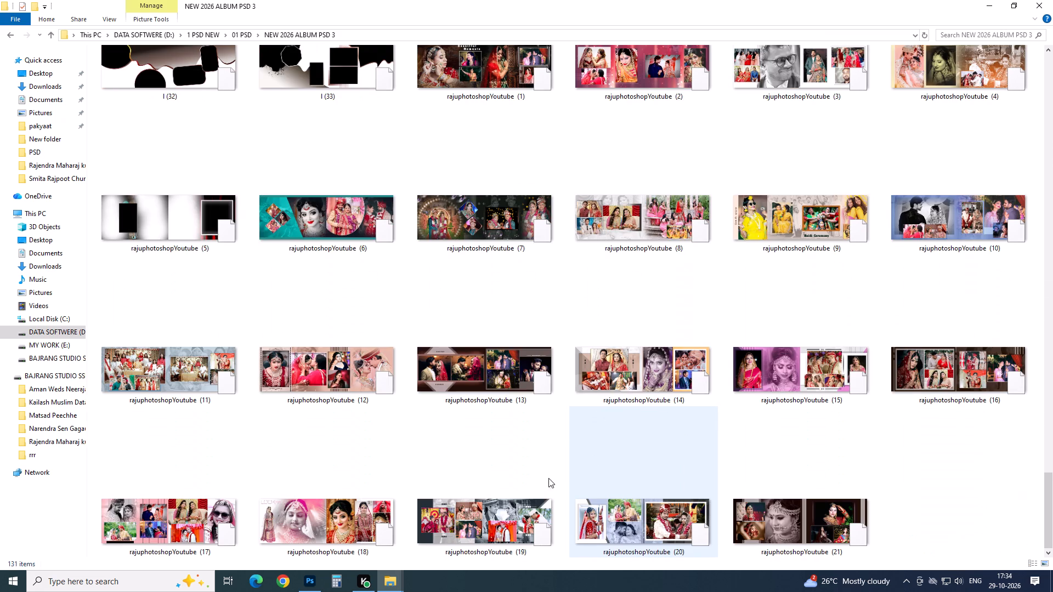
Find template 36 in the NEW 2026 ALBUM PSD 4 folder and open it in Photoshop as a separate document.
{"action": "left_click", "coordinate": [10, 36]}
{"action": "double_click", "coordinate": [366, 297]}
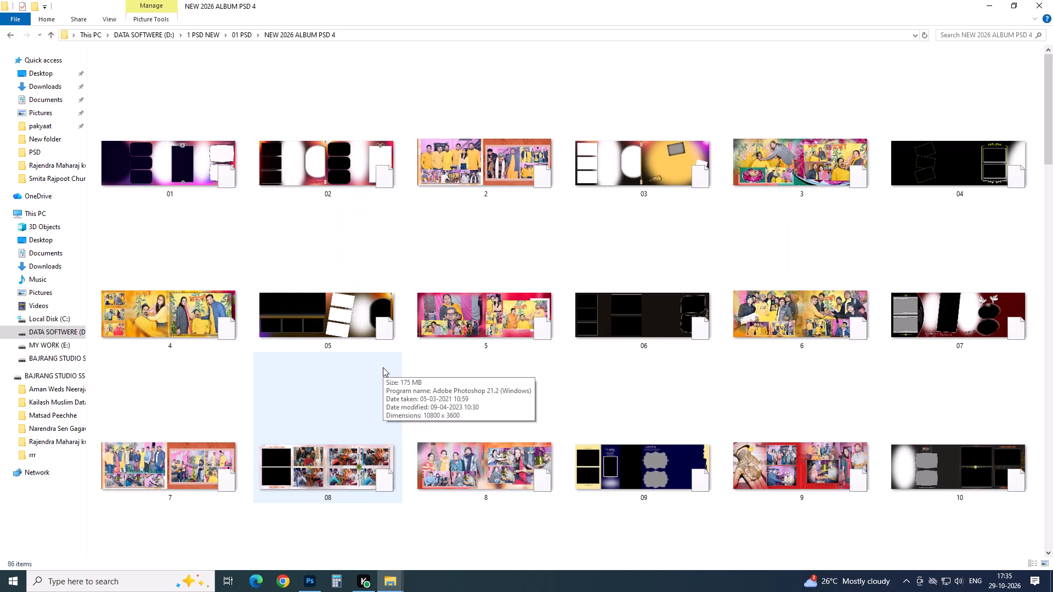
{"action": "scroll", "coordinate": [383, 367], "scroll_direction": "down", "scroll_amount": 2}
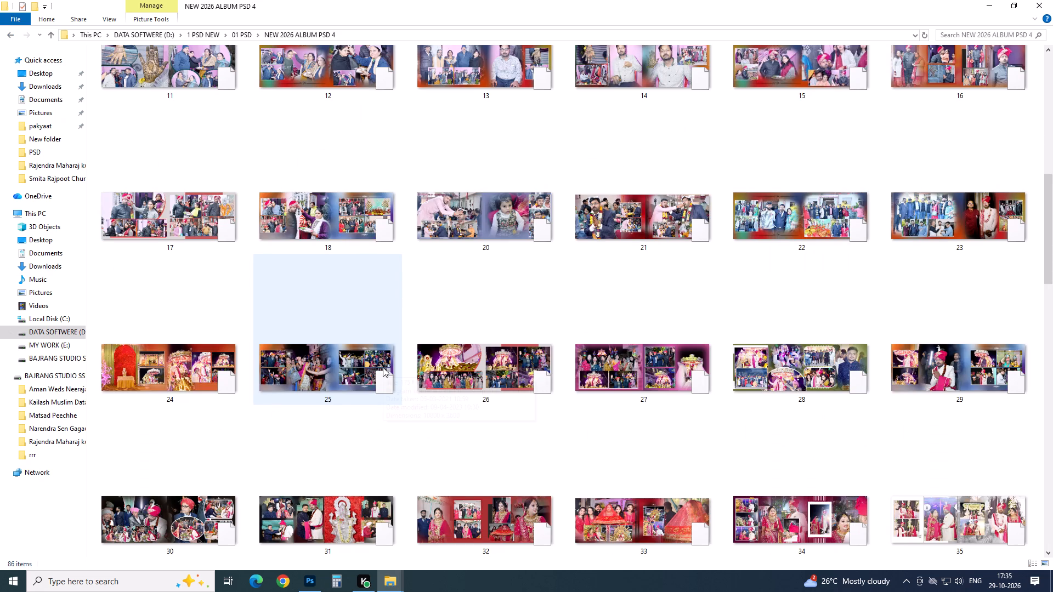
{"action": "scroll", "coordinate": [383, 367], "scroll_direction": "down", "scroll_amount": 2}
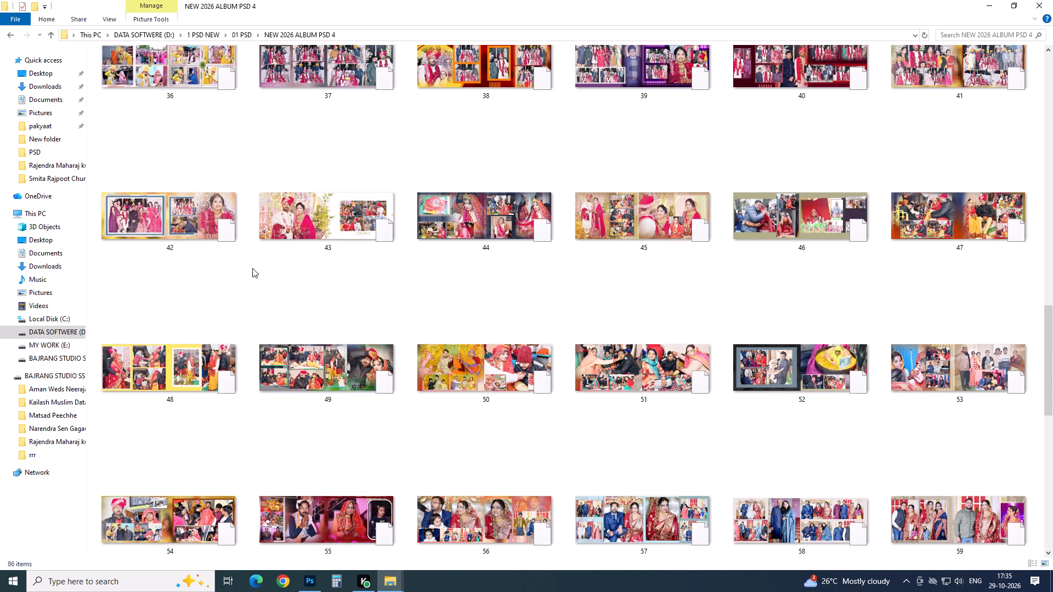
{"action": "scroll", "coordinate": [400, 0], "scroll_direction": "down", "scroll_amount": 4}
{"action": "scroll", "coordinate": [529, 337], "scroll_direction": "down", "scroll_amount": 2}
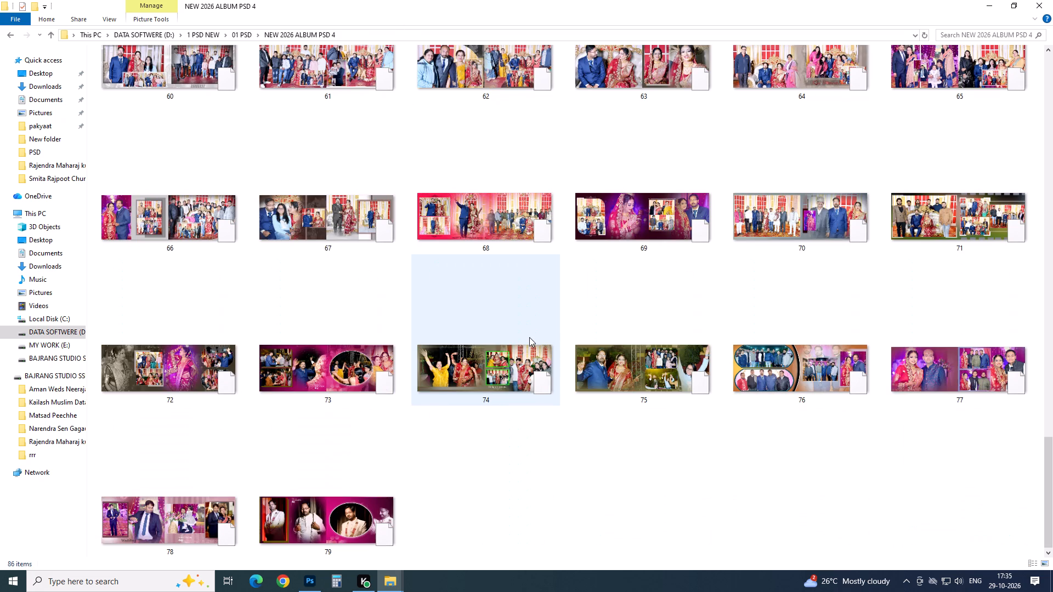
{"action": "scroll", "coordinate": [529, 337], "scroll_direction": "down", "scroll_amount": 1}
{"action": "scroll", "coordinate": [534, 356], "scroll_direction": "up", "scroll_amount": 1}
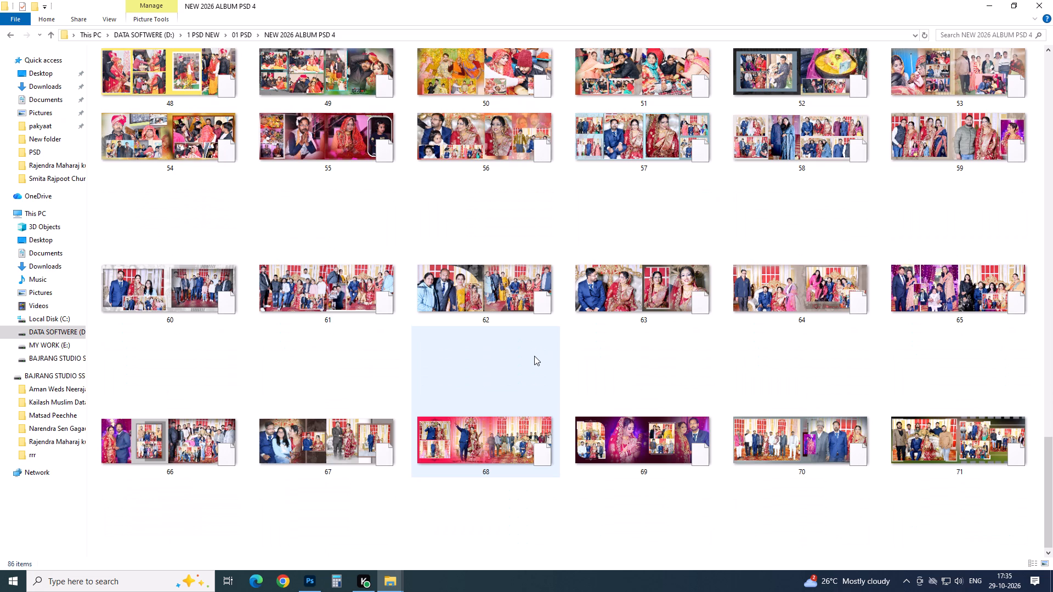
{"action": "scroll", "coordinate": [534, 356], "scroll_direction": "up", "scroll_amount": 1}
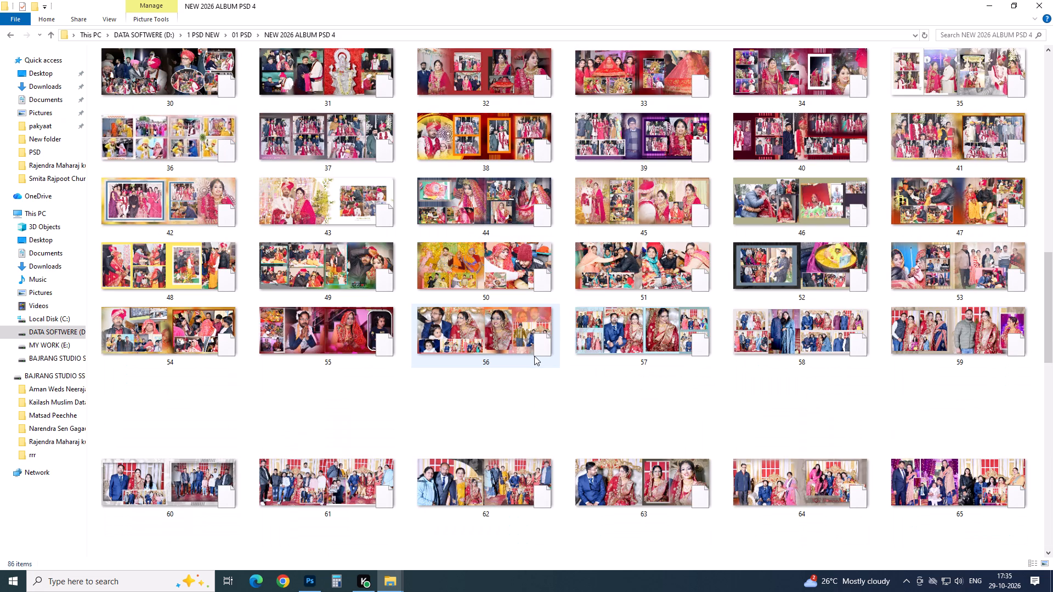
{"action": "scroll", "coordinate": [534, 356], "scroll_direction": "up", "scroll_amount": 1}
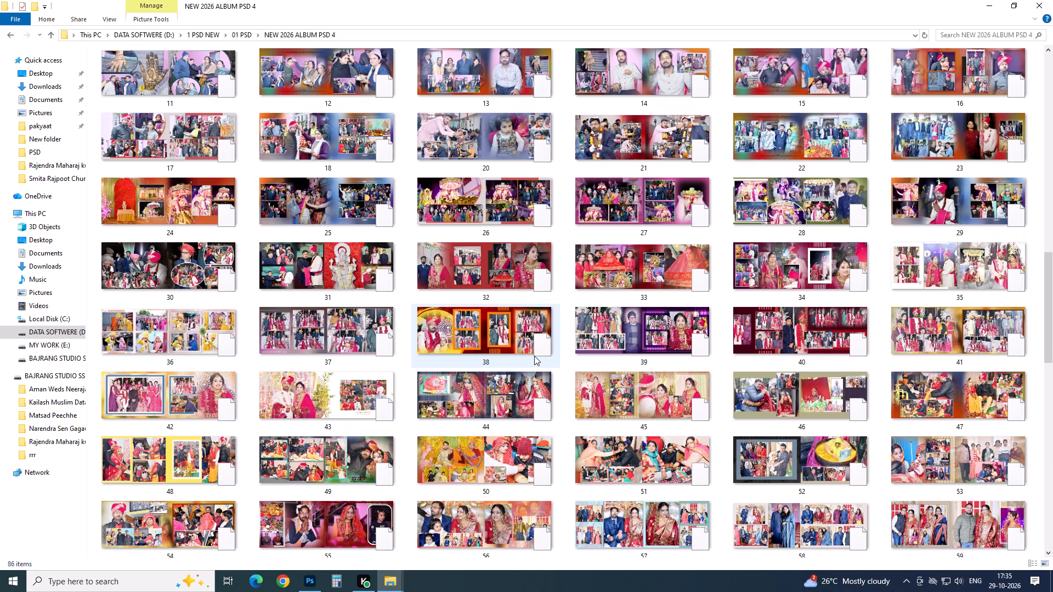
{"action": "scroll", "coordinate": [534, 356], "scroll_direction": "up", "scroll_amount": 2}
{"action": "scroll", "coordinate": [534, 356], "scroll_direction": "down", "scroll_amount": 2}
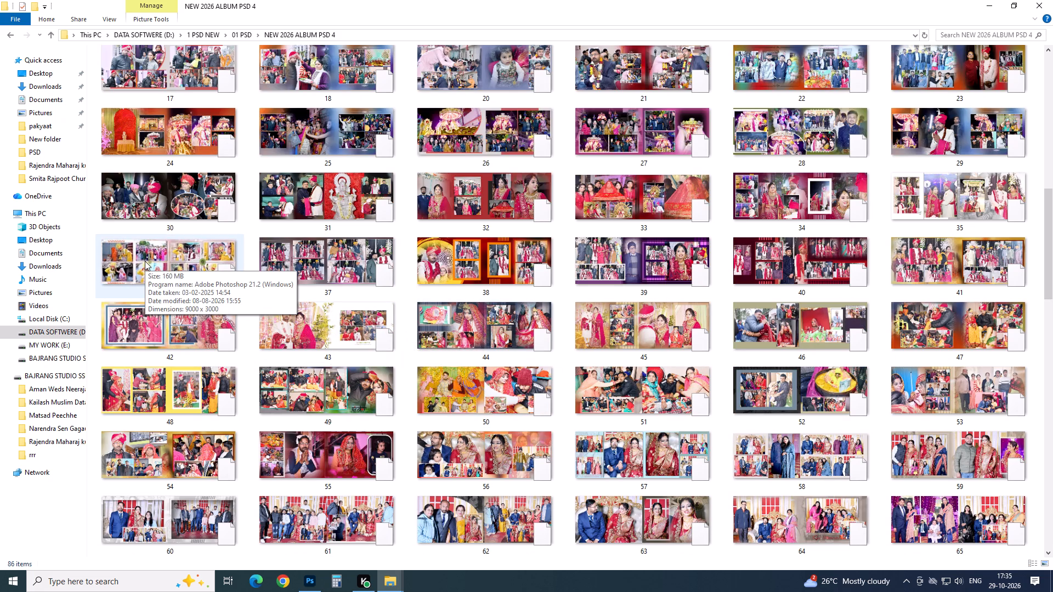
{"action": "left_click_drag", "start_coordinate": [145, 261], "coordinate": [430, 311]}
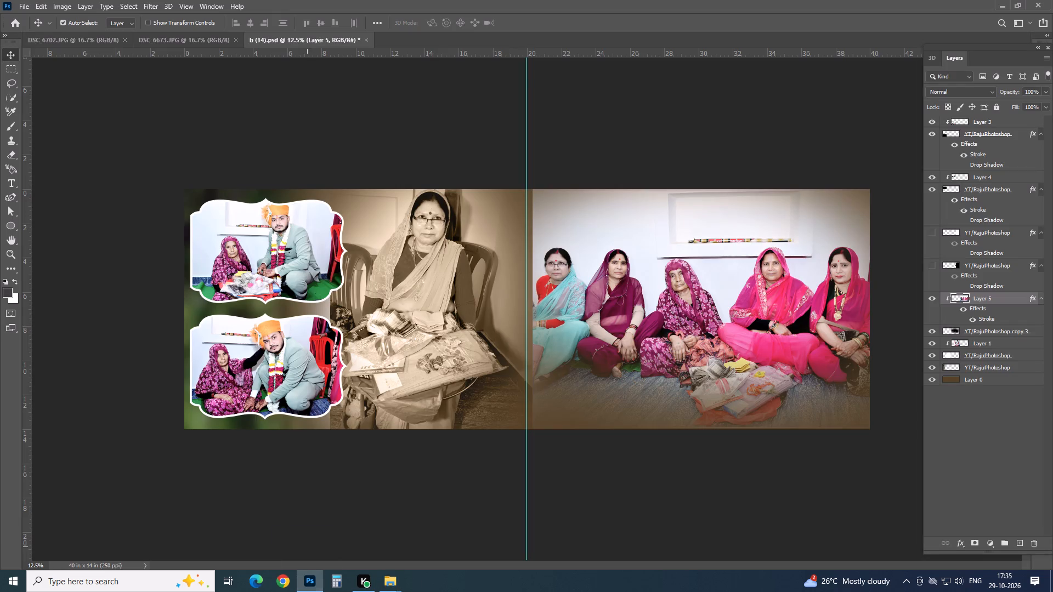
{"action": "left_click_drag", "start_coordinate": [430, 311], "coordinate": [535, 46]}
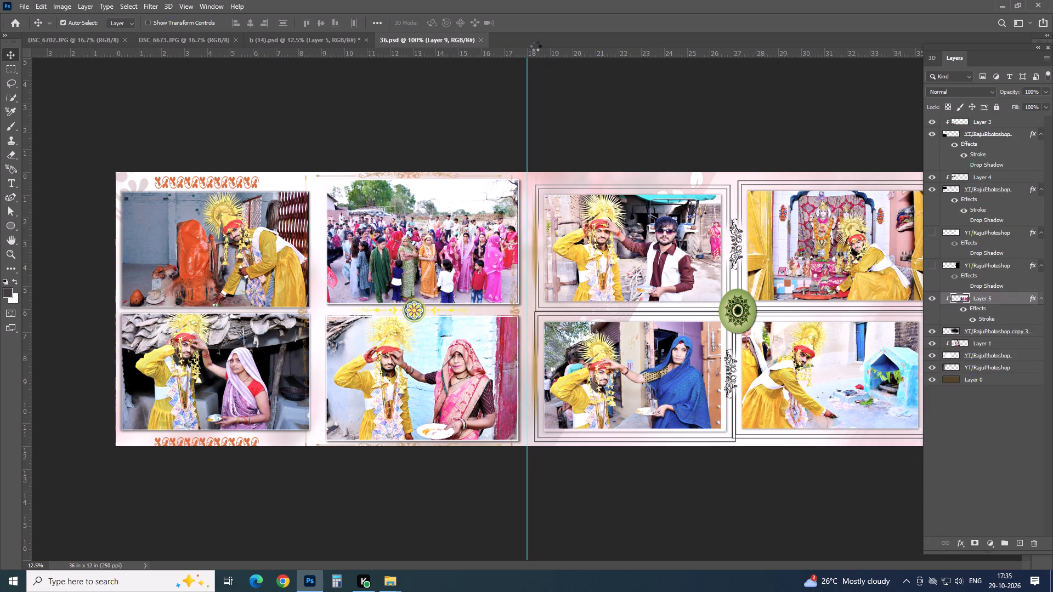
Crop the 36.psd template to 40 x 14 in at 250 px/in.
{"action": "key", "text": "c"}
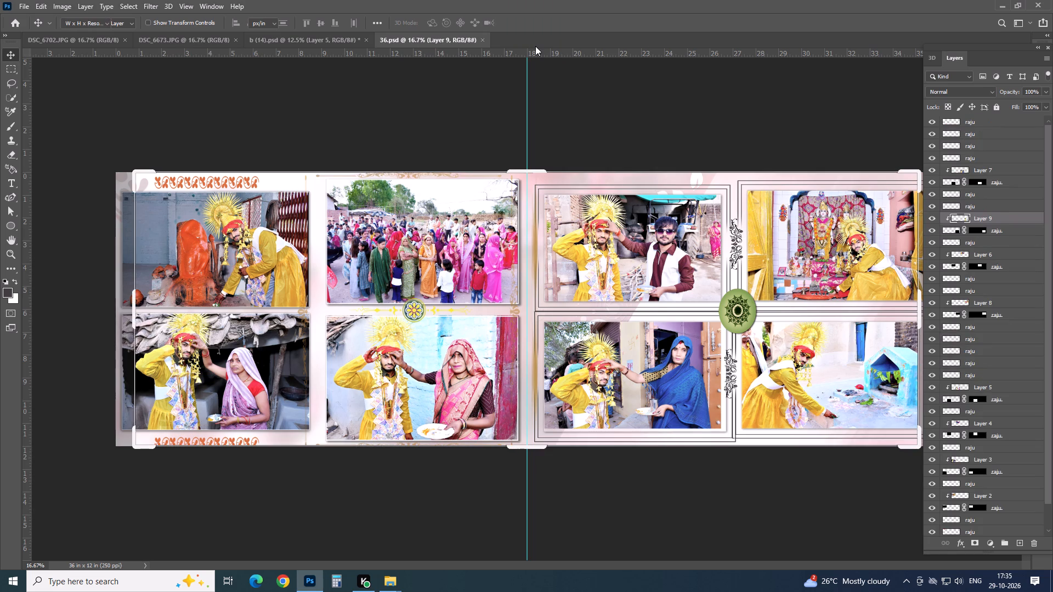
{"action": "key", "text": "Return"}
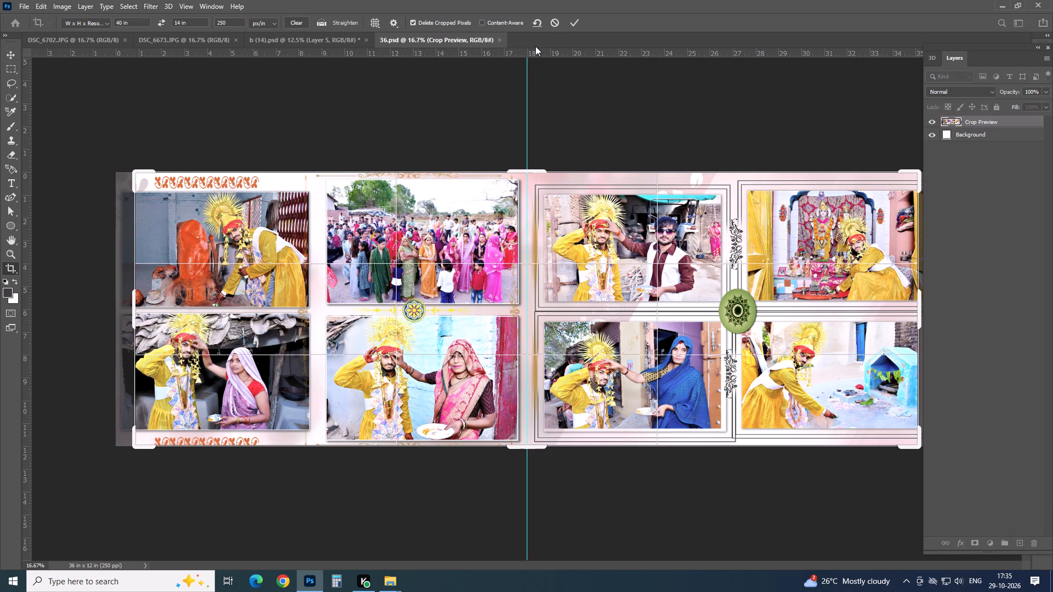
{"action": "key", "text": "Return"}
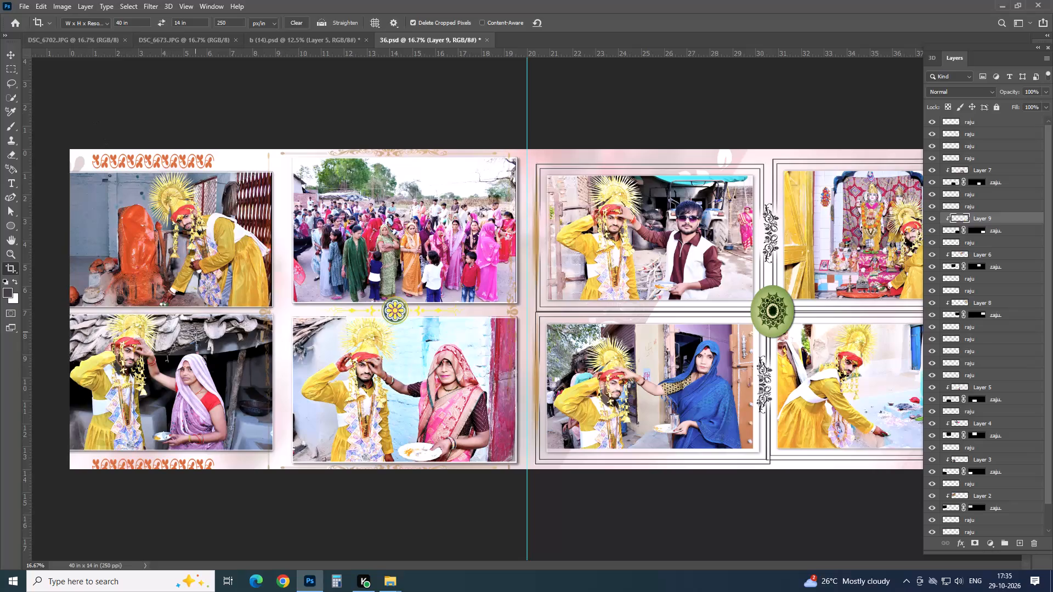
Group Layer 2, the upper-left picture, and paste the copied family photo above it inside the group.
{"action": "key", "text": "v"}
{"action": "left_click", "coordinate": [167, 274]}
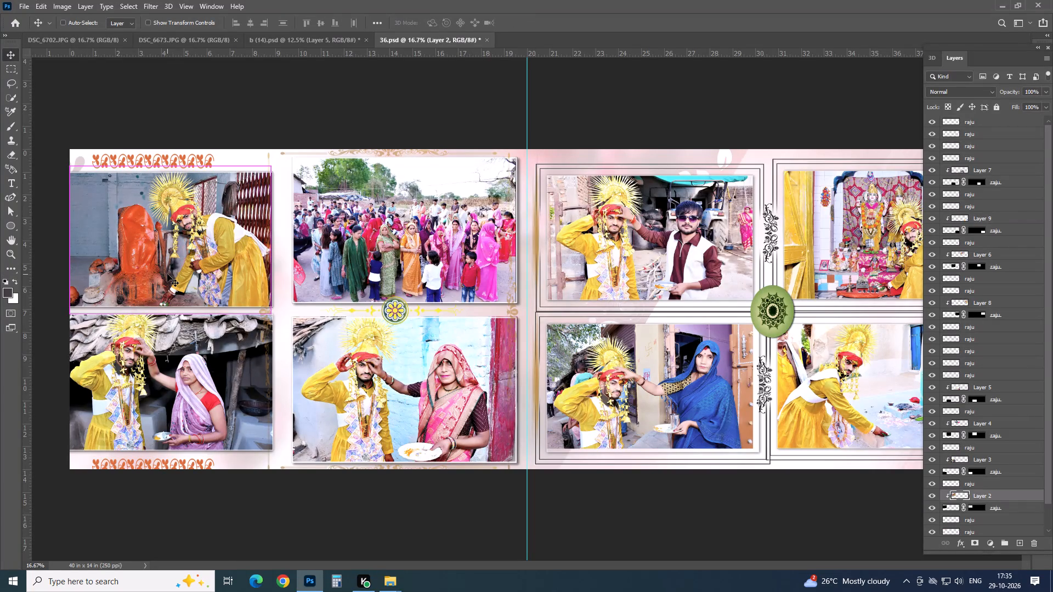
{"action": "key", "text": "ctrl+g"}
{"action": "key", "text": "ctrl+v"}
{"action": "left_click_drag", "start_coordinate": [525, 371], "coordinate": [517, 332]}
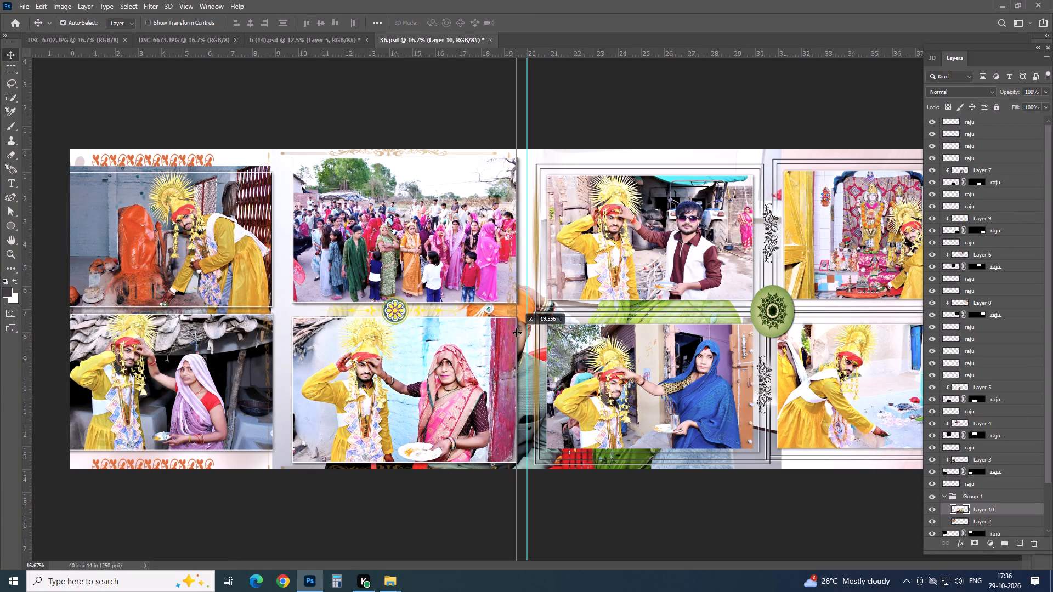
{"action": "left_click_drag", "start_coordinate": [517, 332], "coordinate": [524, 343]}
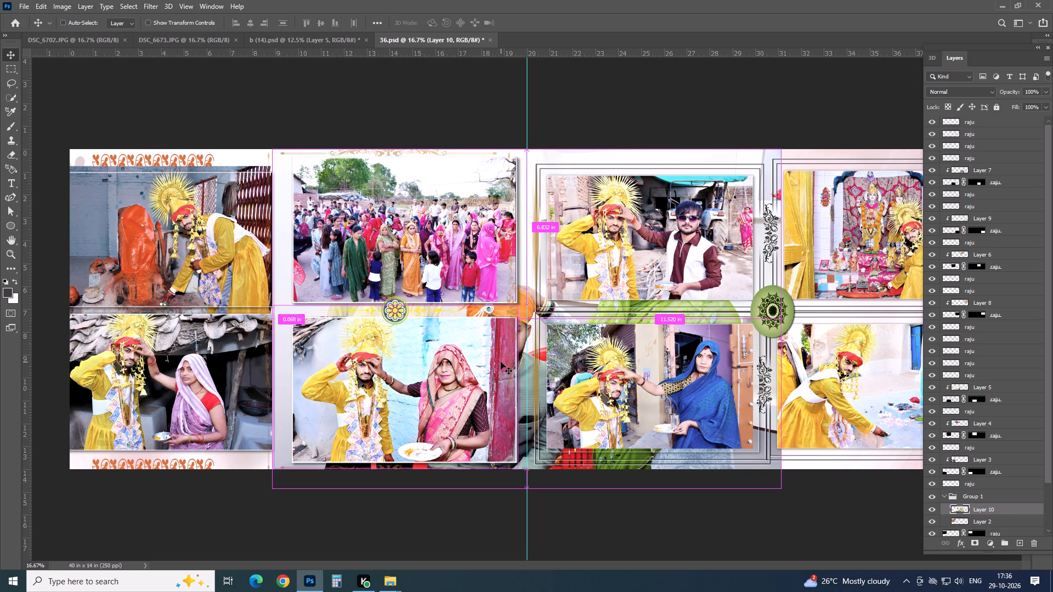
Clip the pasted family photo to Layer 2, scale it to about 43%, and fit it over the spread's upper-left frame.
{"action": "key", "text": "ctrl+alt+g"}
{"action": "key", "text": "ctrl+t"}
{"action": "left_click_drag", "start_coordinate": [320, 286], "coordinate": [141, 261]}
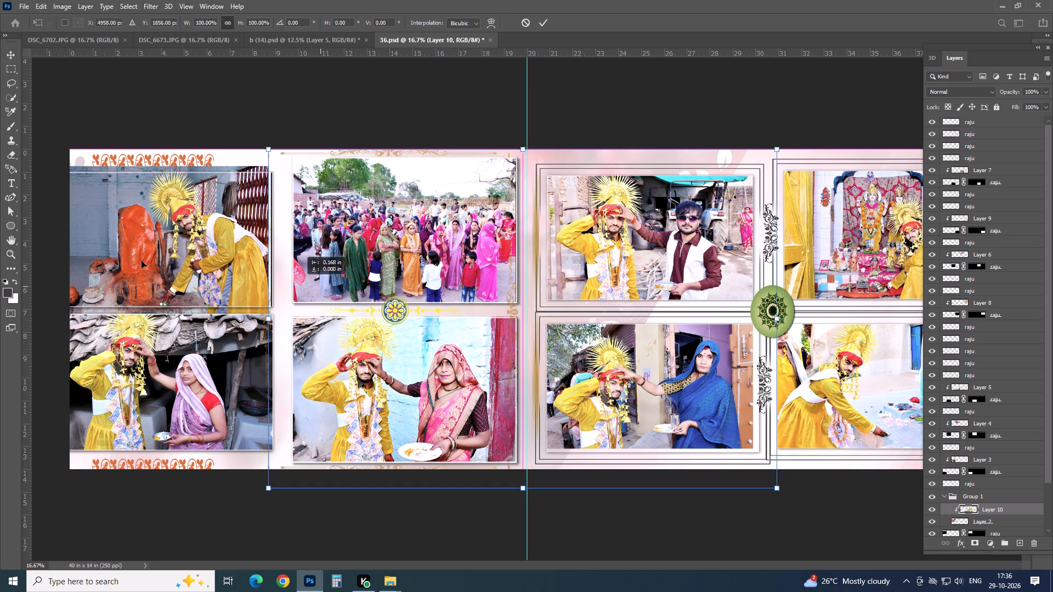
{"action": "left_click_drag", "start_coordinate": [141, 261], "coordinate": [122, 235]}
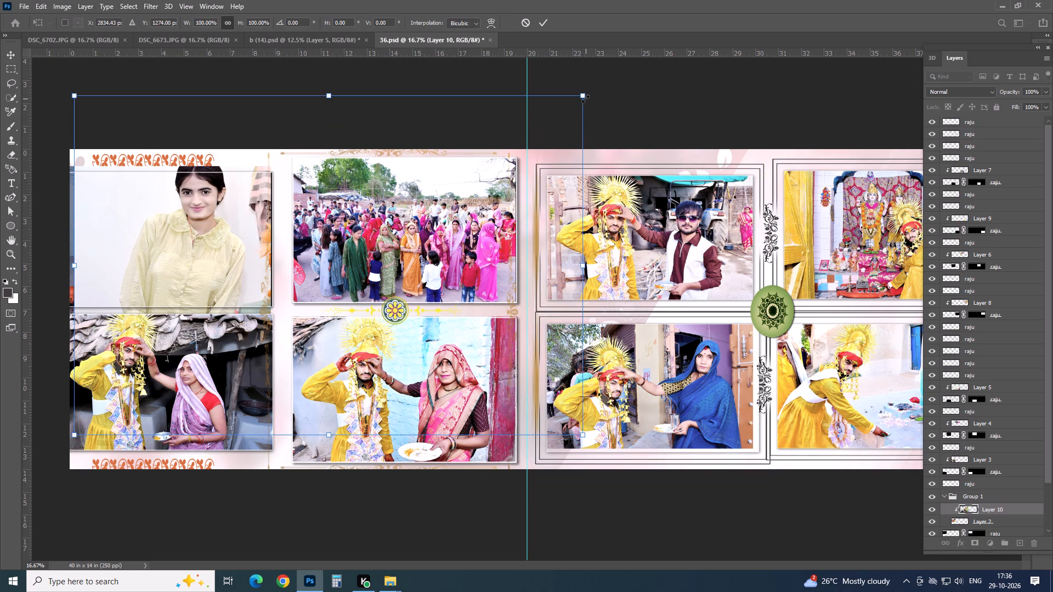
{"action": "left_click_drag", "start_coordinate": [582, 99], "coordinate": [252, 278]}
{"action": "left_click_drag", "start_coordinate": [207, 392], "coordinate": [202, 333]}
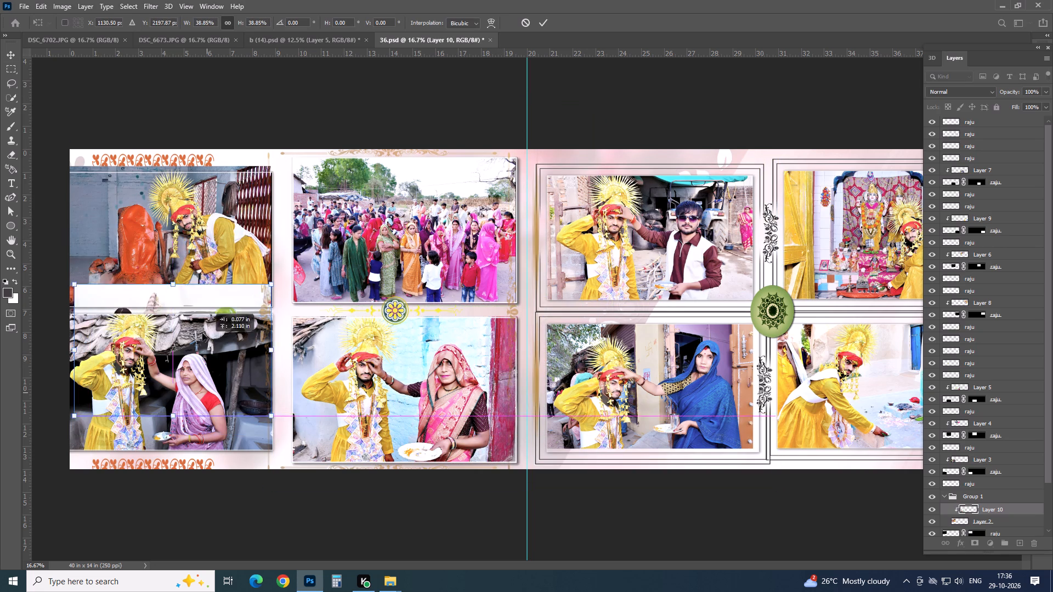
{"action": "left_click_drag", "start_coordinate": [202, 333], "coordinate": [193, 257]}
{"action": "left_click_drag", "start_coordinate": [257, 299], "coordinate": [277, 312]}
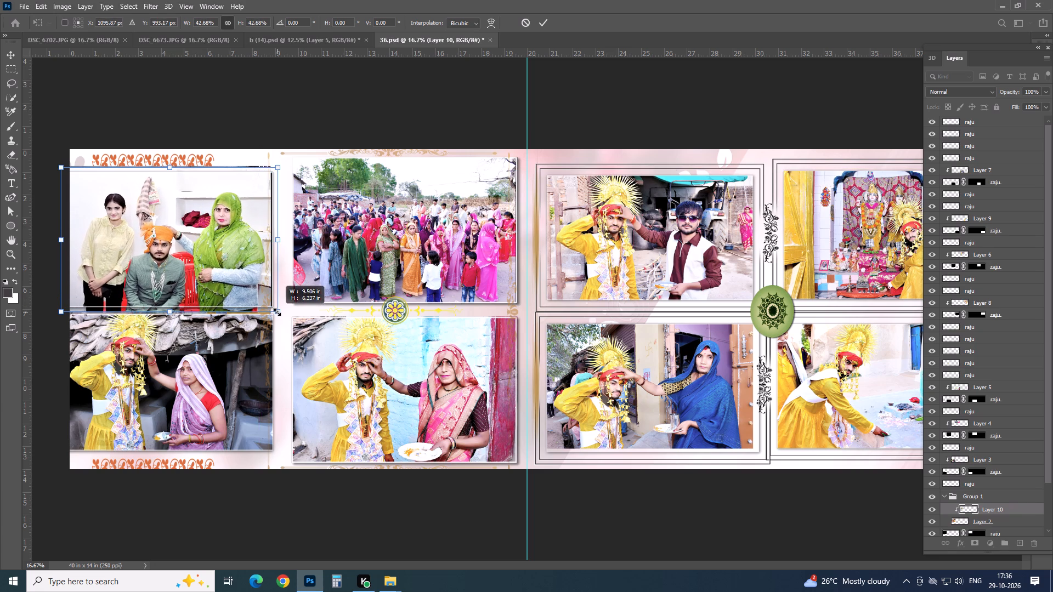
{"action": "left_click_drag", "start_coordinate": [277, 312], "coordinate": [279, 313]}
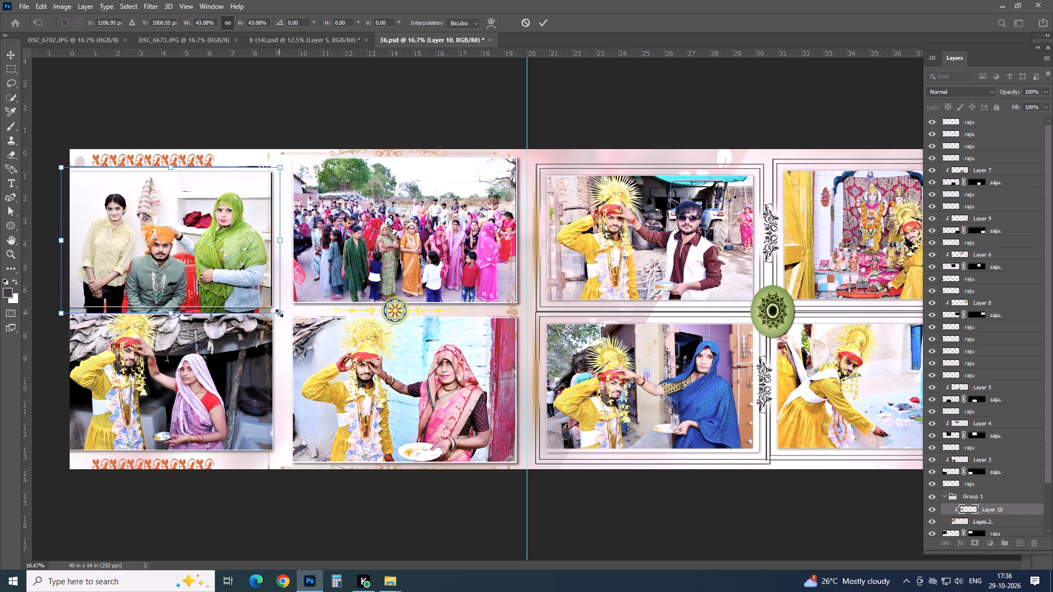
{"action": "key", "text": "Return"}
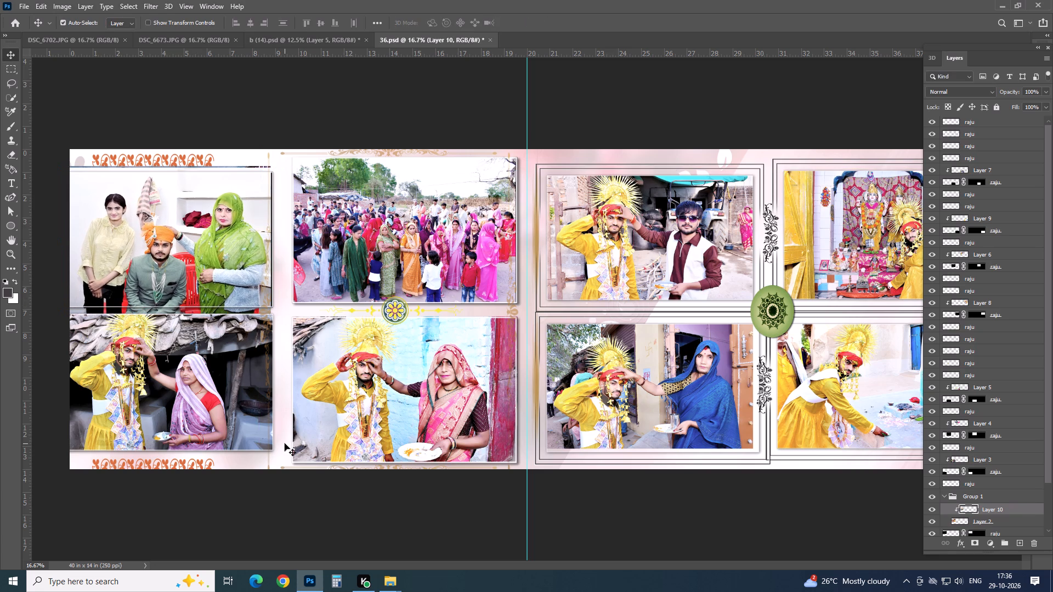
Release the clipping mask from the family photo on Layer 10.
{"action": "key", "text": "ctrl+alt+g"}
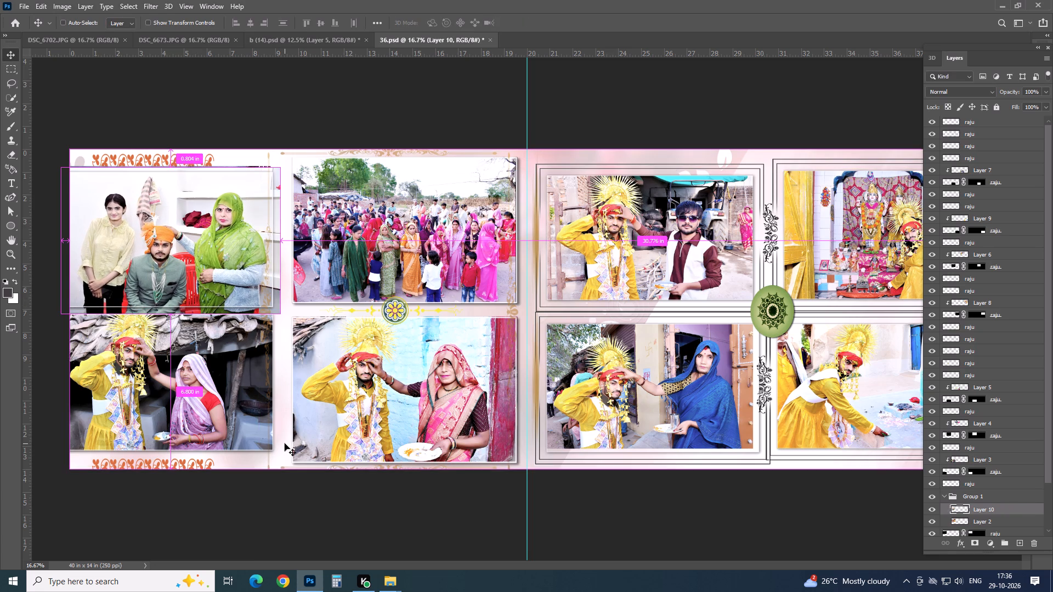
Put the family photo on Layer 10 in its own group inside Group 1 and try to clip it.
{"action": "key", "text": "ctrl+alt+g"}
{"action": "key", "text": "ctrl+g"}
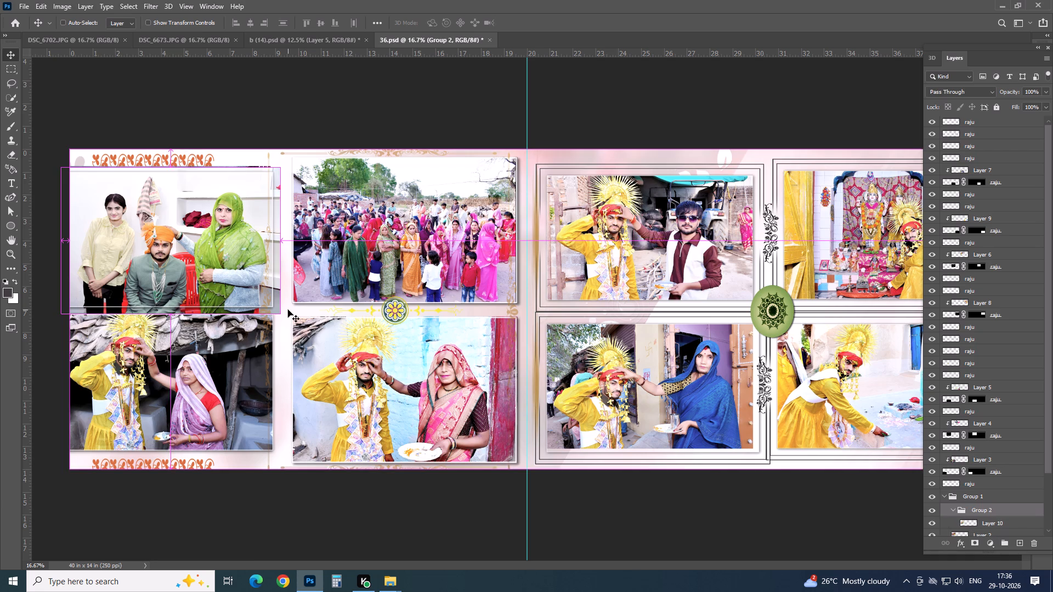
{"action": "key", "text": "ctrl+alt+g"}
{"action": "left_click", "coordinate": [258, 263]}
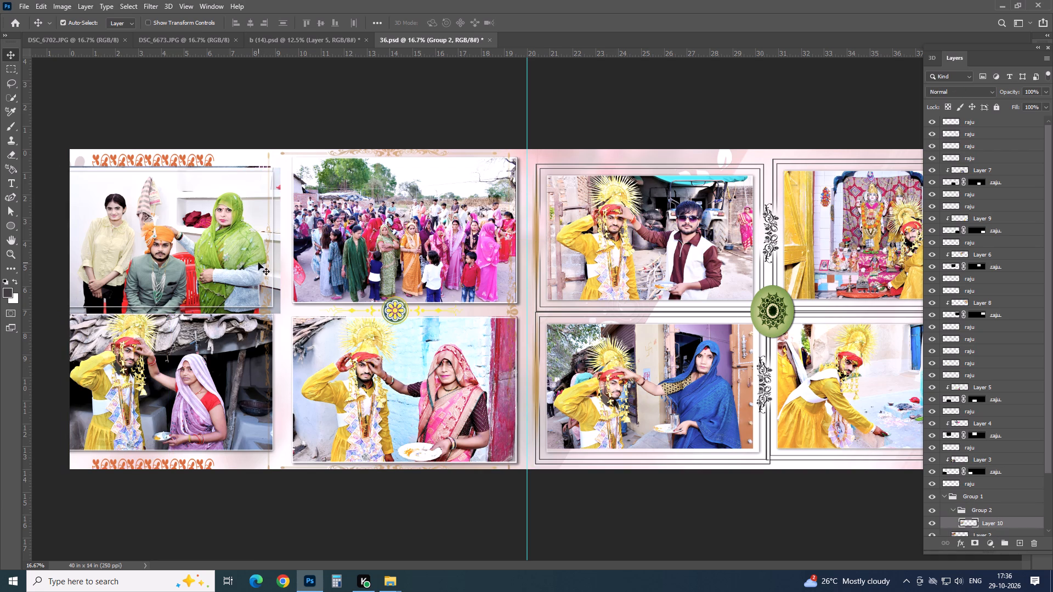
{"action": "key", "text": "ctrl+alt+g"}
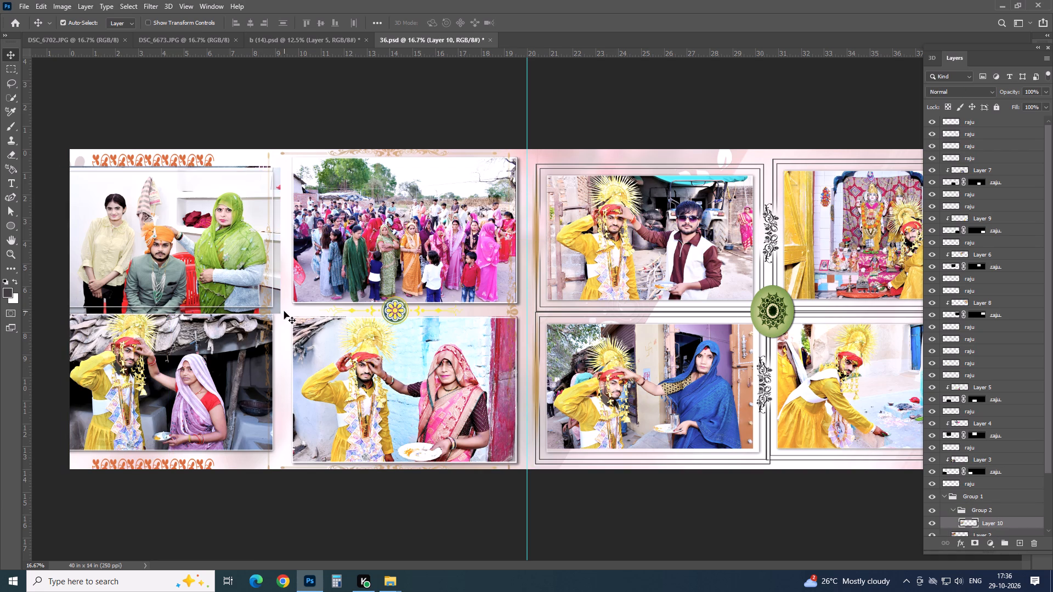
{"action": "left_click", "coordinate": [273, 311]}
{"action": "key", "text": "ctrl+alt+g"}
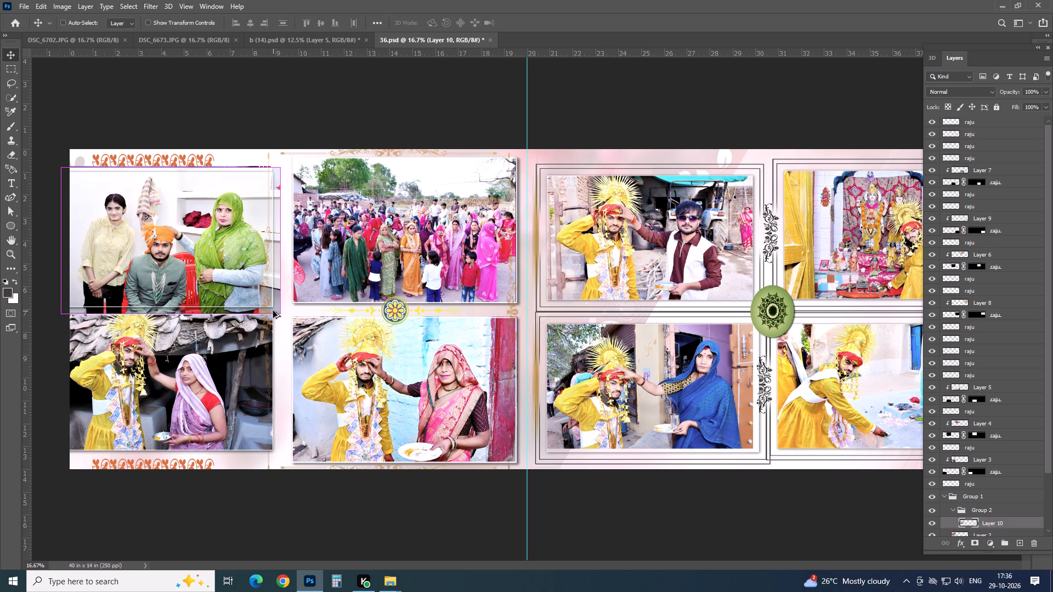
Shift the family photo slightly up and to the left over the spread's upper-left frame and try clipping it again.
{"action": "left_click", "coordinate": [231, 221]}
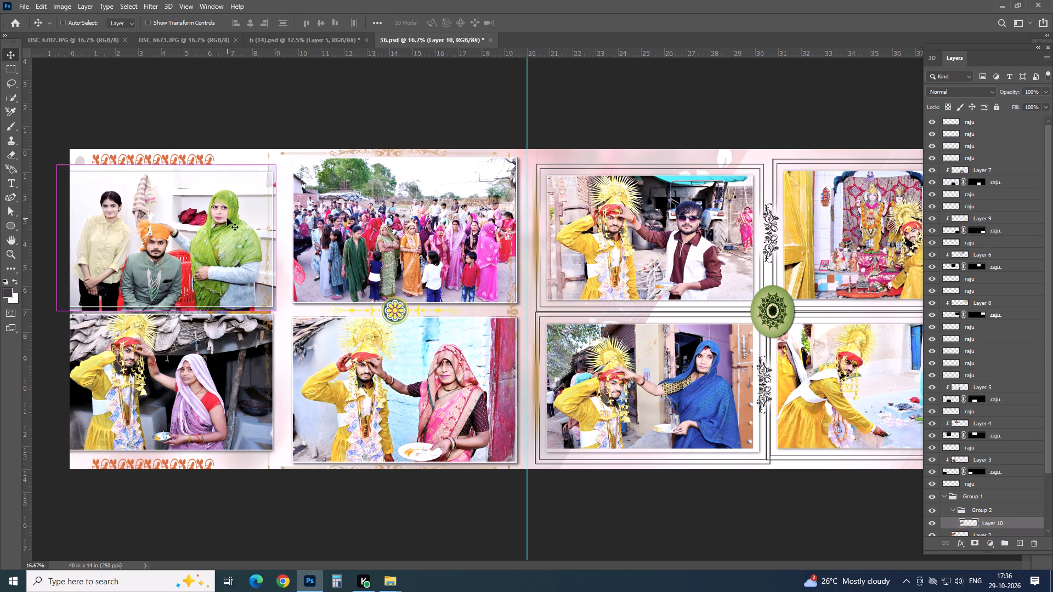
{"action": "key", "text": "ctrl+alt+g"}
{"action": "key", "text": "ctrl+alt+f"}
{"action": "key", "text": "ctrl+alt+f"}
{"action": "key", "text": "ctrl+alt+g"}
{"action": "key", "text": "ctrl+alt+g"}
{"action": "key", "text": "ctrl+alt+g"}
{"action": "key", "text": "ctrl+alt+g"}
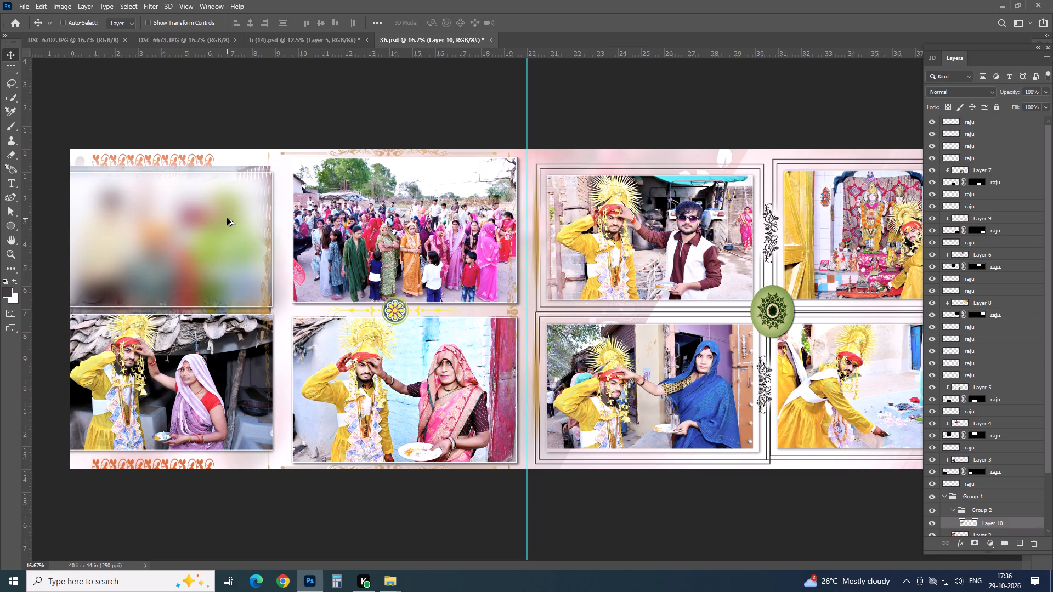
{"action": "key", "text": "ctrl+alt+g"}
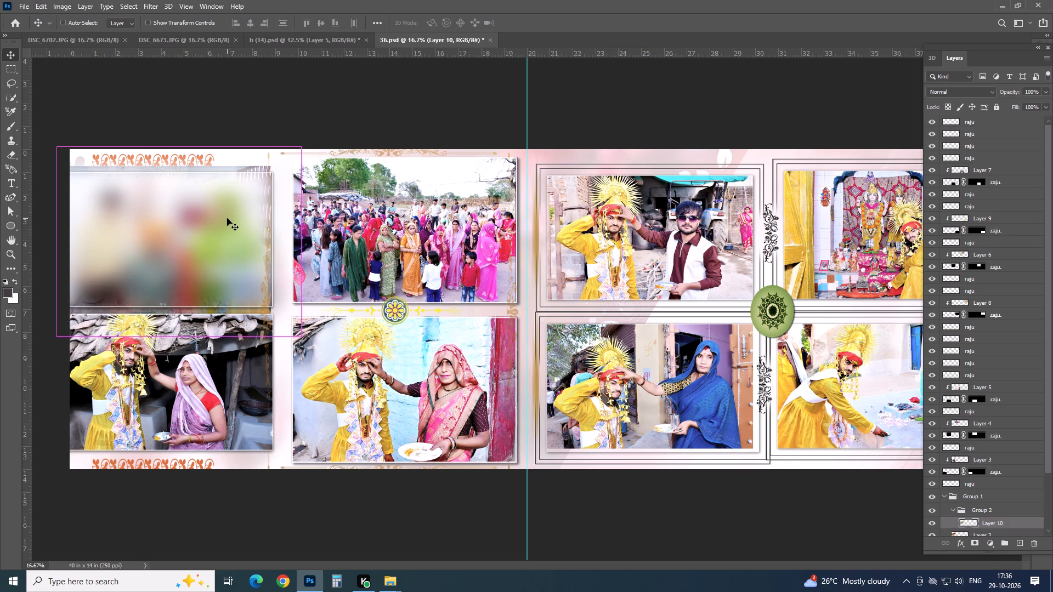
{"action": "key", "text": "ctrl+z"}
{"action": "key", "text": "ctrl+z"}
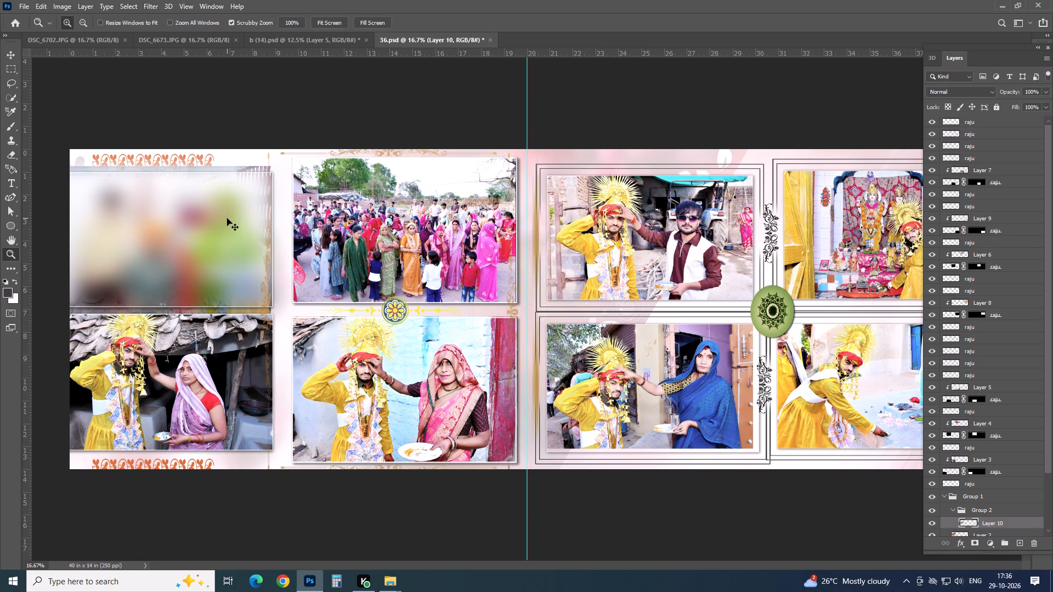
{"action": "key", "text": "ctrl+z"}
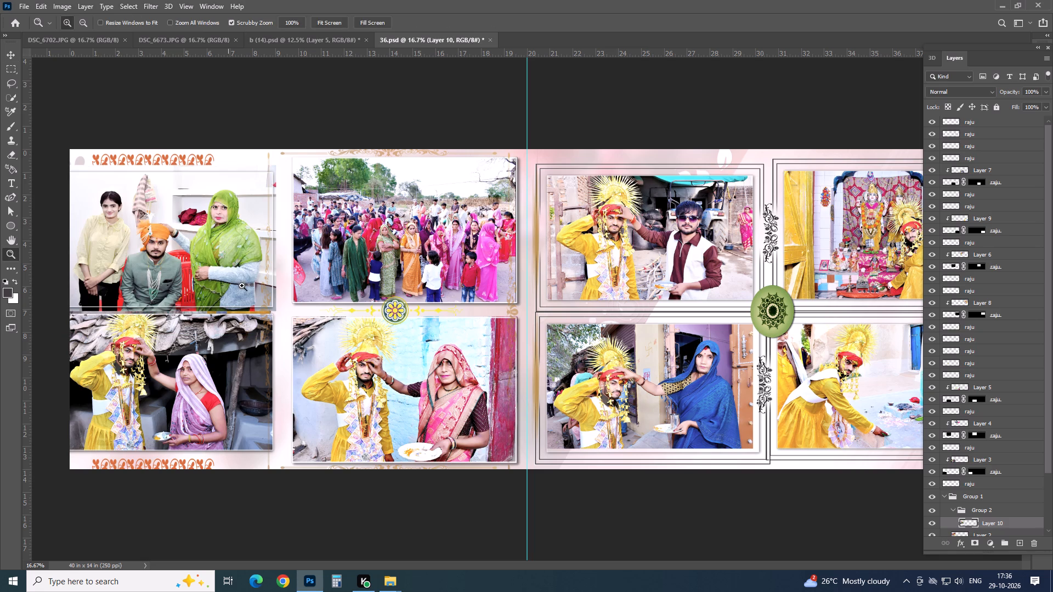
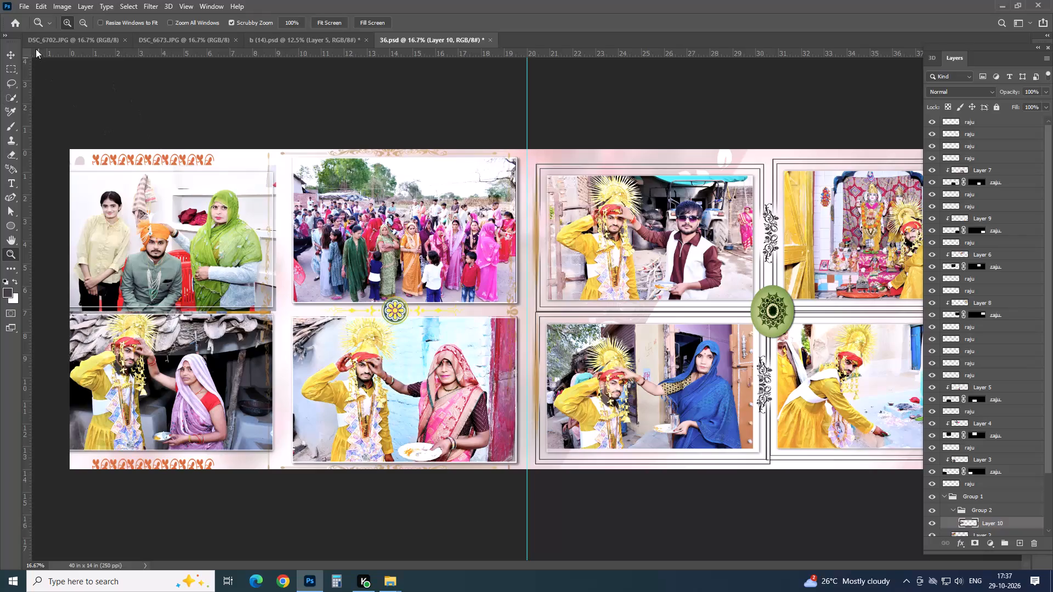
Copy the entire DSC_6702.JPG photo and close its file.
{"action": "left_click", "coordinate": [50, 38]}
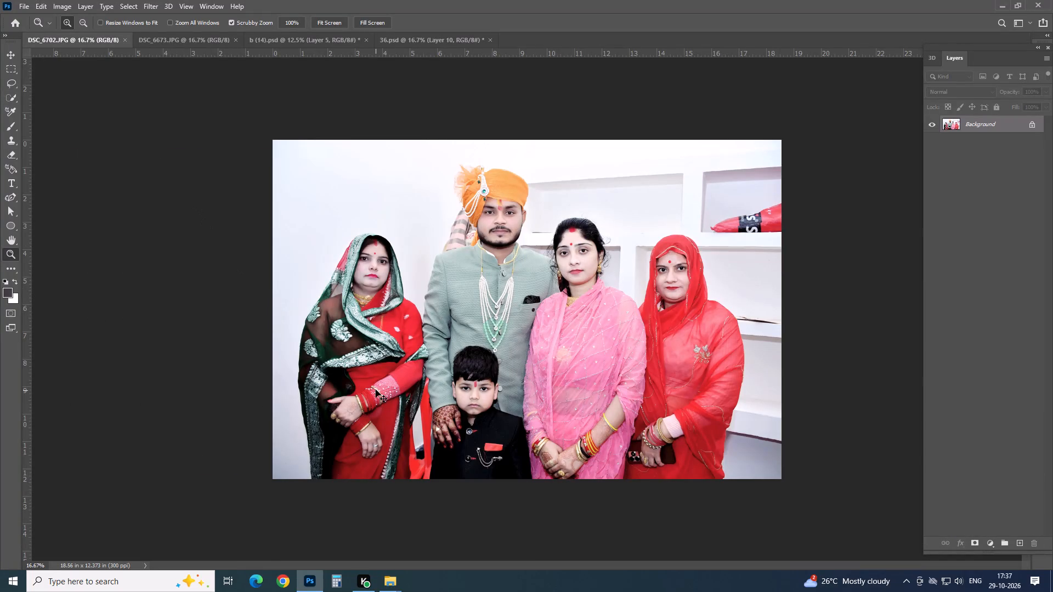
{"action": "key", "text": "ctrl+a"}
{"action": "key", "text": "ctrl+c"}
{"action": "key", "text": "ctrl+w"}
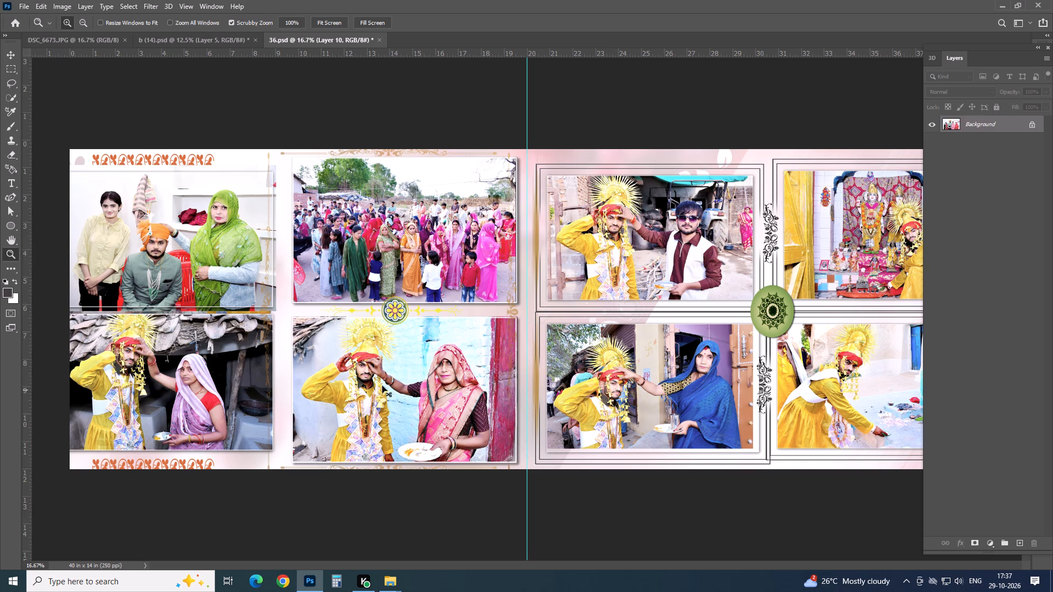
Paste the copied photo into 36.psd, clipped over the outdoor crowd photo's frame, scaled to about 47% and positioned to fill it.
{"action": "left_click", "coordinate": [455, 266]}
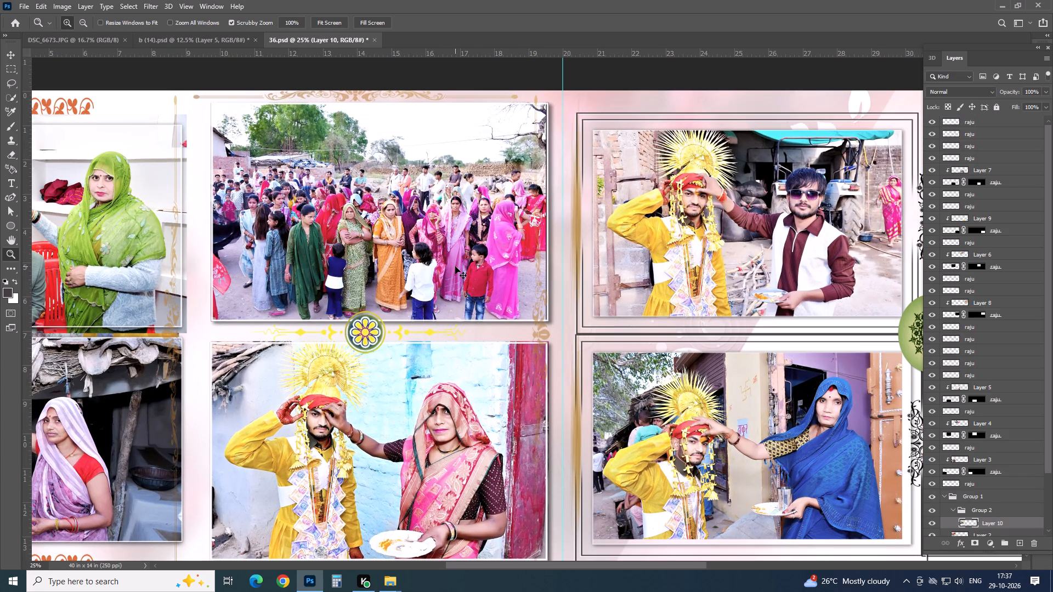
{"action": "left_click", "coordinate": [455, 266], "text": "alt"}
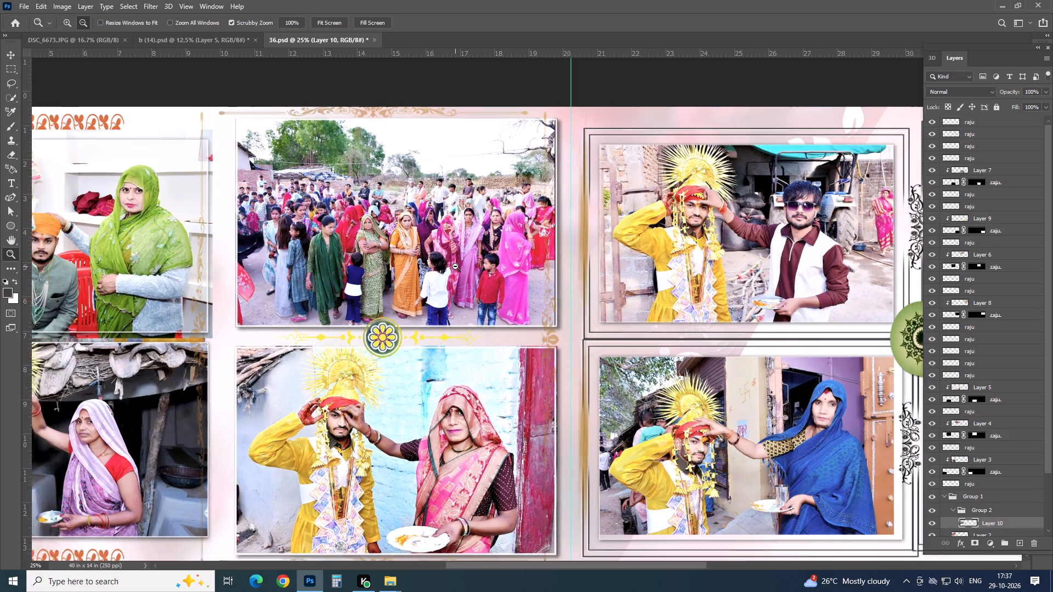
{"action": "key", "text": "v"}
{"action": "left_click", "coordinate": [455, 266]}
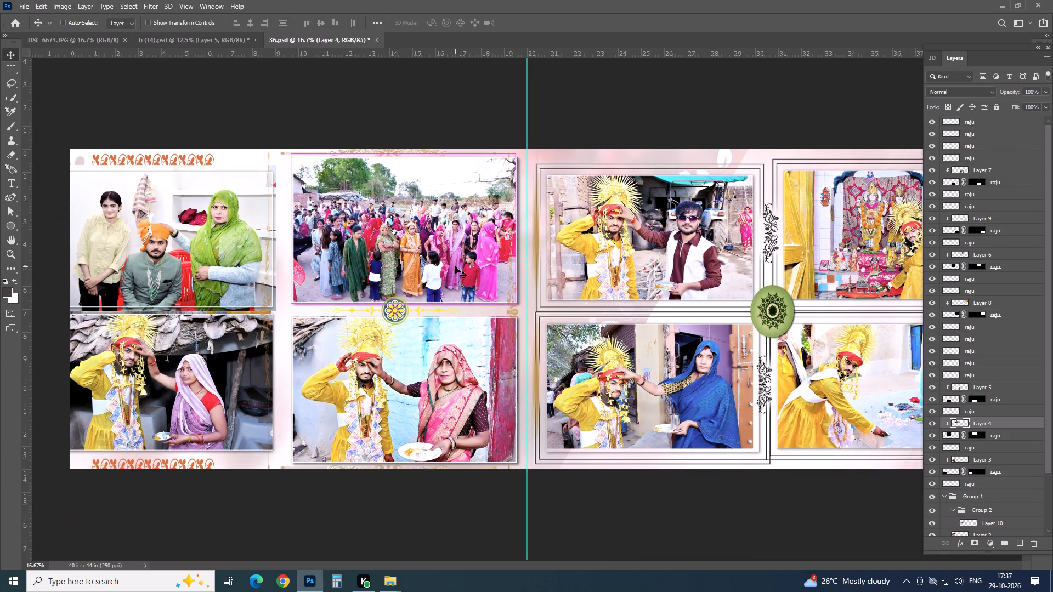
{"action": "key", "text": "ctrl+v"}
{"action": "key", "text": "ctrl+alt+g"}
{"action": "key", "text": "ctrl+t"}
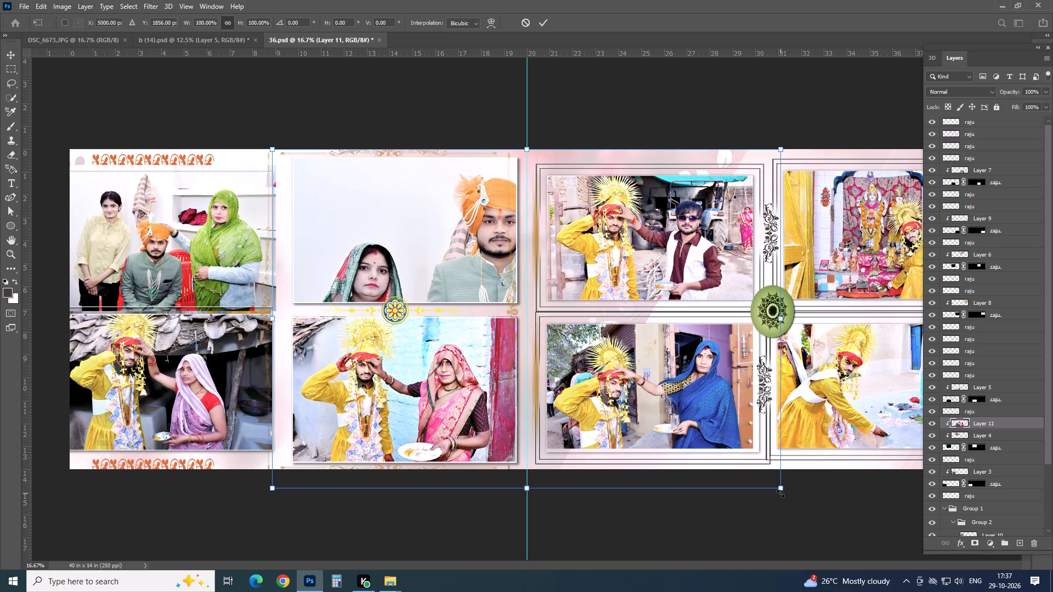
{"action": "left_click_drag", "start_coordinate": [780, 493], "coordinate": [465, 387]}
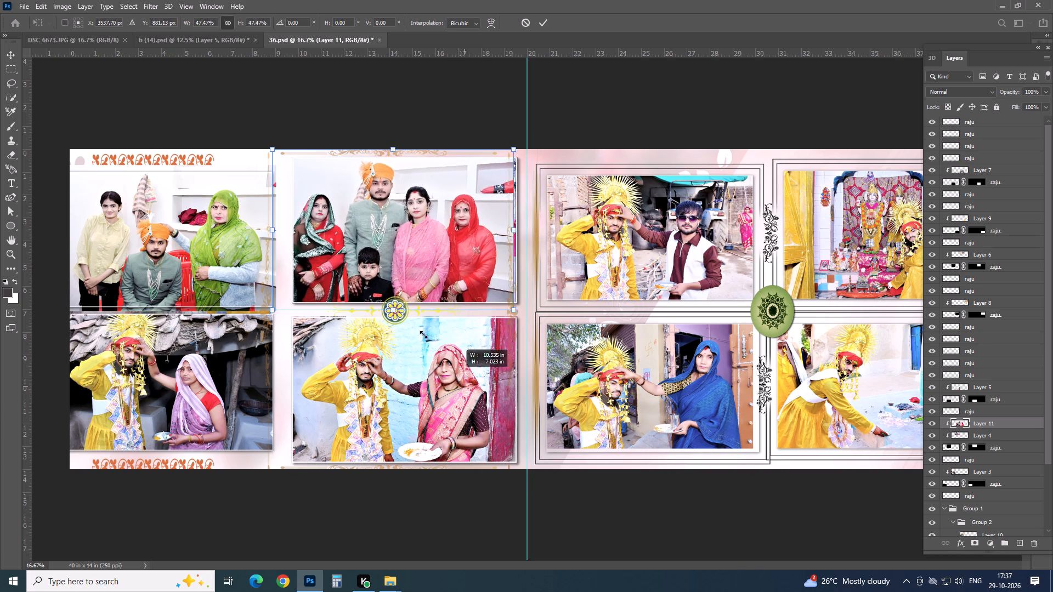
{"action": "left_click_drag", "start_coordinate": [395, 258], "coordinate": [410, 259]}
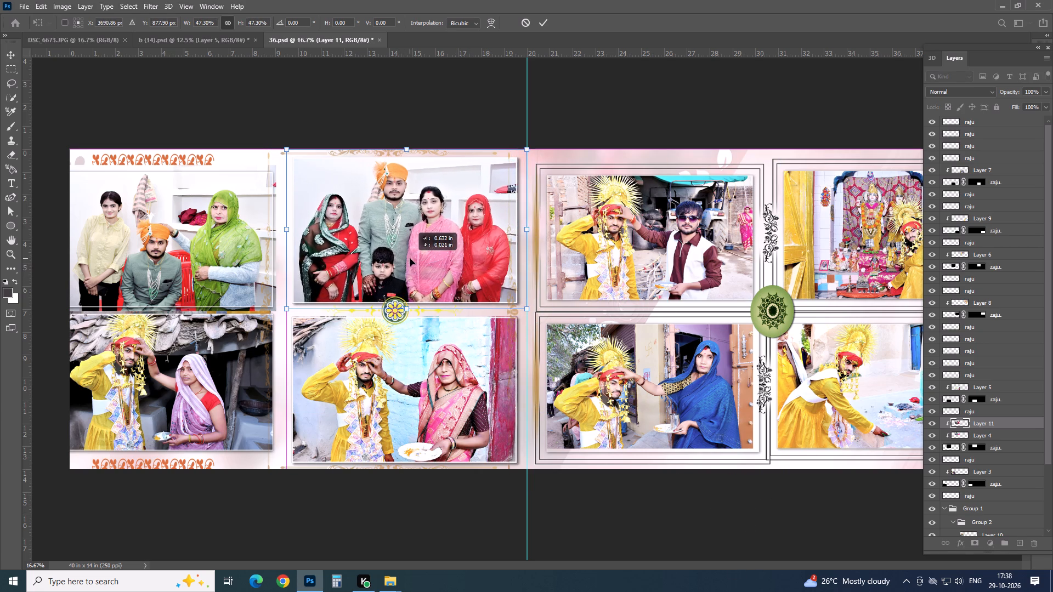
{"action": "left_click_drag", "start_coordinate": [410, 259], "coordinate": [409, 259]}
{"action": "key", "text": "Return"}
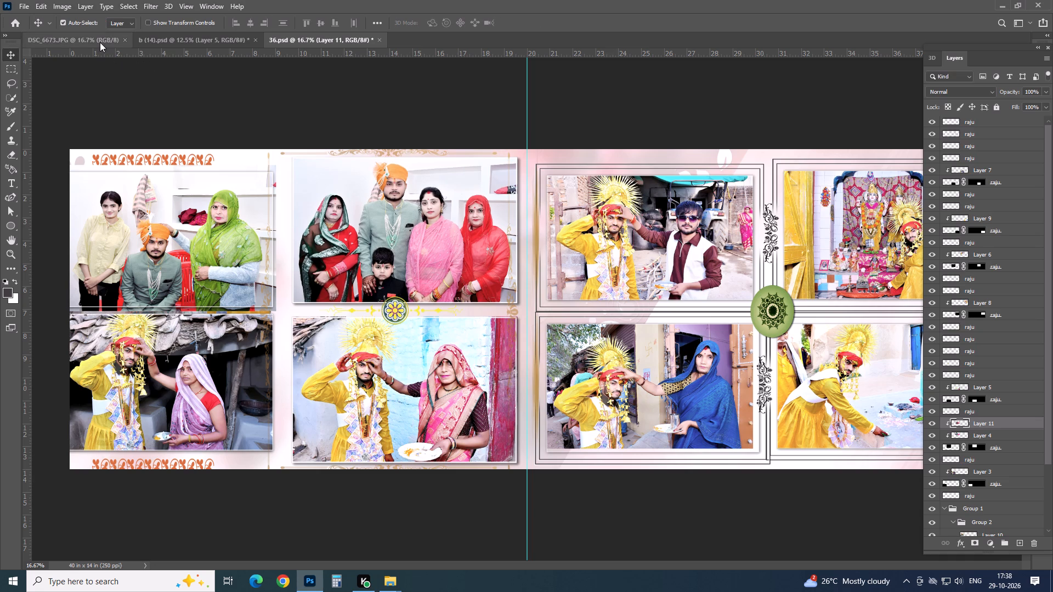
Copy the entire DSC_6673.JPG photo and close its file.
{"action": "left_click", "coordinate": [100, 42]}
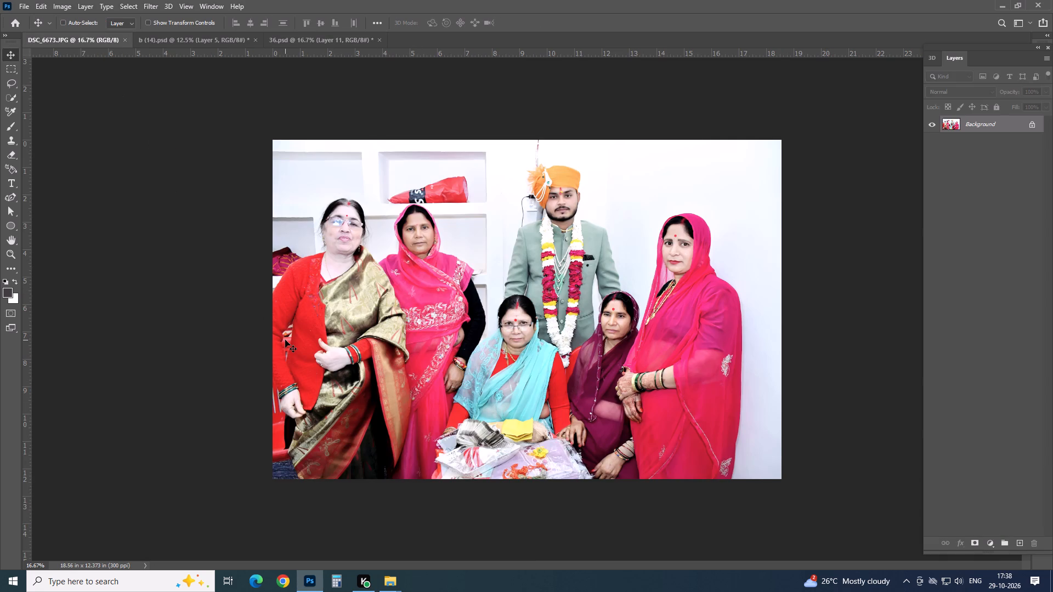
{"action": "key", "text": "ctrl+a"}
{"action": "key", "text": "ctrl+c"}
{"action": "key", "text": "ctrl+w"}
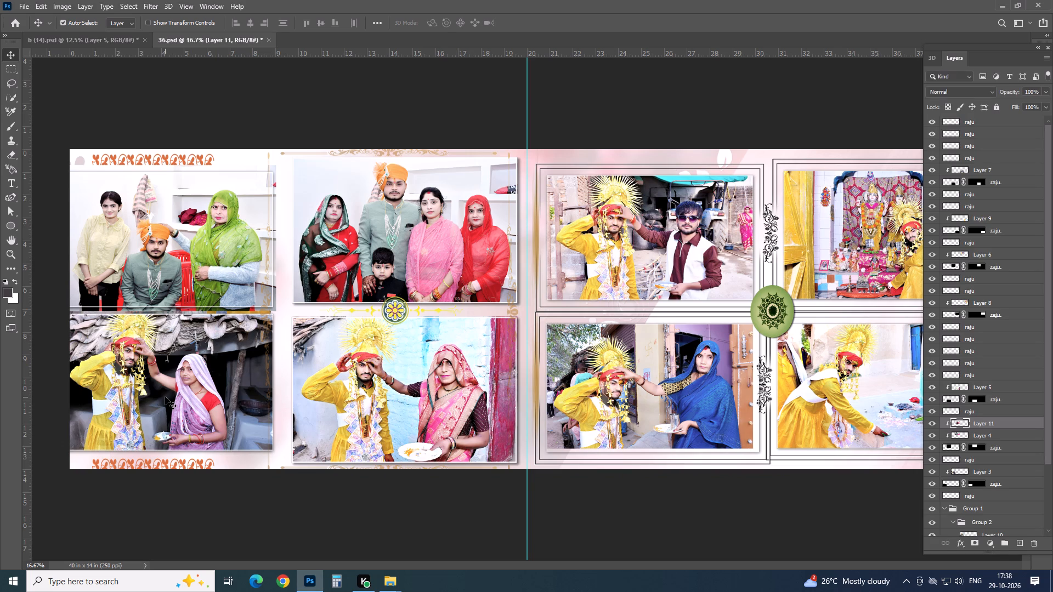
Paste the copied photo into 36.psd, clipped to the lower frame at the spread's outer left, scaled to about 42% and fitted over the old picture.
{"action": "left_click", "coordinate": [165, 397]}
{"action": "key", "text": "ctrl+v"}
{"action": "key", "text": "ctrl+alt+g"}
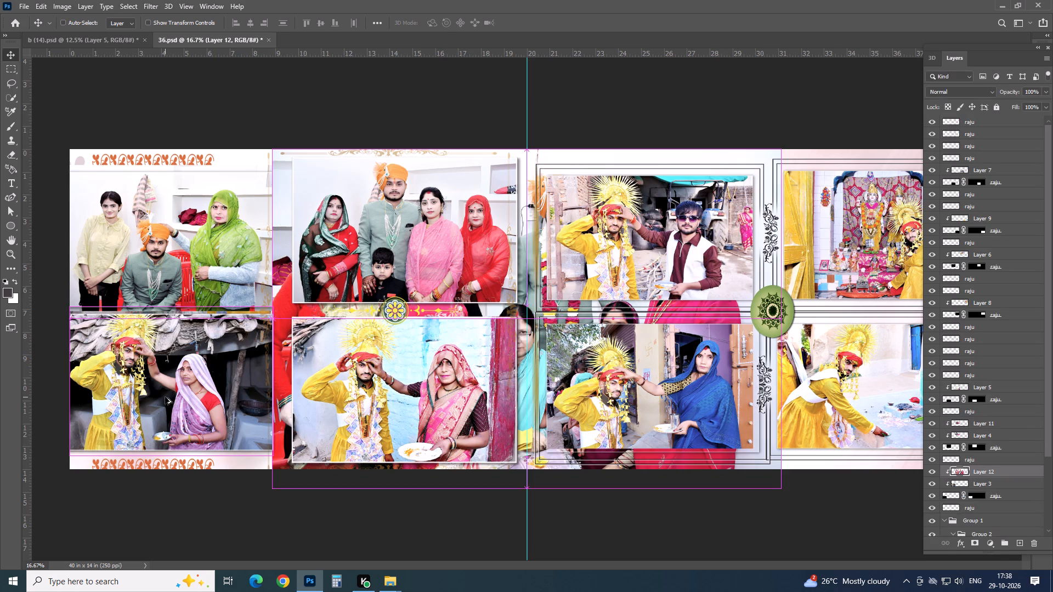
{"action": "key", "text": "ctrl+t"}
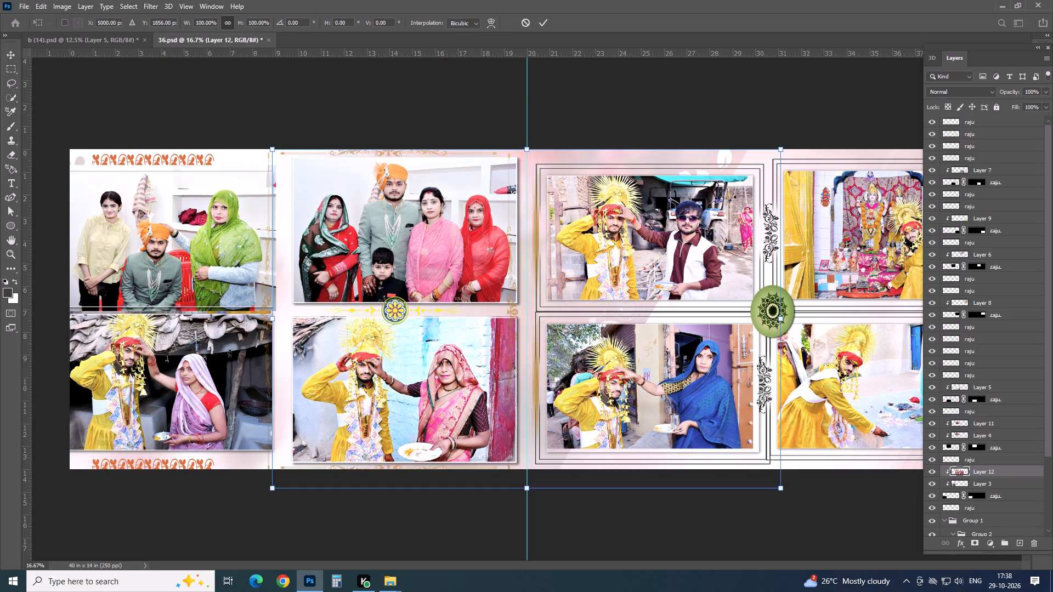
{"action": "left_click_drag", "start_coordinate": [780, 150], "coordinate": [424, 390]}
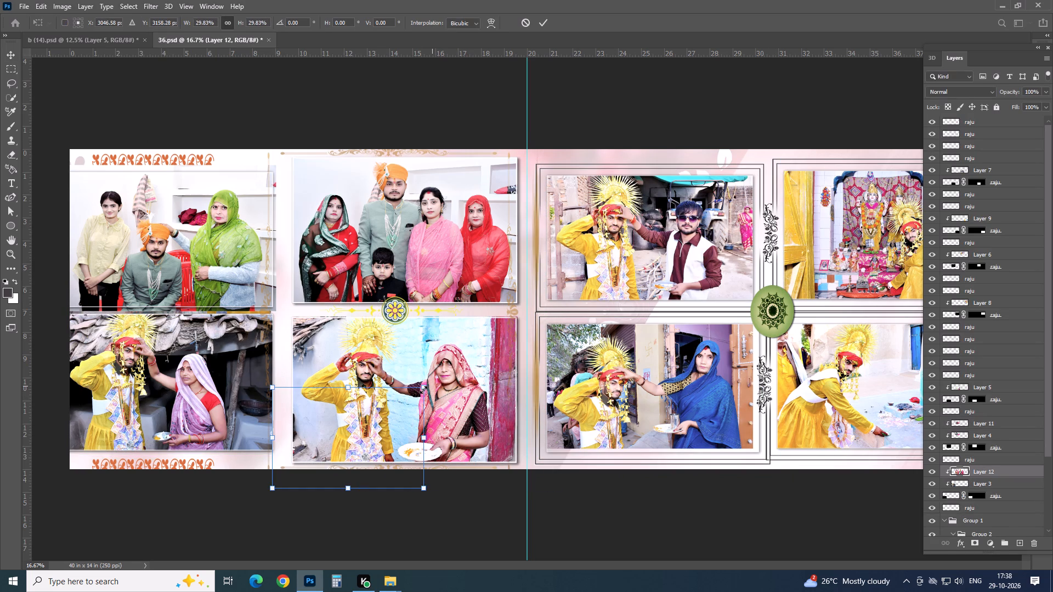
{"action": "left_click_drag", "start_coordinate": [375, 415], "coordinate": [165, 339]}
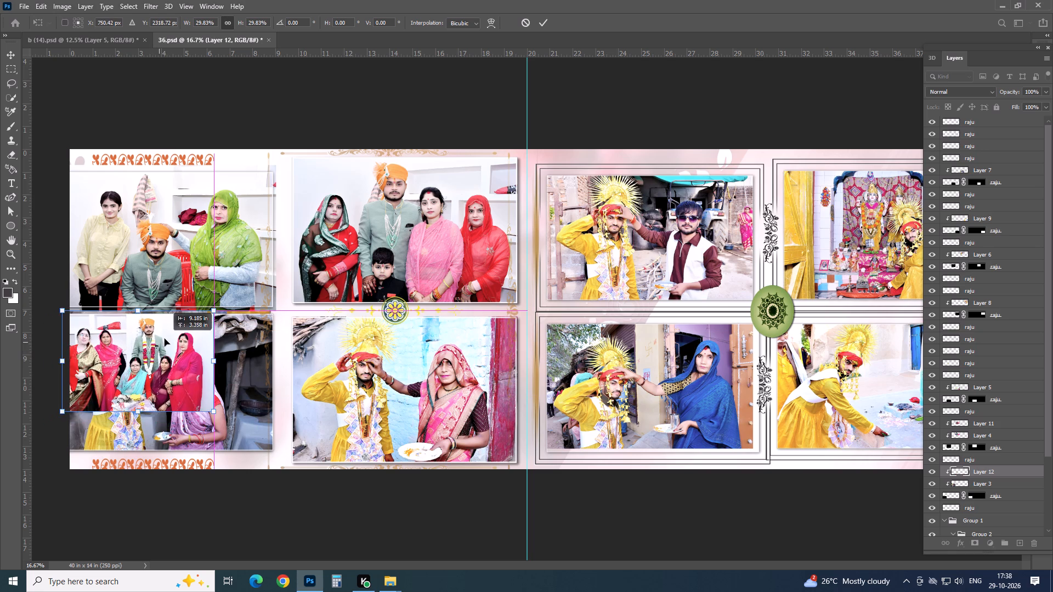
{"action": "left_click_drag", "start_coordinate": [165, 339], "coordinate": [171, 339]}
{"action": "left_click_drag", "start_coordinate": [222, 415], "coordinate": [225, 418]}
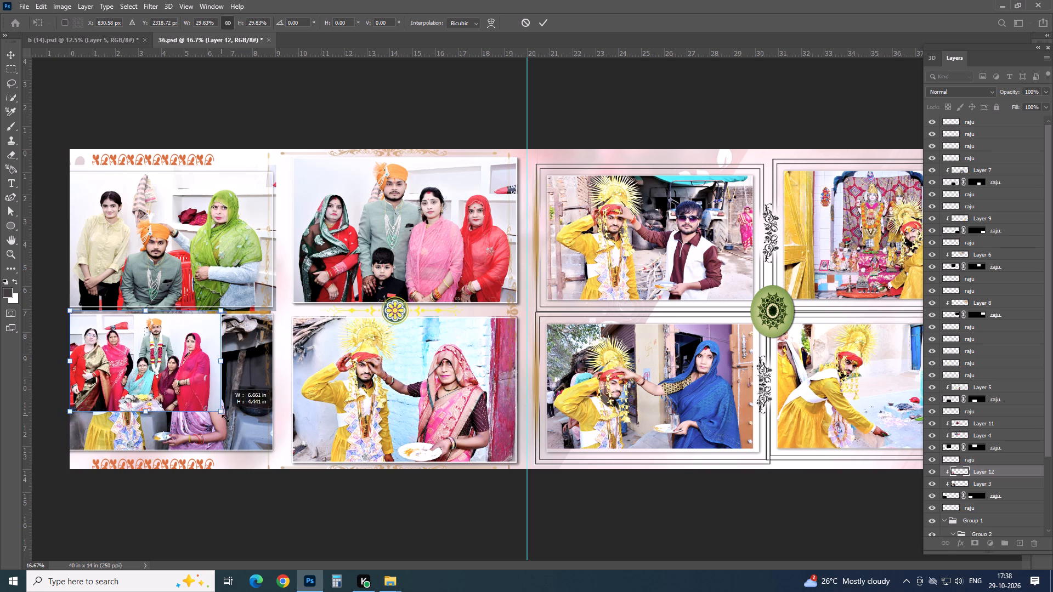
{"action": "left_click_drag", "start_coordinate": [225, 418], "coordinate": [273, 472]}
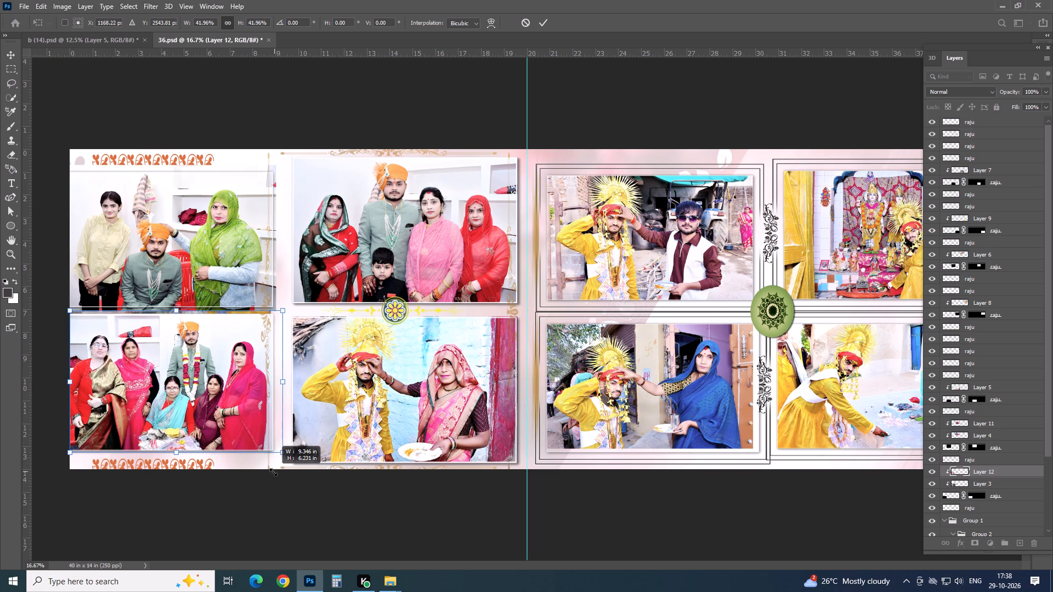
{"action": "left_click_drag", "start_coordinate": [273, 472], "coordinate": [272, 472]}
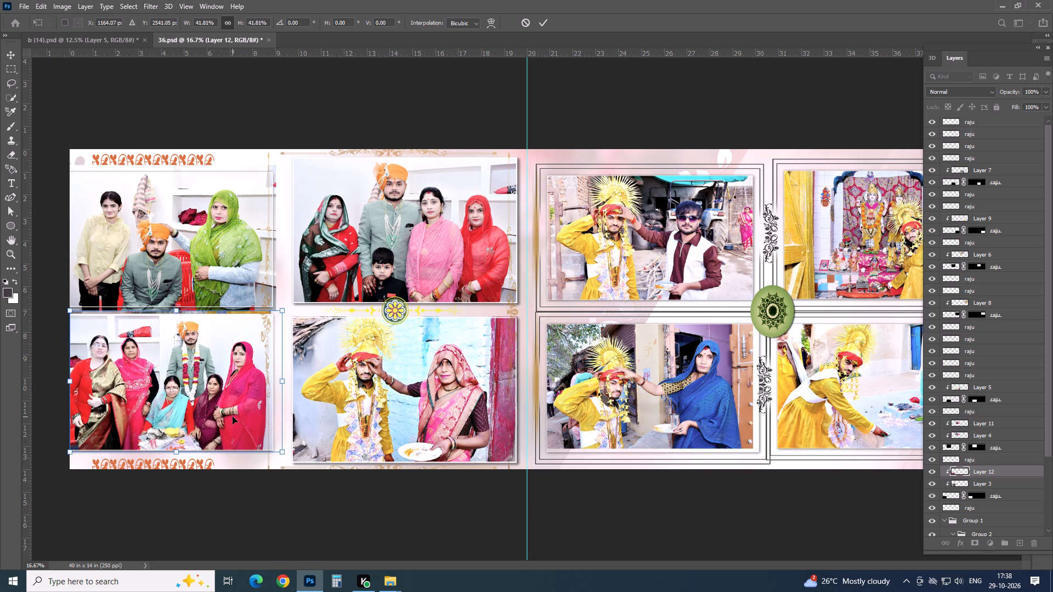
{"action": "key", "text": "Down"}
{"action": "key", "text": "Down"}
{"action": "key", "text": "Return"}
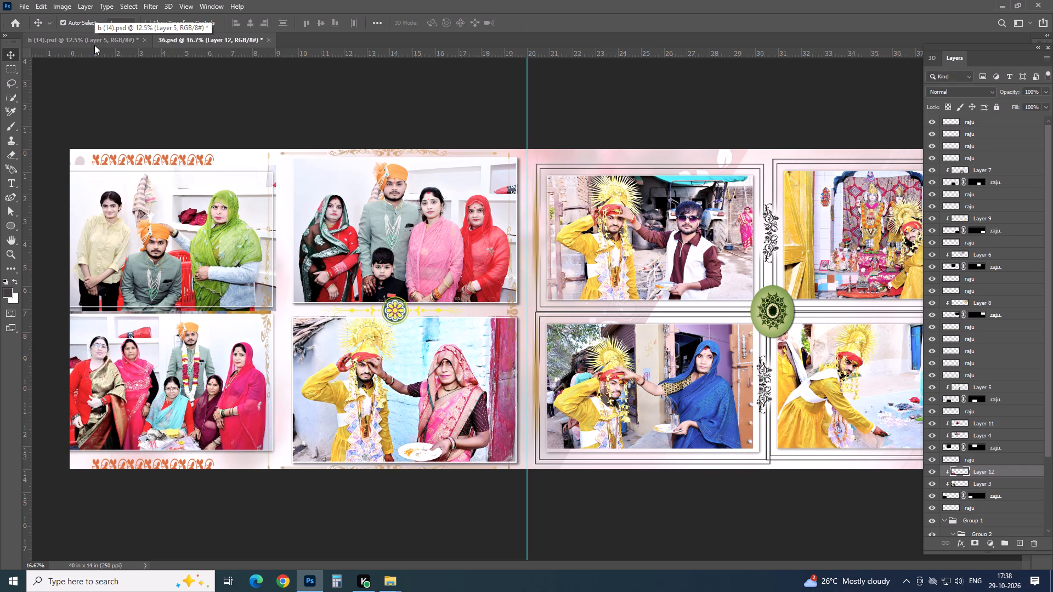
Close b (14).psd without saving its changes.
{"action": "left_click", "coordinate": [141, 41]}
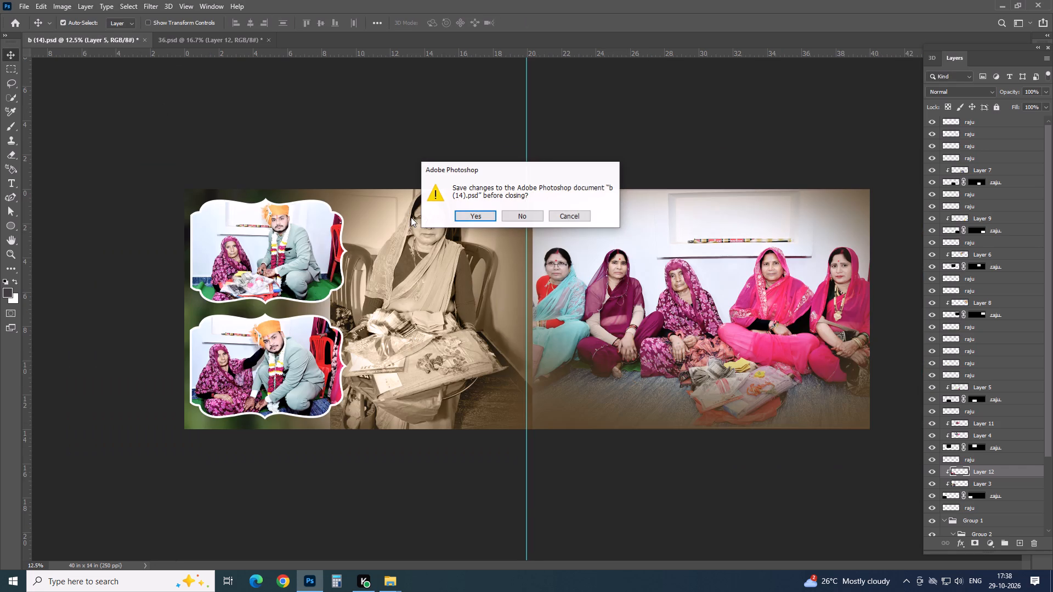
{"action": "left_click", "coordinate": [506, 222]}
{"action": "left_click", "coordinate": [517, 216]}
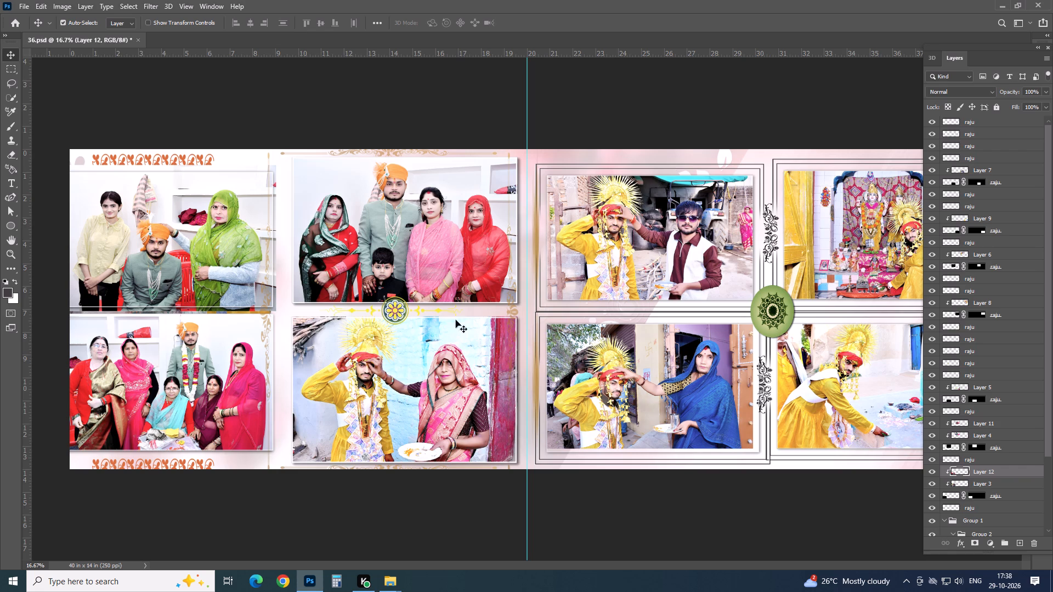
In File Explorer, go back to the 101D7500 folder and bring the photos DSC_6556 through DSC_6724 into Photoshop.
{"action": "left_click", "coordinate": [393, 585]}
{"action": "left_click", "coordinate": [339, 548]}
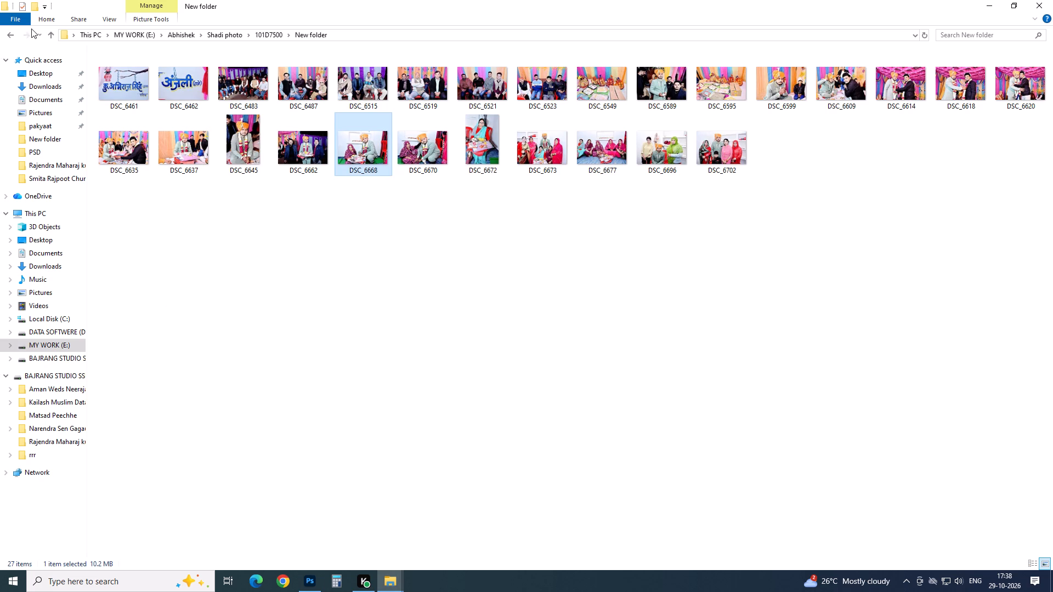
{"action": "left_click", "coordinate": [12, 36]}
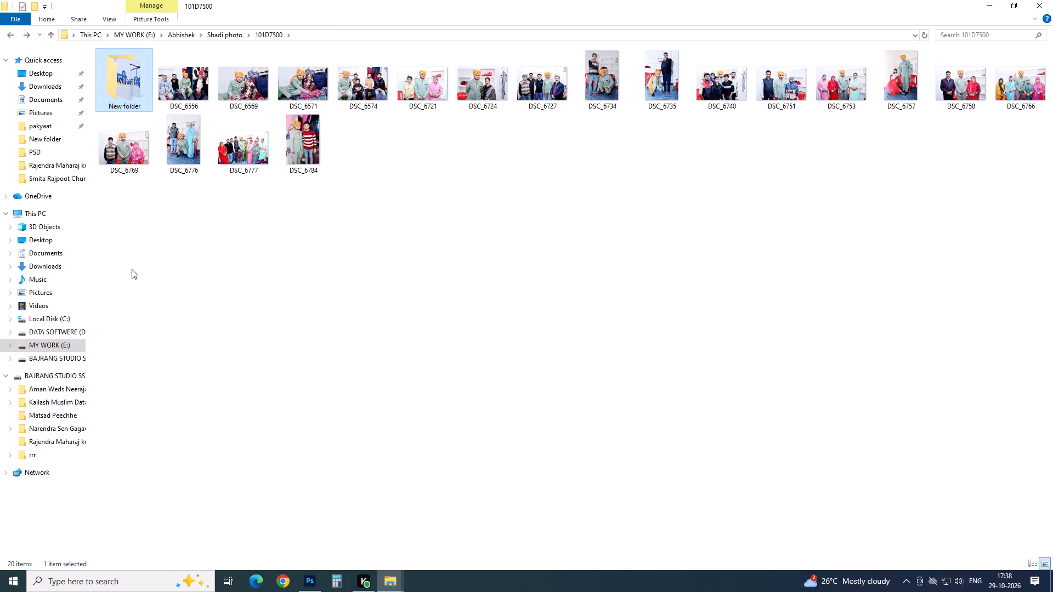
{"action": "left_click", "coordinate": [193, 88]}
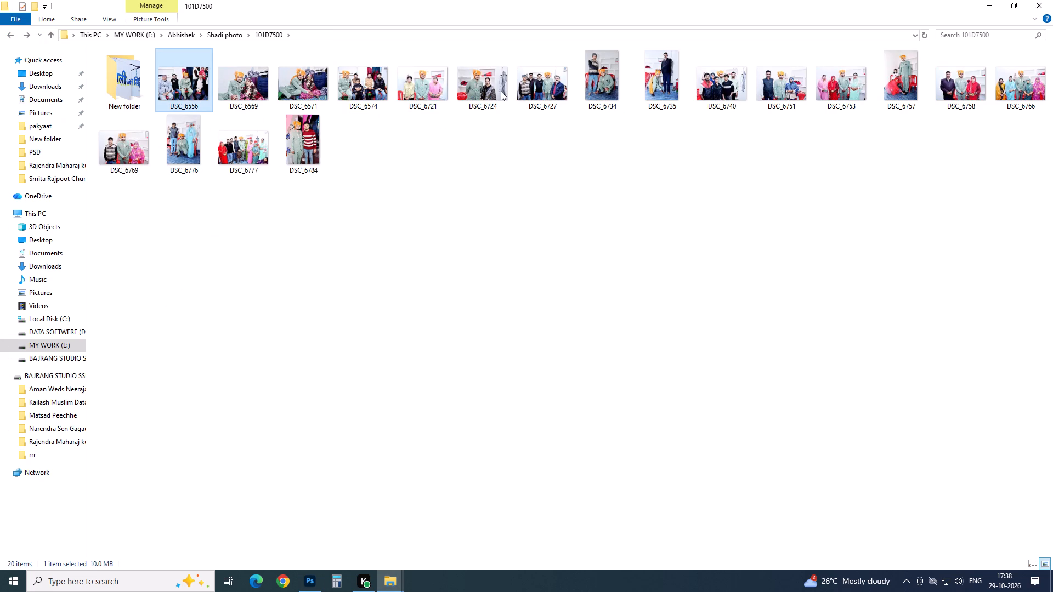
{"action": "left_click", "coordinate": [500, 92], "text": "shift"}
{"action": "left_click", "coordinate": [411, 79]}
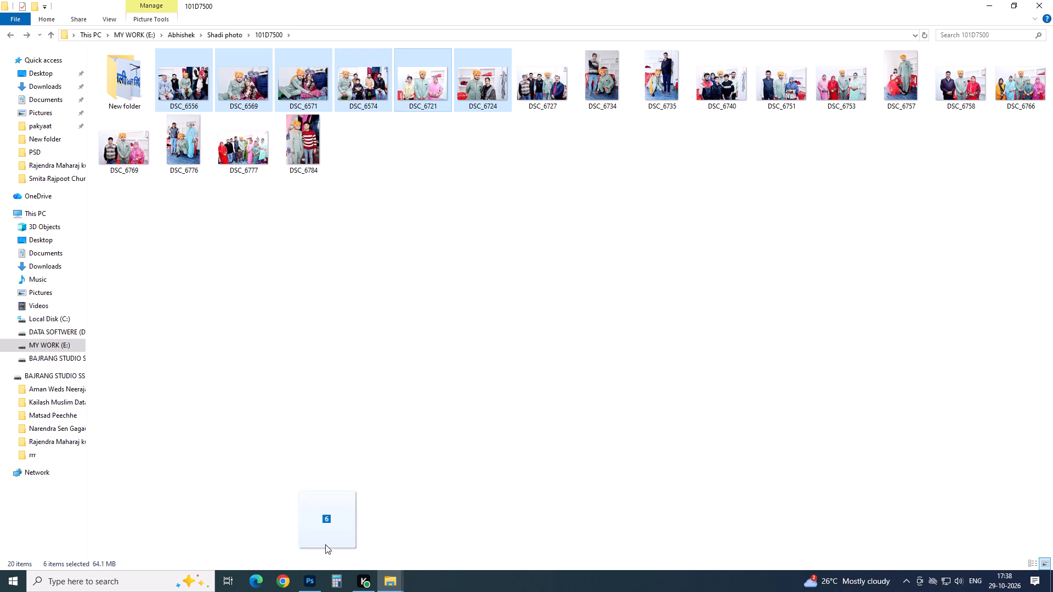